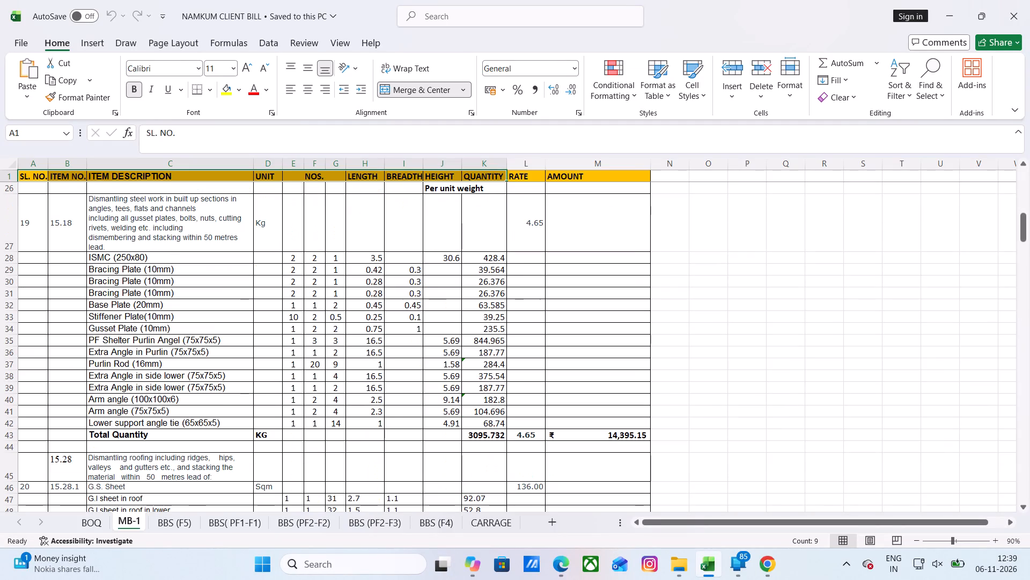
pyautogui.scroll(-1, 214, 361)
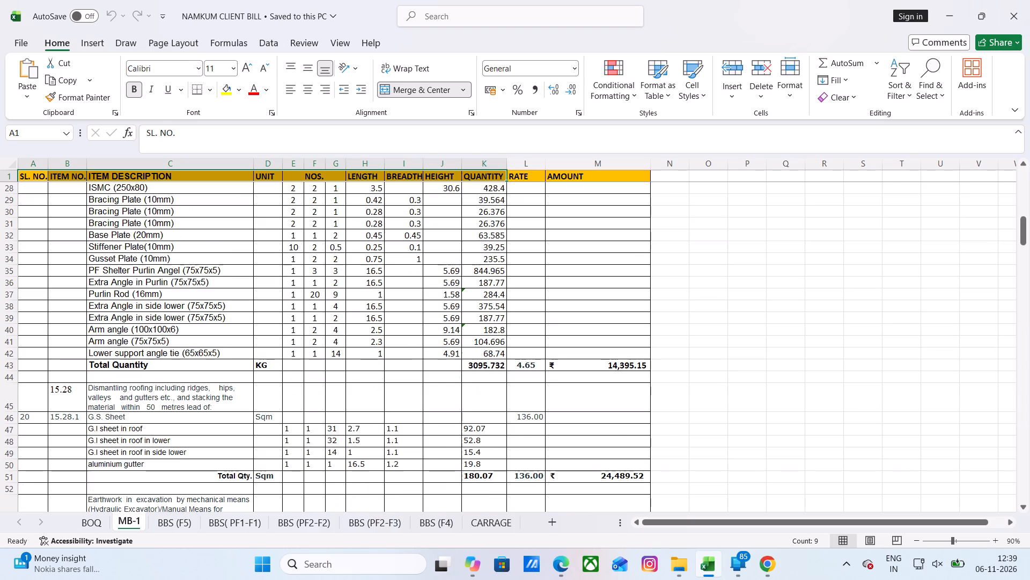
pyautogui.scroll(1, 214, 359)
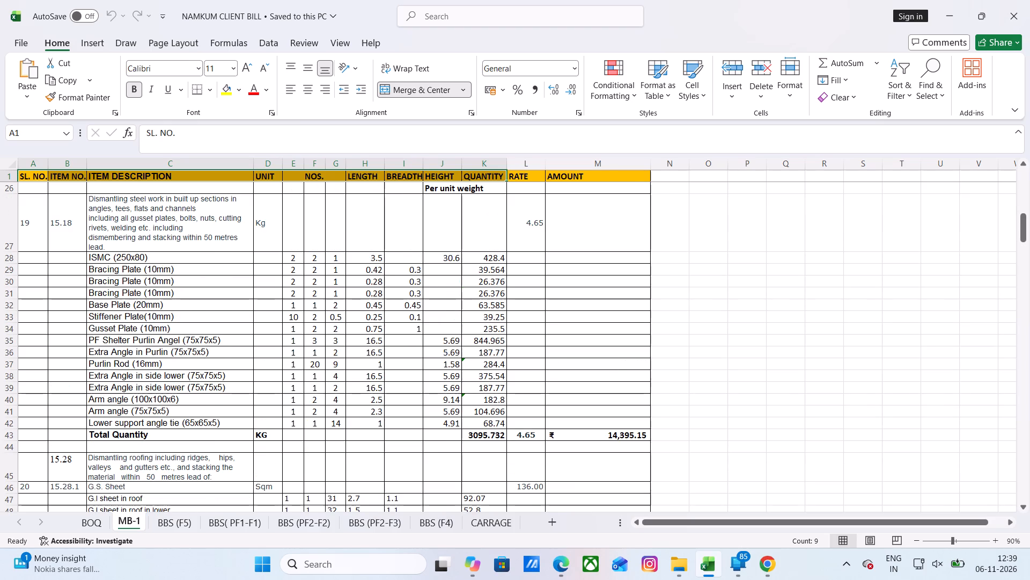
pyautogui.scroll(2, 214, 352)
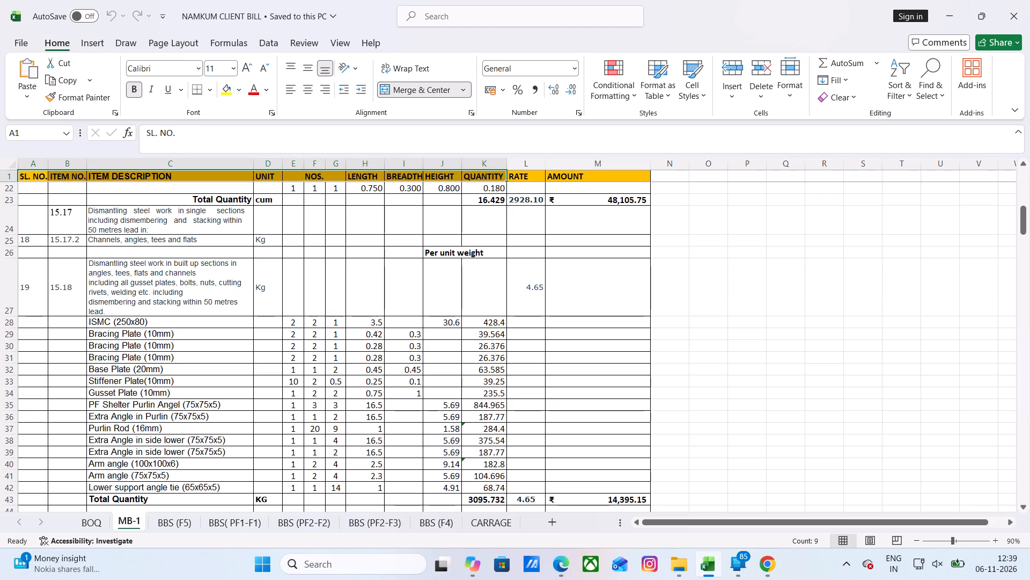
pyautogui.scroll(-3, 212, 354)
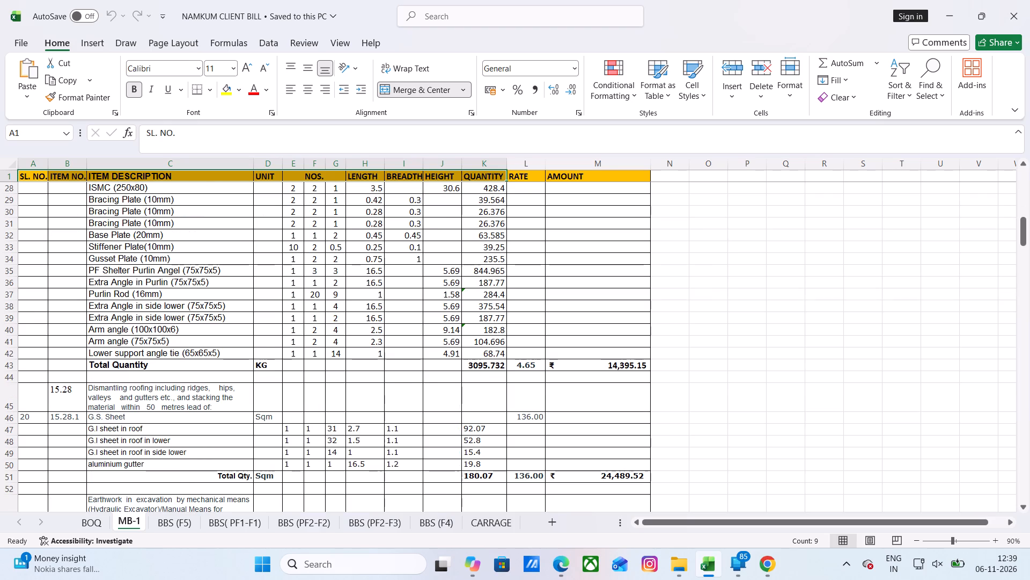
pyautogui.scroll(-2, 212, 354)
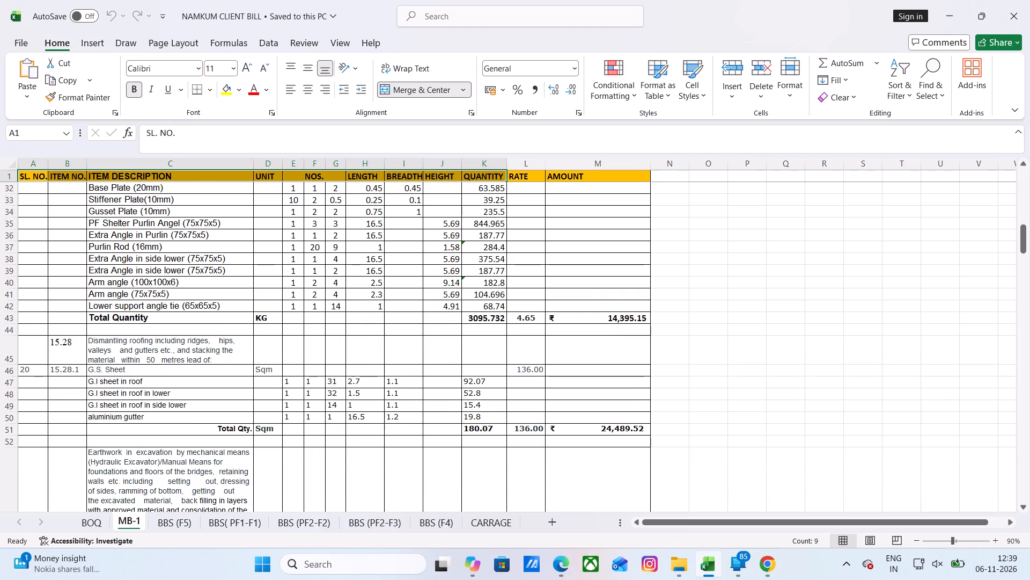
pyautogui.scroll(-1, 212, 354)
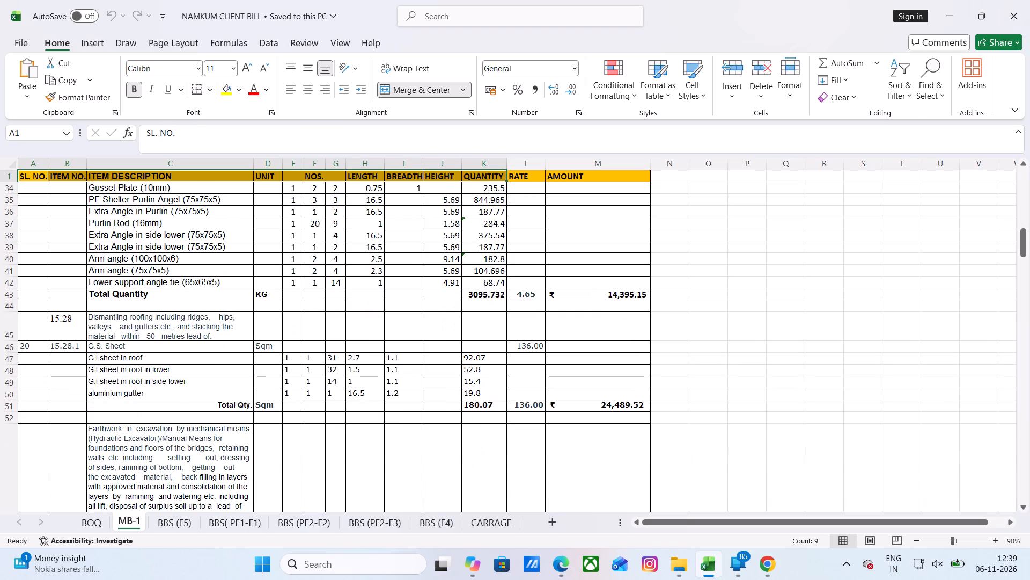
pyautogui.scroll(-4, 212, 354)
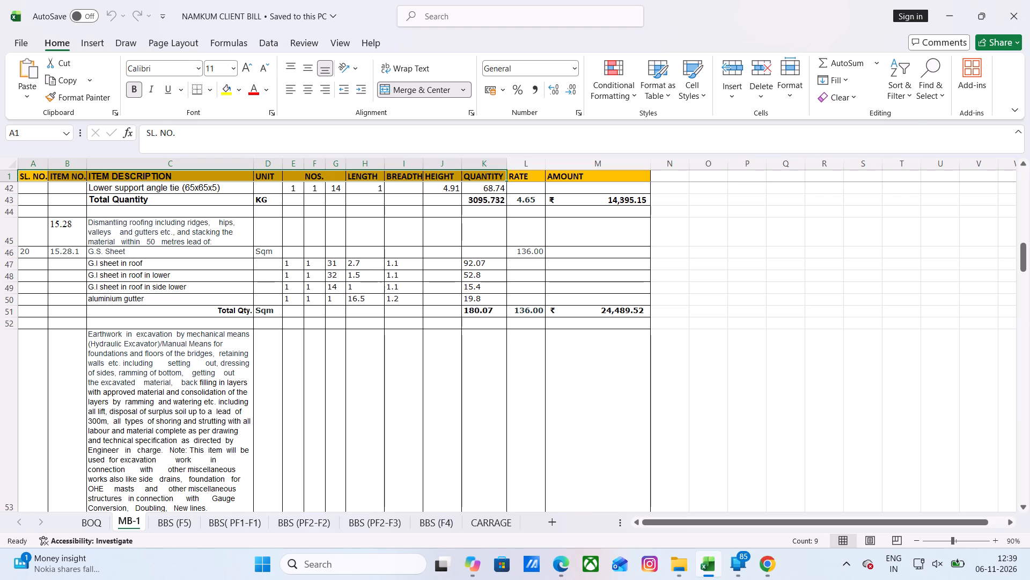
# Insert six blank rows above Foundation 1 under the excavation item "All kinds of soils" in the MB-1 sheet.
pyautogui.scroll(-1, 149, 368)
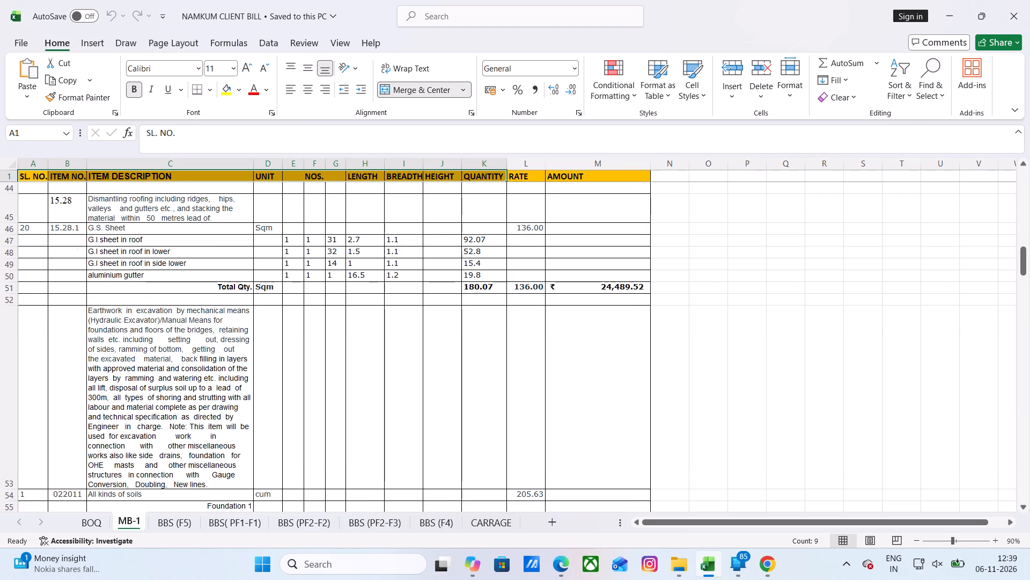
pyautogui.scroll(-4, 149, 373)
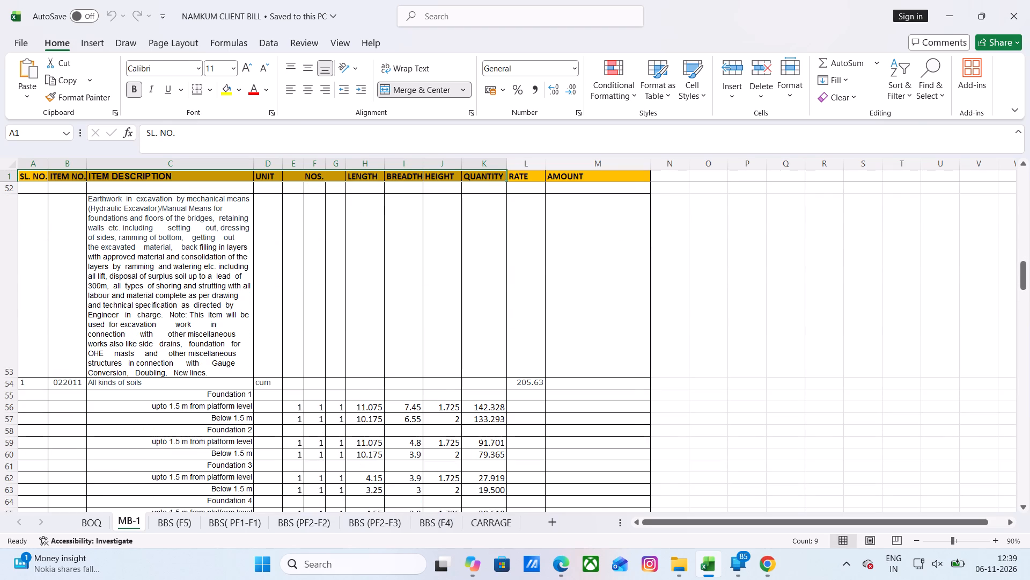
pyautogui.scroll(-3, 150, 371)
pyautogui.scroll(2, 150, 371)
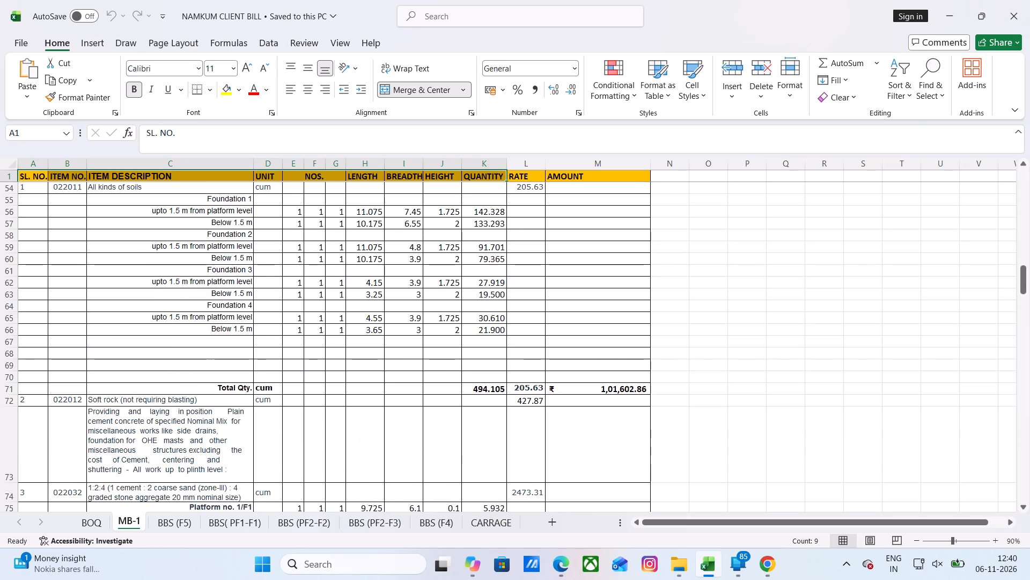
pyautogui.scroll(1, 150, 371)
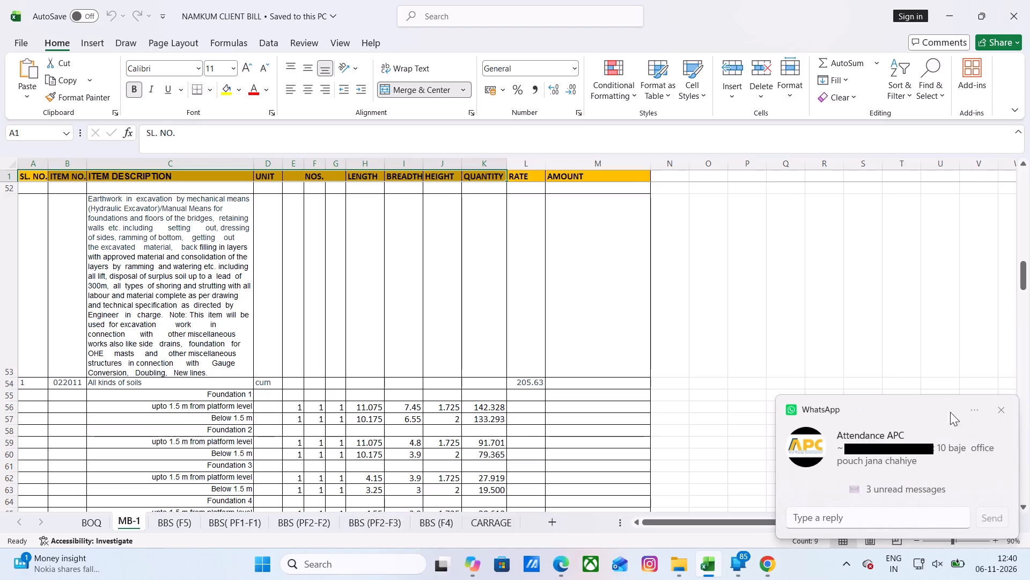
pyautogui.click(999, 411)
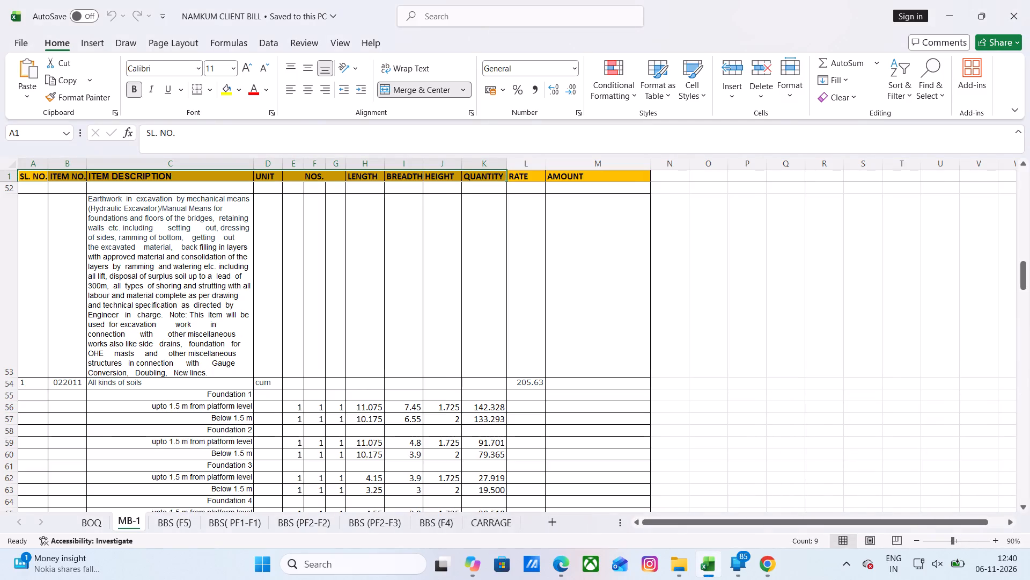
pyautogui.click(12, 405)
pyautogui.click(12, 397)
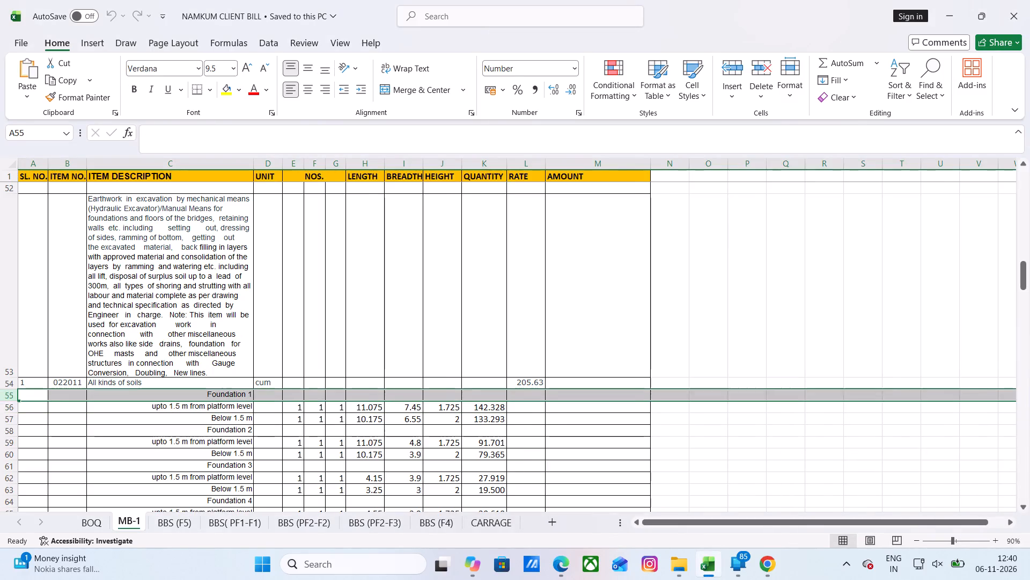
pyautogui.tripleClick(732, 71)
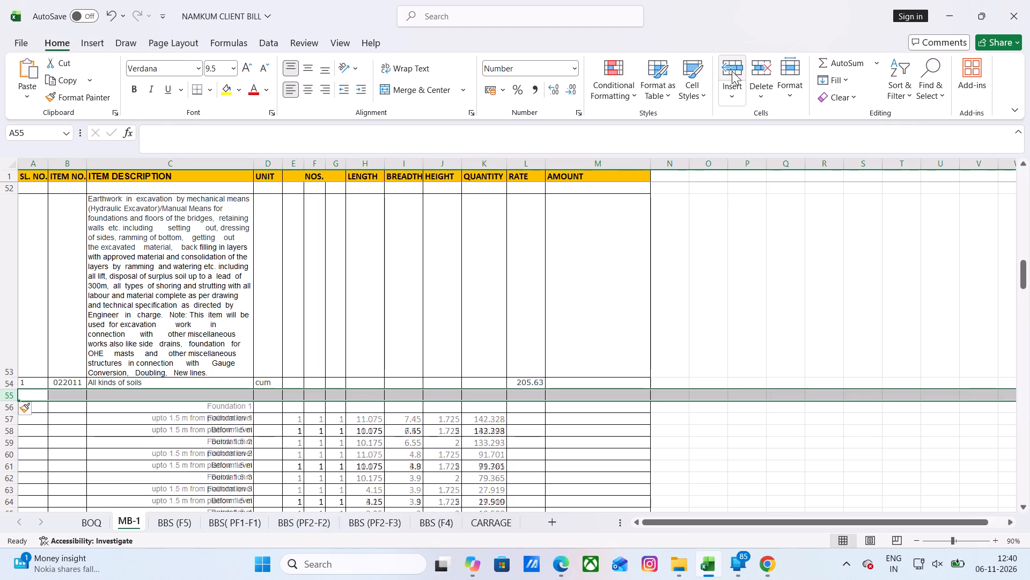
pyautogui.tripleClick(732, 71)
pyautogui.scroll(-4, 501, 374)
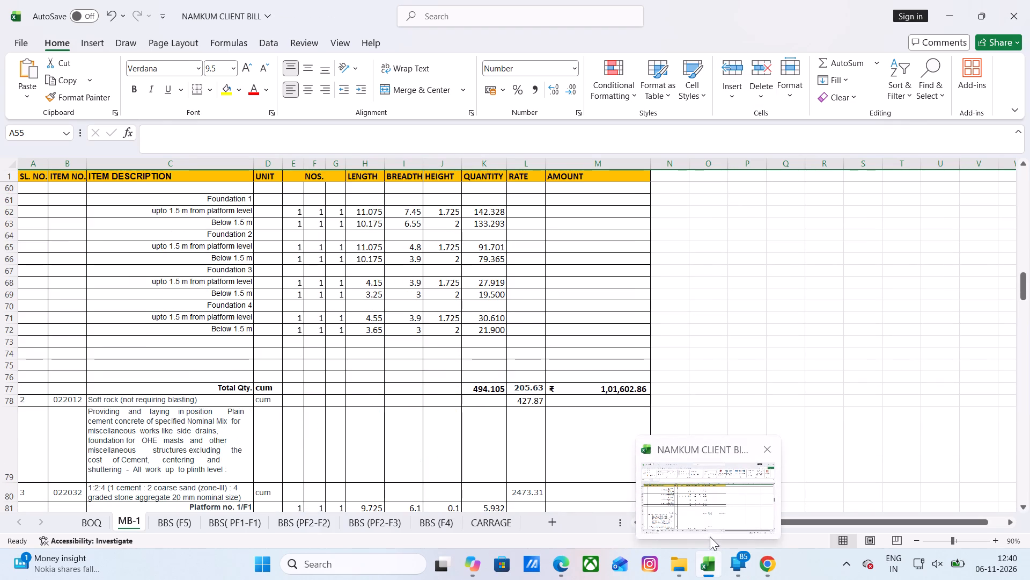
# Minimise the NAMKUM CLIENT BILL workbook to reach the desktop.
pyautogui.click(951, 15)
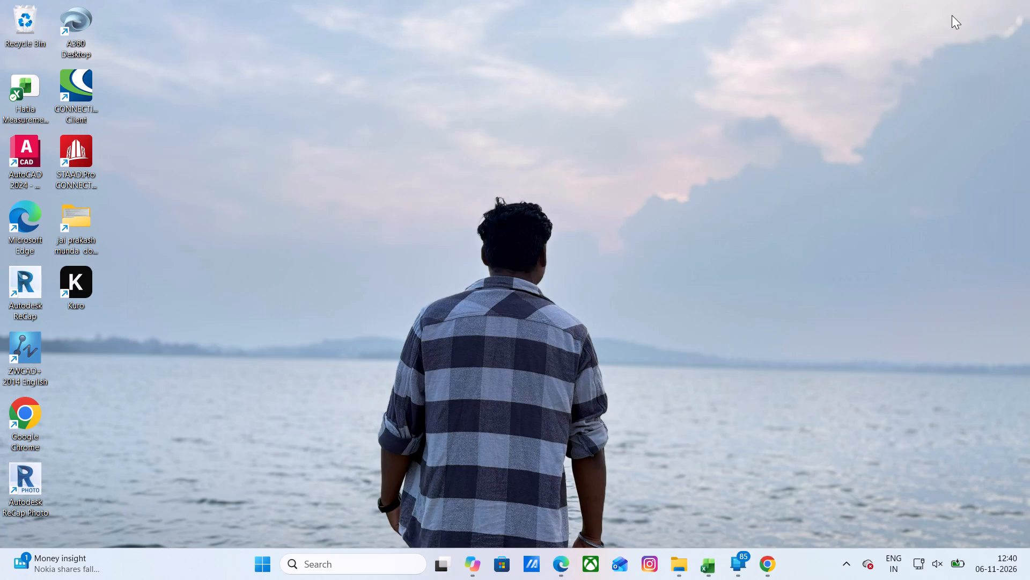
# Open the recent workbook CONTRACTOR RATE QUANTITY from the NAMKUM CLIENT BILL workbook and view its lower entries.
pyautogui.click(711, 569)
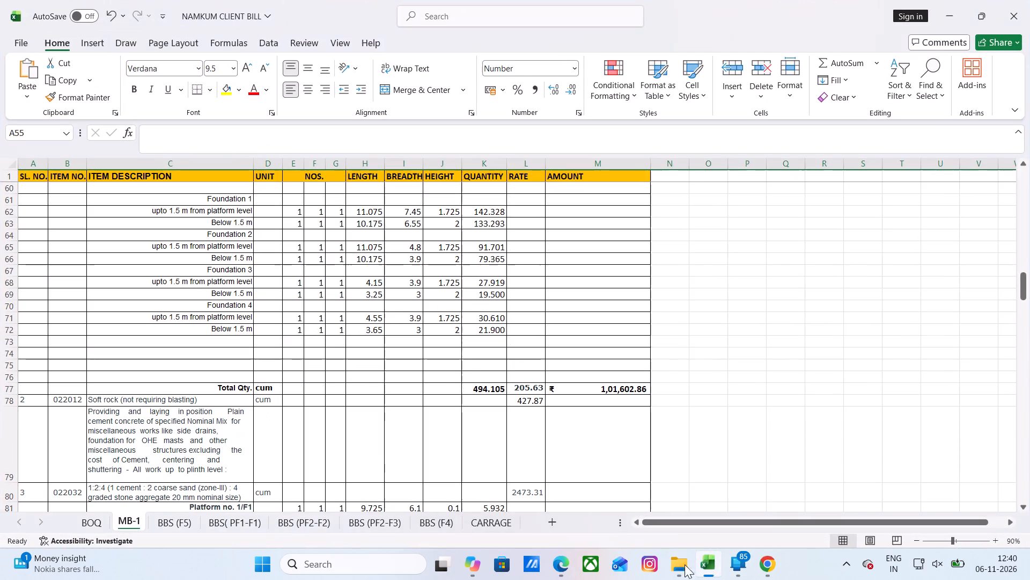
pyautogui.click(25, 40)
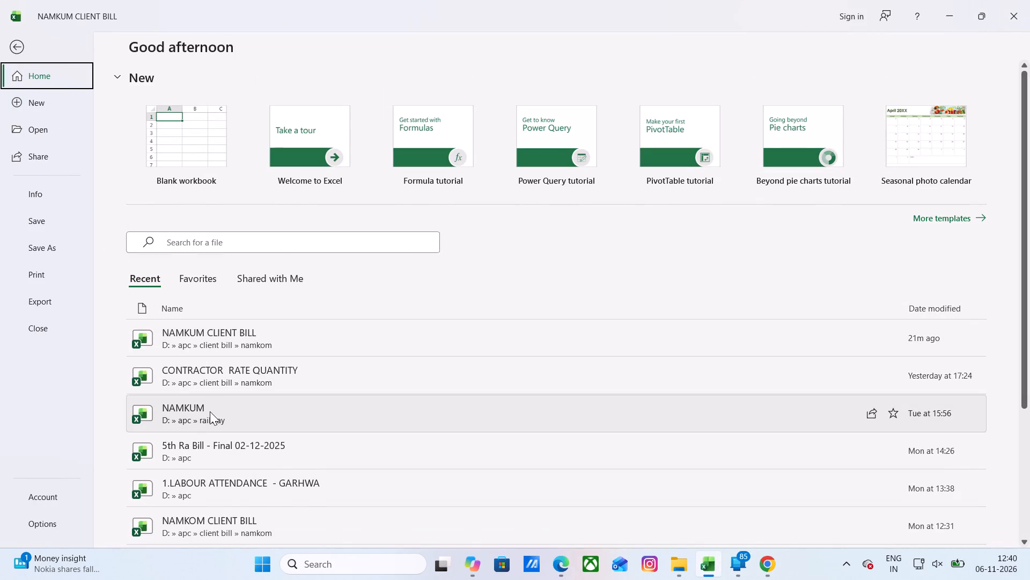
pyautogui.click(233, 373)
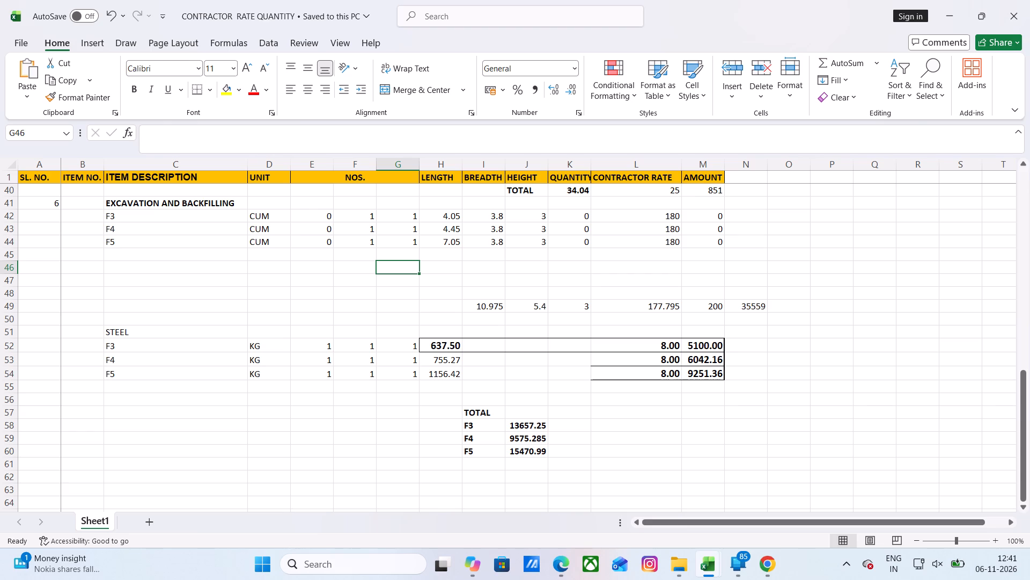
pyautogui.scroll(1, 287, 324)
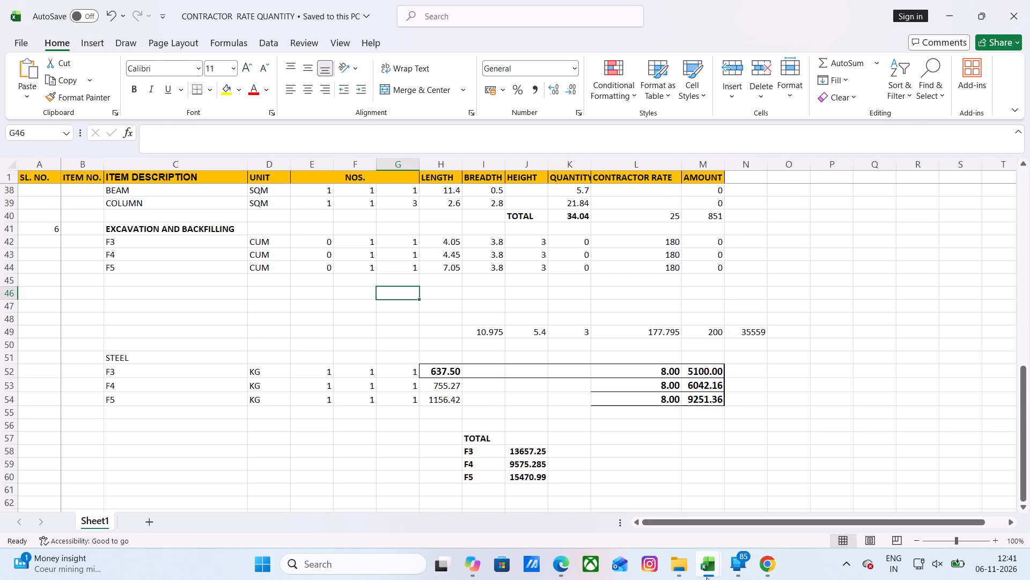
# Switch back to the NAMKUM CLIENT BILL workbook and examine the MB-1 measurements from excavation to steel reinforcement and the dismantling items.
pyautogui.click(702, 567)
pyautogui.click(635, 506)
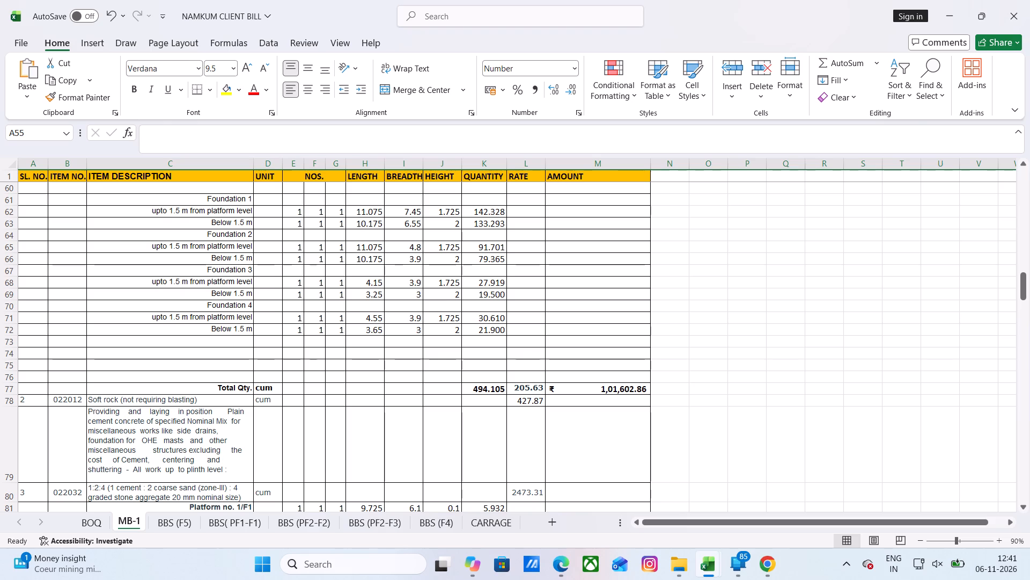
pyautogui.scroll(6, 276, 388)
pyautogui.scroll(-5, 278, 394)
pyautogui.scroll(2, 278, 395)
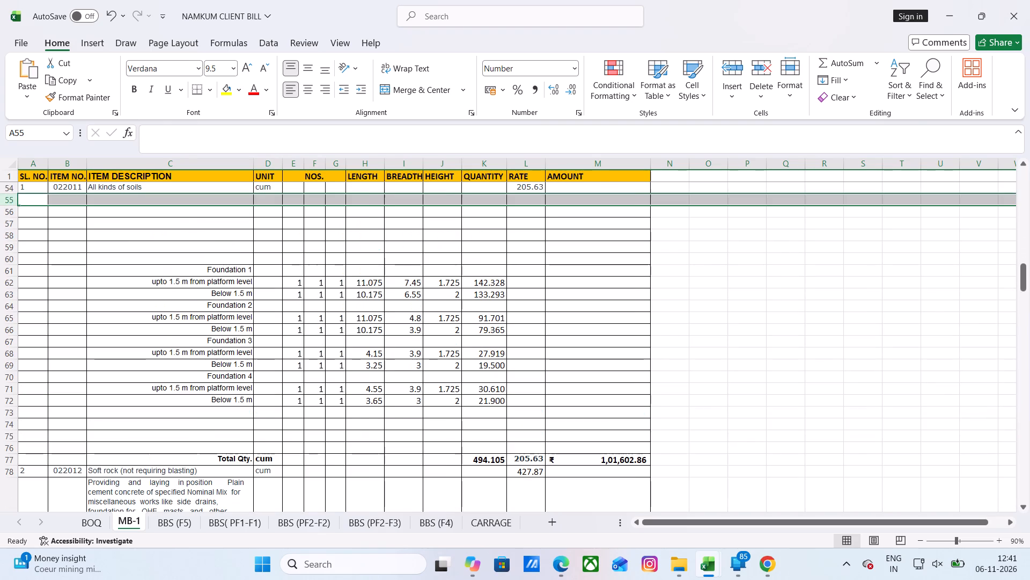
pyautogui.scroll(-4, 278, 395)
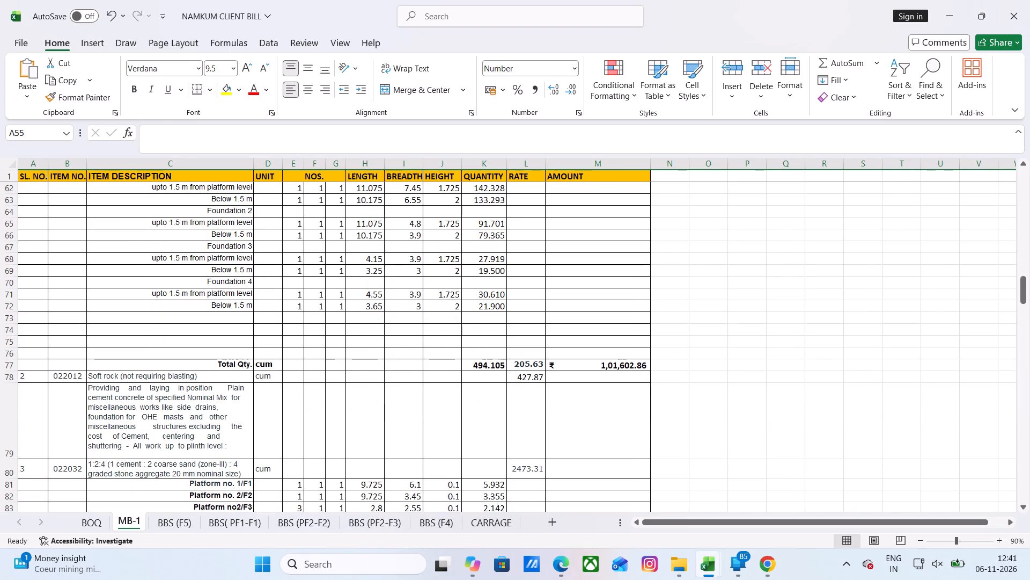
pyautogui.scroll(-19, 278, 393)
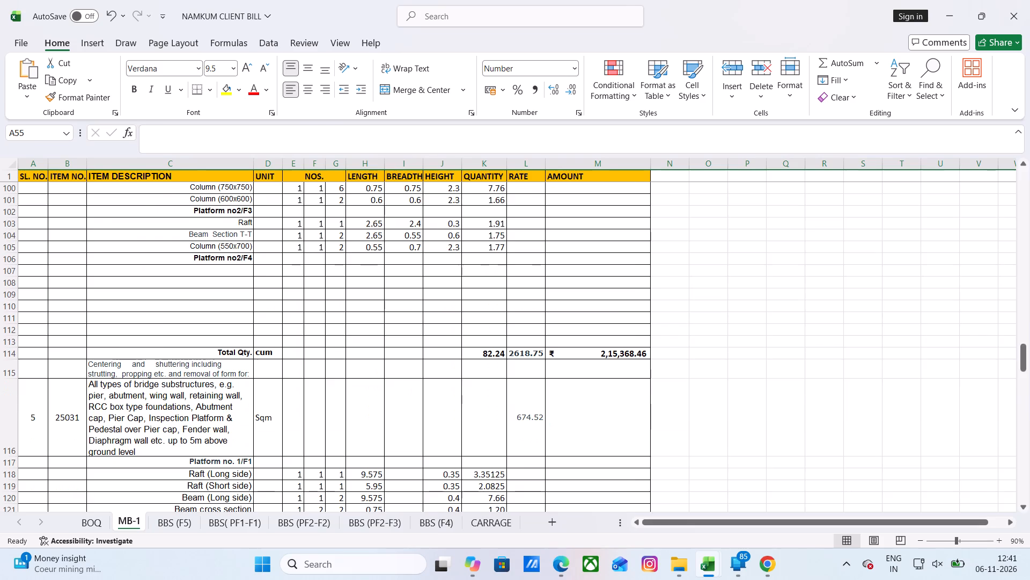
pyautogui.scroll(-19, 278, 393)
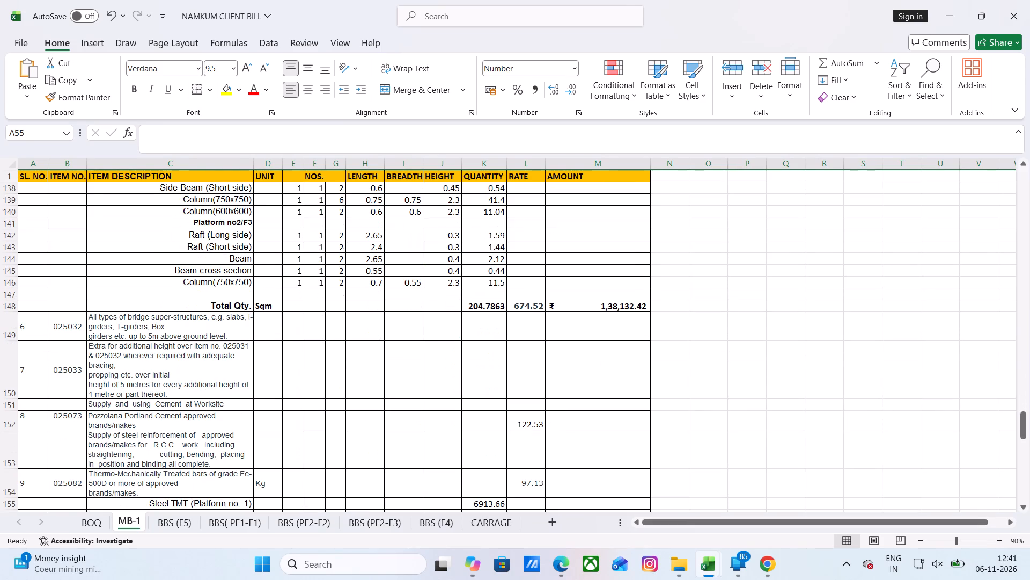
pyautogui.scroll(20, 278, 393)
pyautogui.scroll(16, 278, 393)
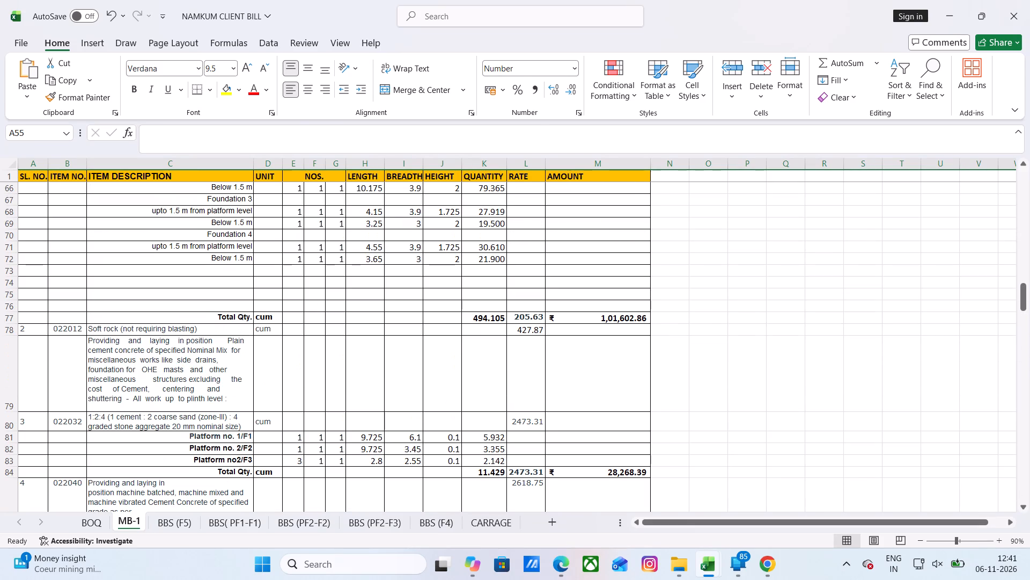
pyautogui.scroll(8, 279, 392)
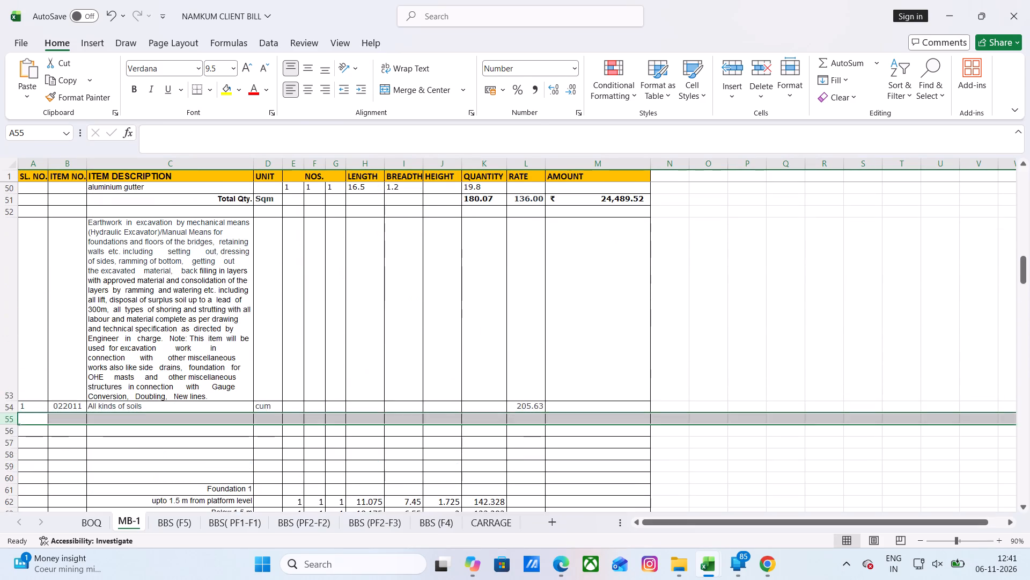
pyautogui.scroll(15, 279, 392)
pyautogui.scroll(15, 279, 392)
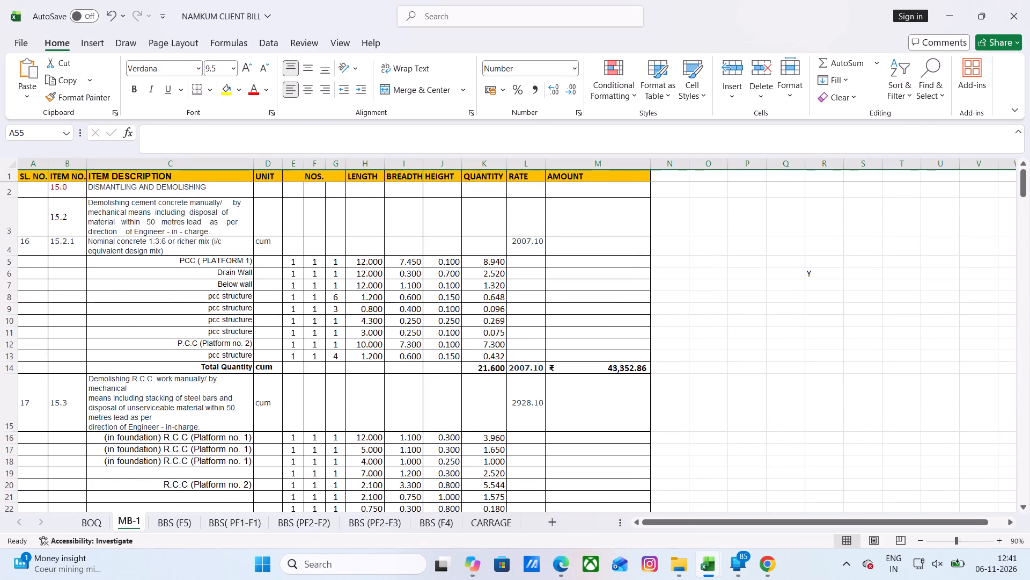
pyautogui.scroll(6, 279, 392)
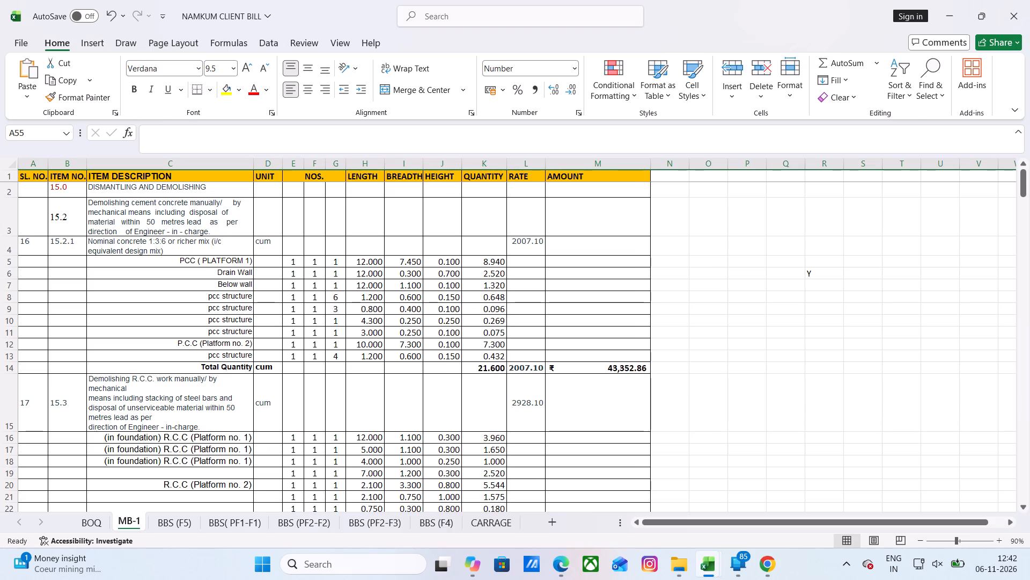
# Check the length and breadth entries of the PCC (Platform 1) and Below wall rows under item 15.2.1.
pyautogui.click(398, 259)
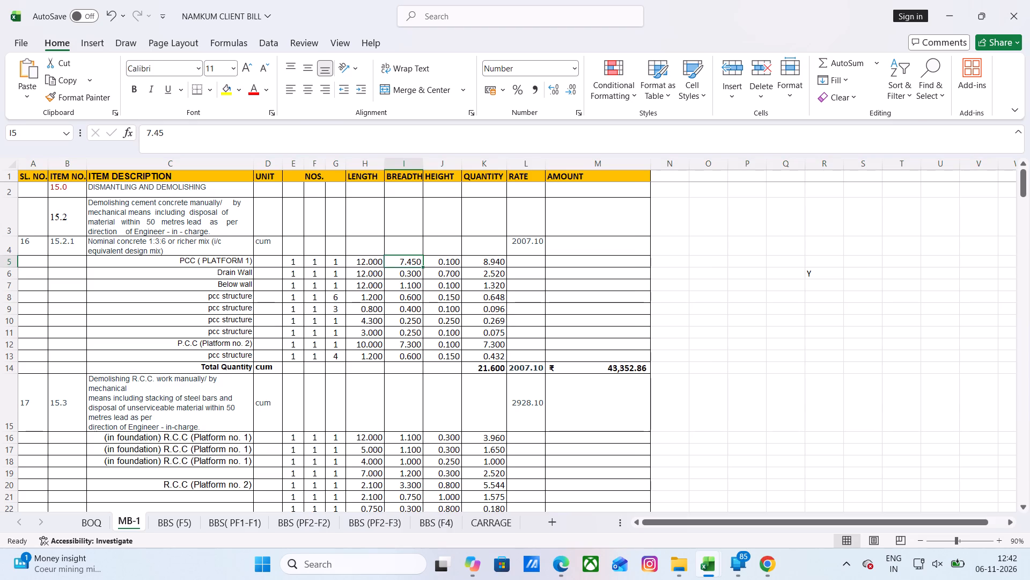
pyautogui.click(370, 266)
pyautogui.click(406, 265)
pyautogui.click(367, 262)
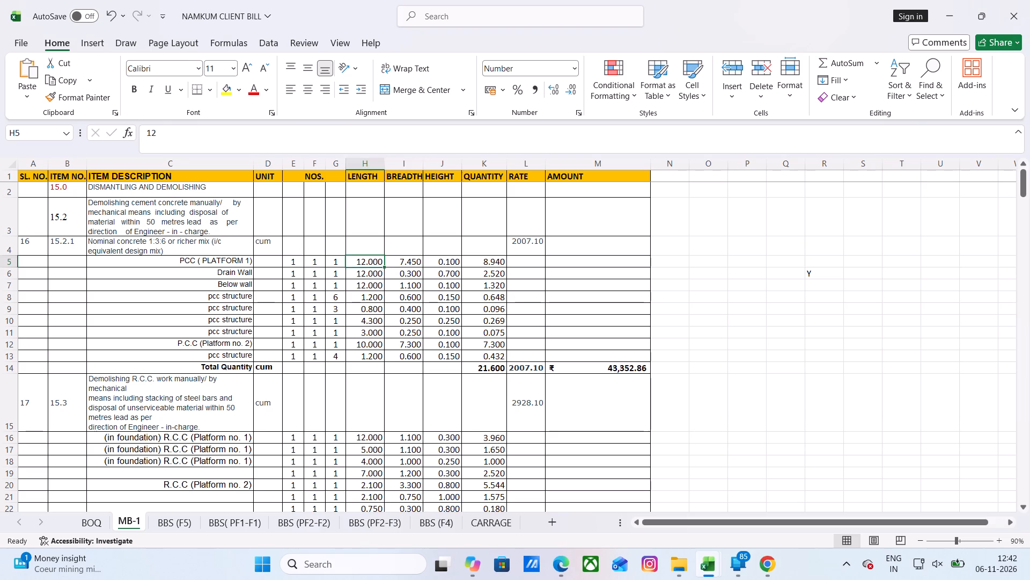
pyautogui.click(373, 286)
pyautogui.click(406, 287)
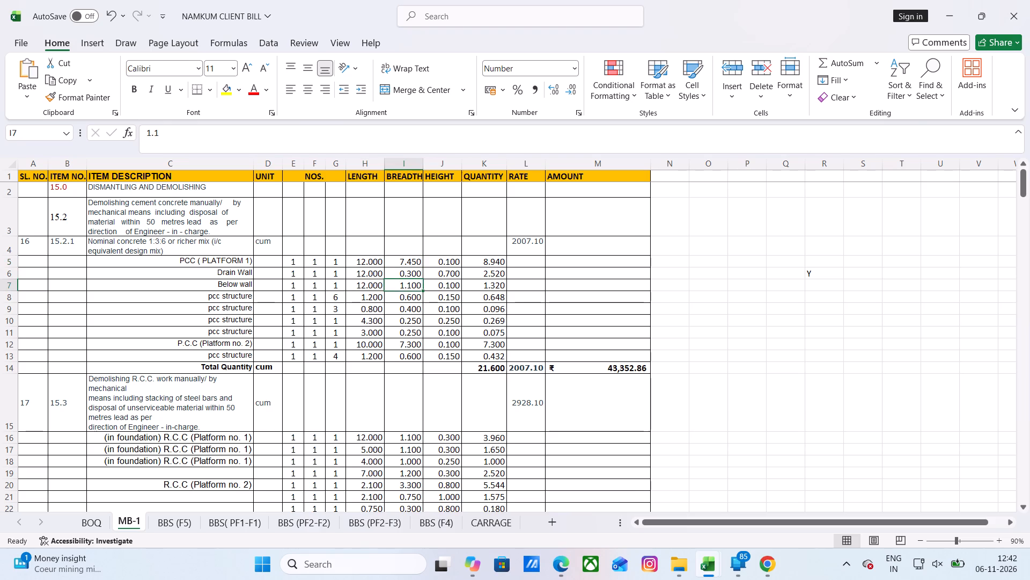
pyautogui.click(411, 262)
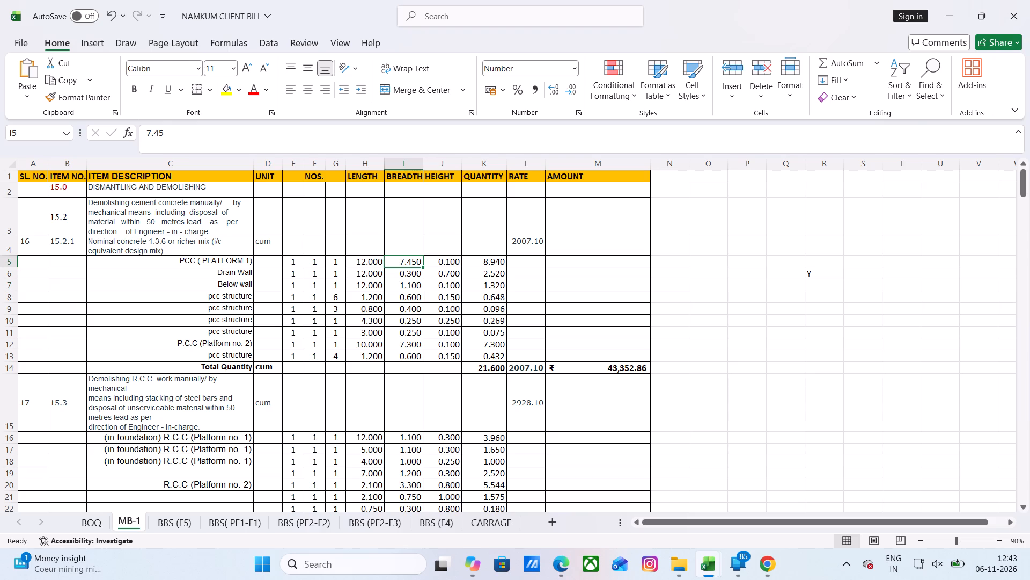
# Change the item description in cell C5, the first row under item 15.2.1, to "floor pcc dismenteling)".
pyautogui.doubleClick(244, 262)
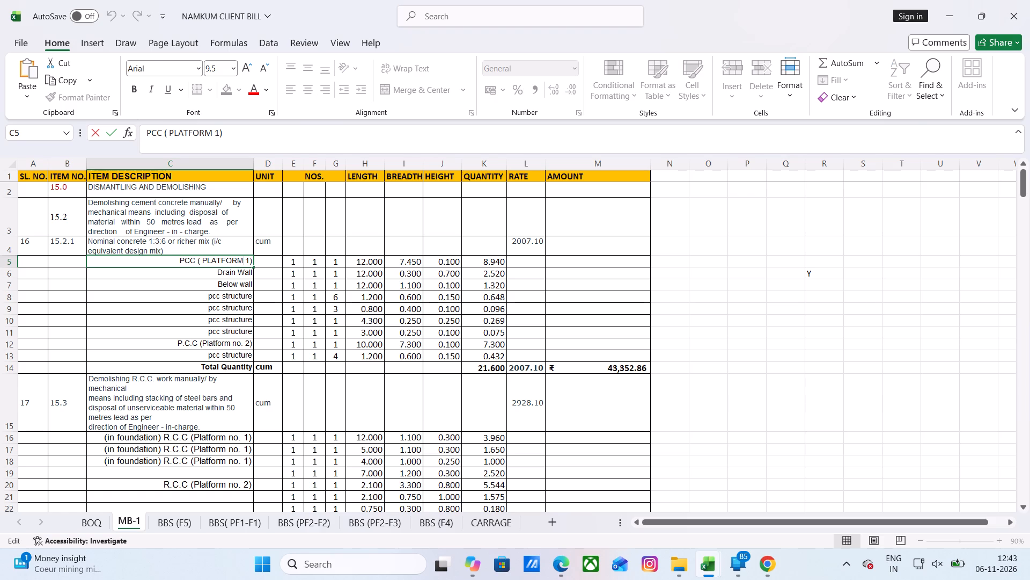
pyautogui.moveTo(251, 260); pyautogui.dragTo(197, 267)
pyautogui.press('BackSpace')
pyautogui.press('BackSpace')
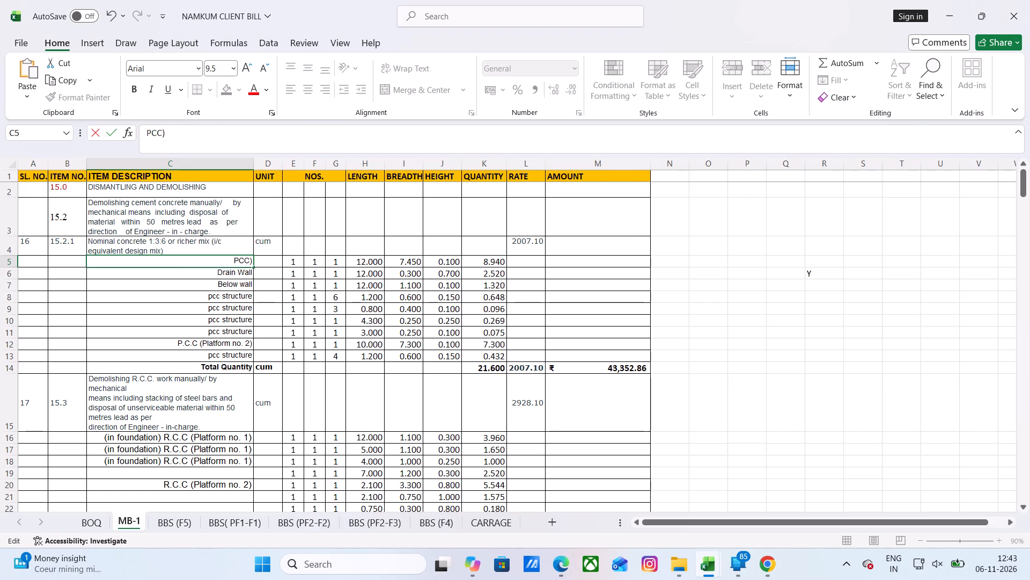
pyautogui.press('BackSpace')
pyautogui.press('BackSpace')
pyautogui.press('BackSpace')
pyautogui.press('BackSpace')
pyautogui.write('floor')
pyautogui.press('space')
pyautogui.write('pcc dis')
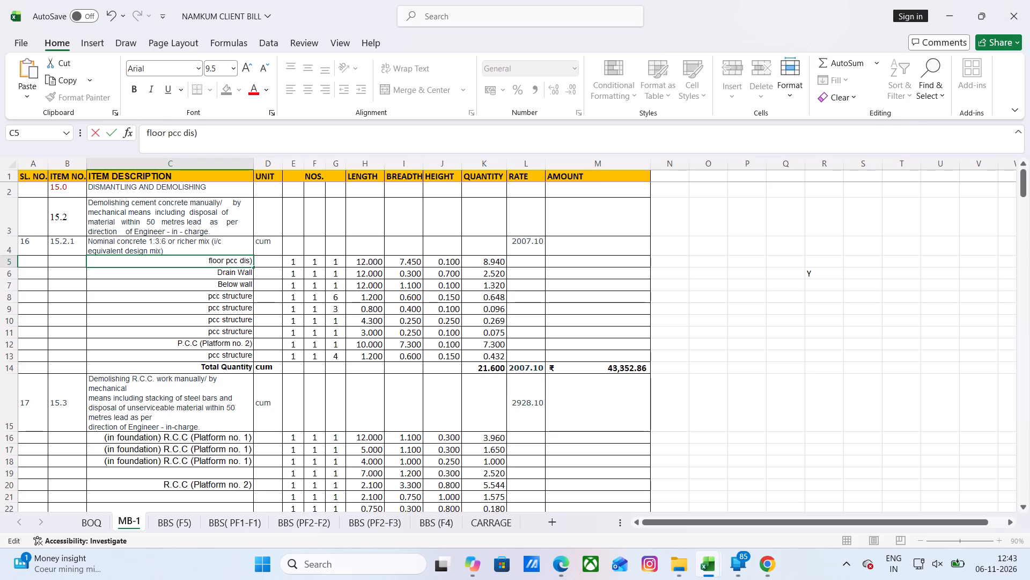
pyautogui.write('menteling')
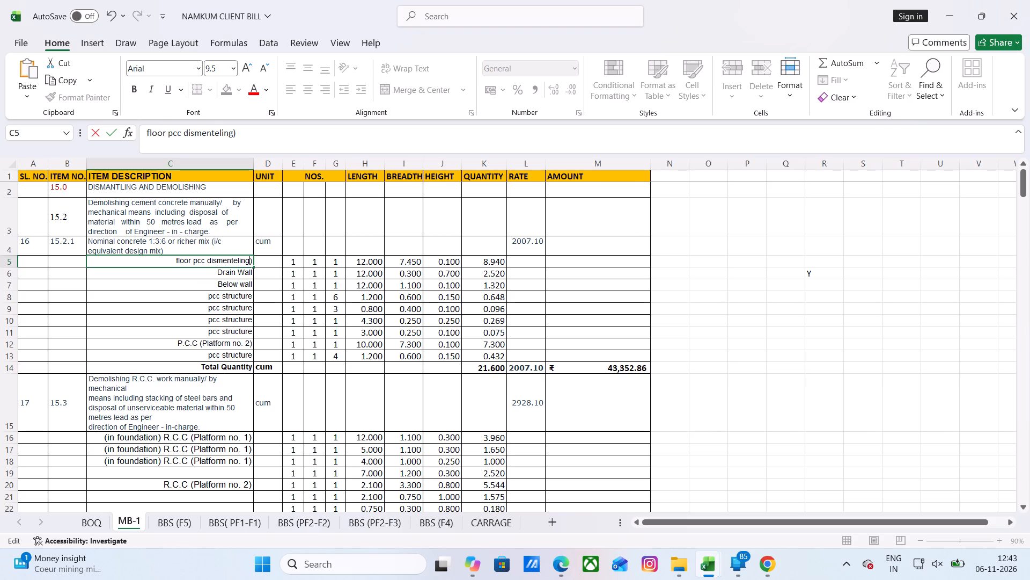
pyautogui.click(154, 281)
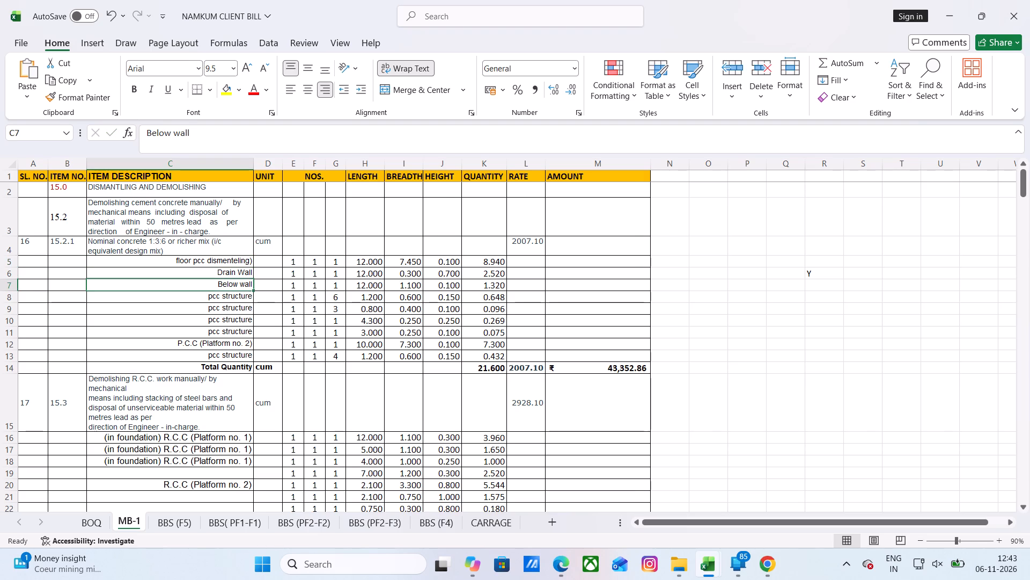
# Replace the item description in cell C7, below the Drain Wall row, with "drain bottom pcc".
pyautogui.click(225, 273)
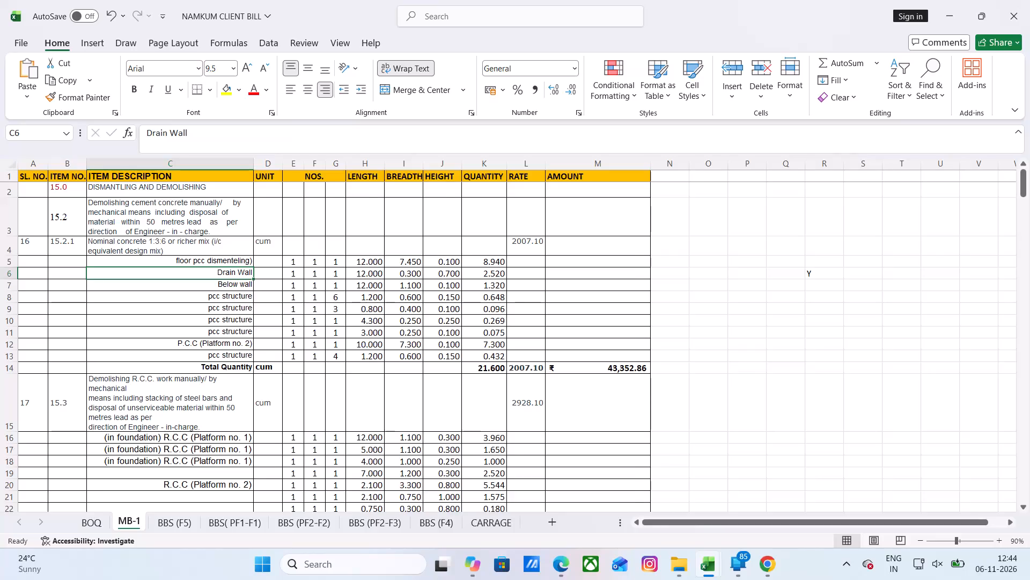
pyautogui.click(233, 285)
pyautogui.press('BackSpace')
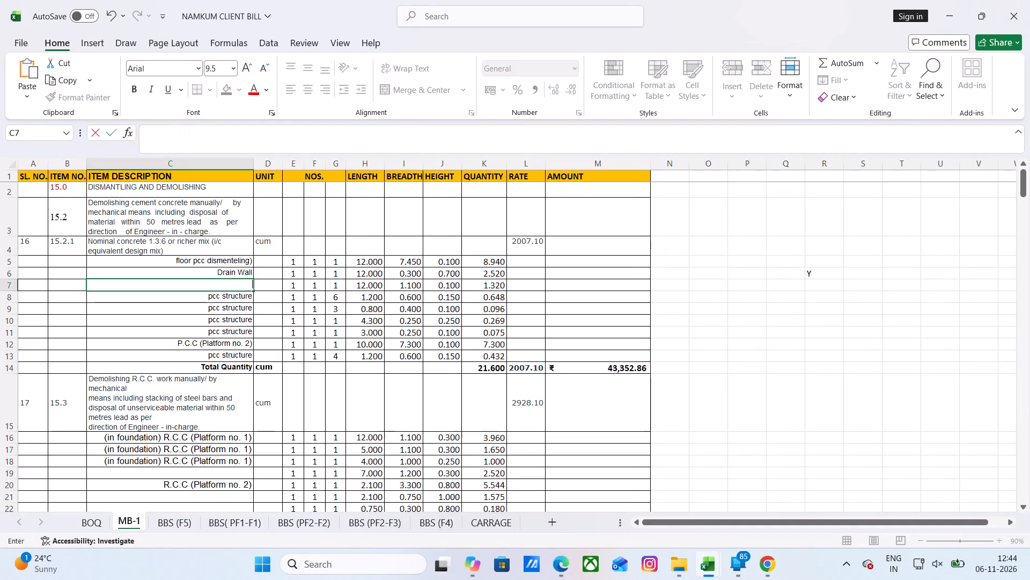
pyautogui.write('drain bottom pcc')
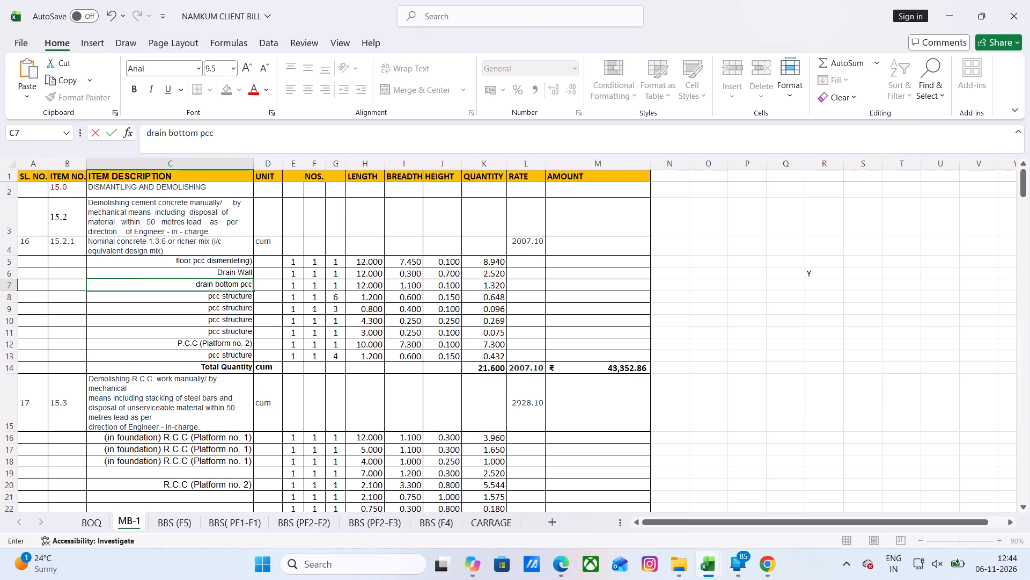
pyautogui.click(279, 384)
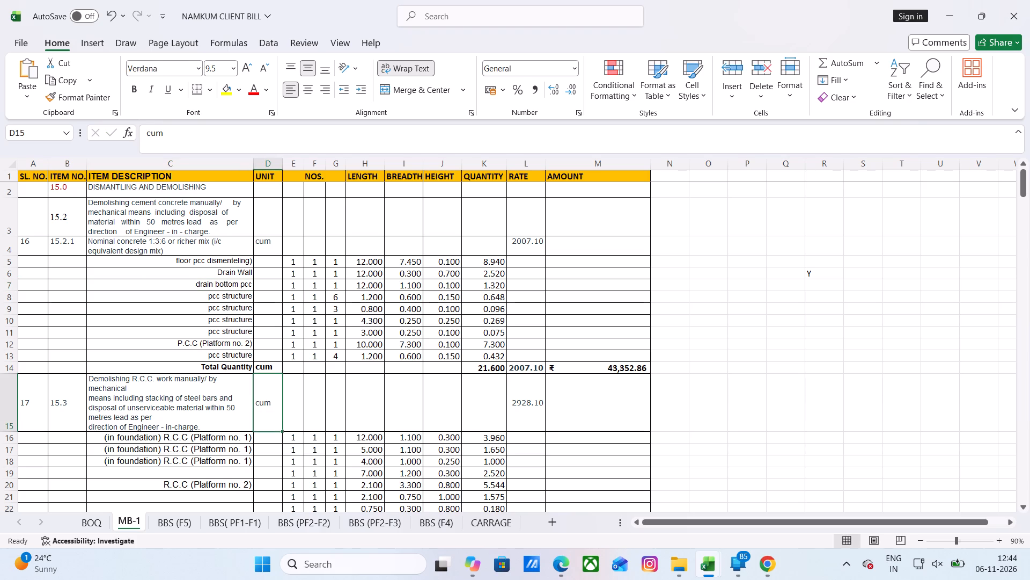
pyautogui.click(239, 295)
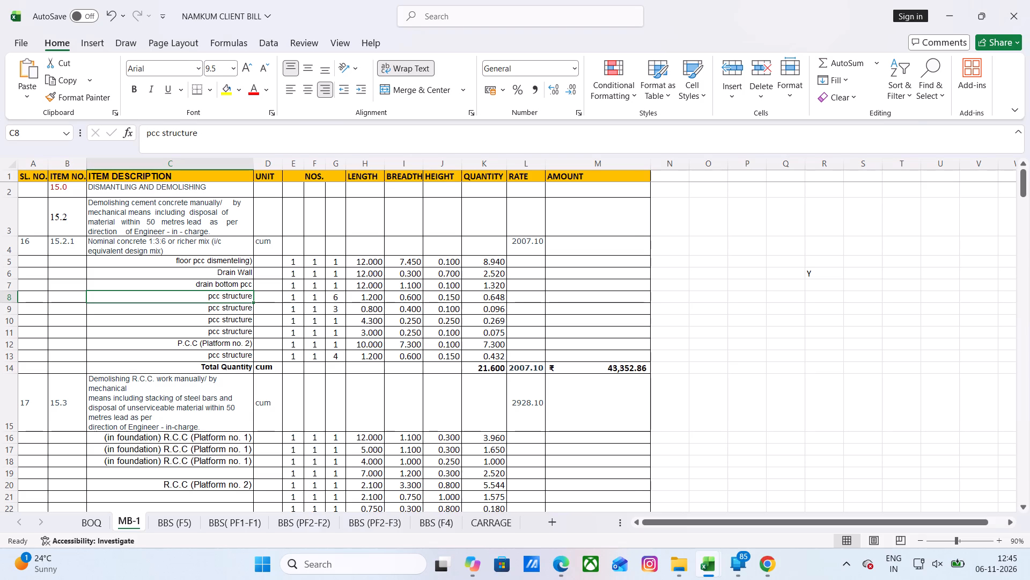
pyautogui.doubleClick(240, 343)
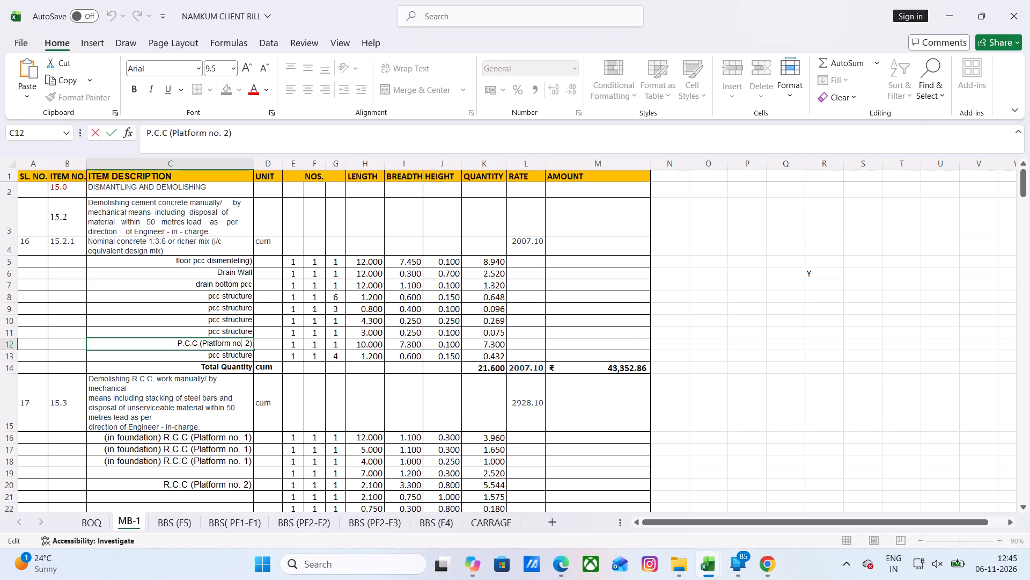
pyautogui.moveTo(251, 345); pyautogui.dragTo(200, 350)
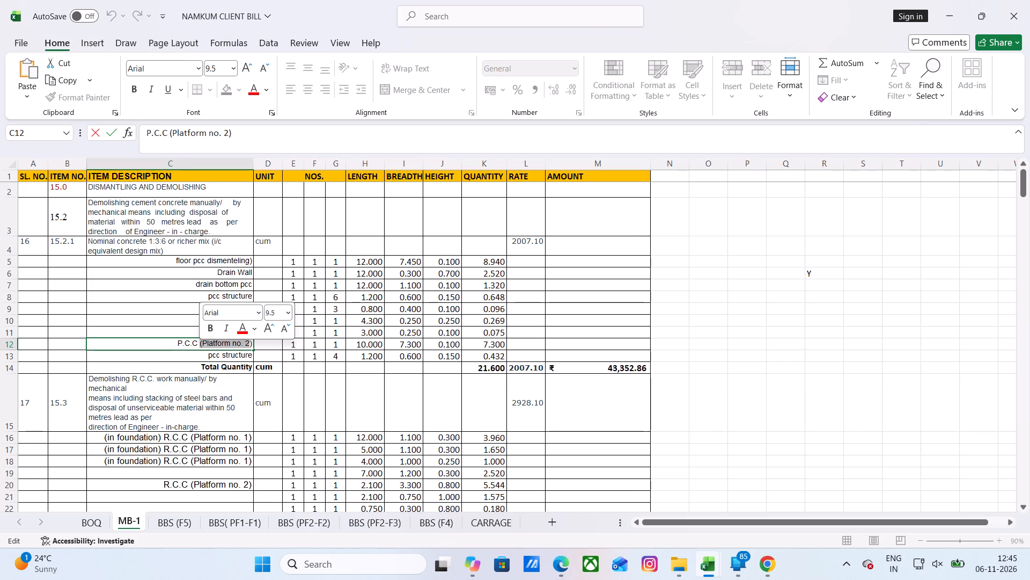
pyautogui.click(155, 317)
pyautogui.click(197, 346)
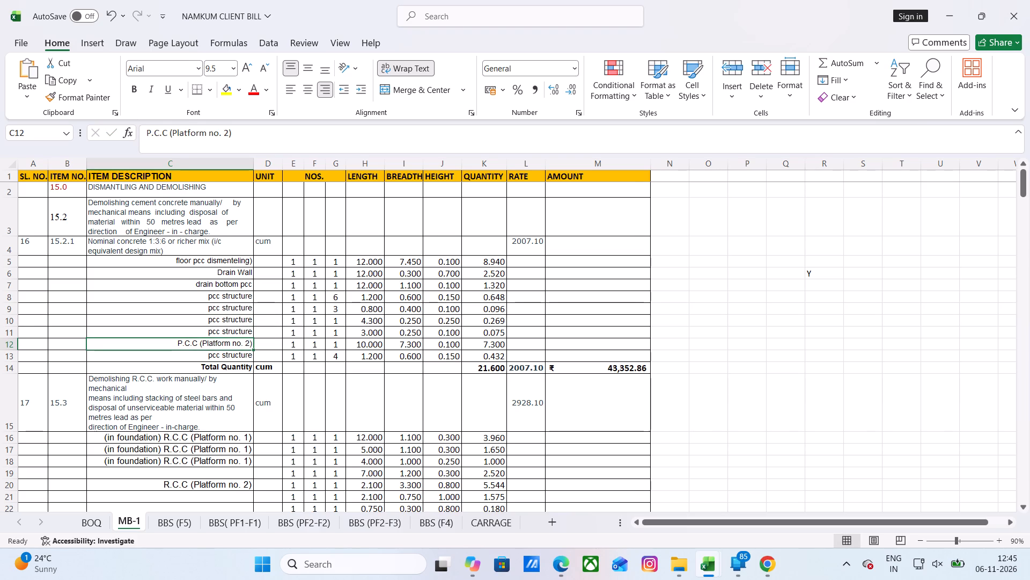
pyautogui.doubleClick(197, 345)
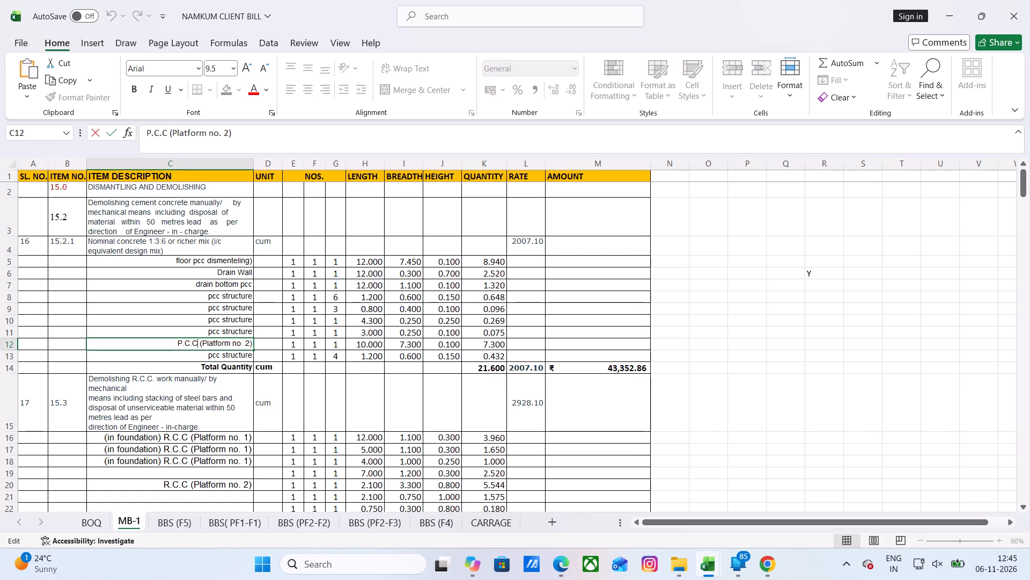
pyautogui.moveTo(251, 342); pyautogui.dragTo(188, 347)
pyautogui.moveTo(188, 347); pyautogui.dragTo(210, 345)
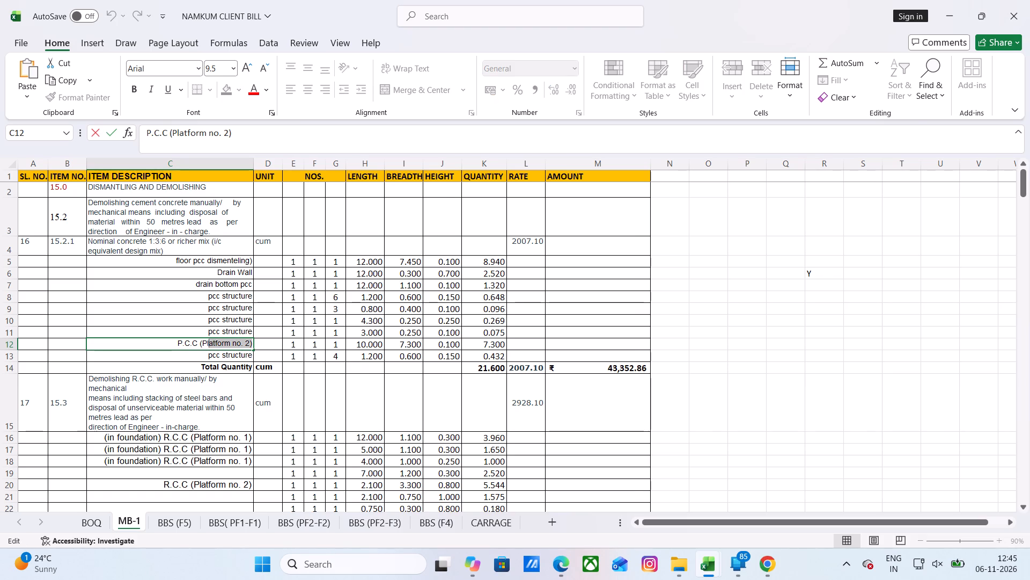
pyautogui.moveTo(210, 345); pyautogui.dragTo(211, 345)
# In cell C5, remove the closing parenthesis and put an opening parenthesis before "floor pcc dismenteling".
pyautogui.click(171, 263)
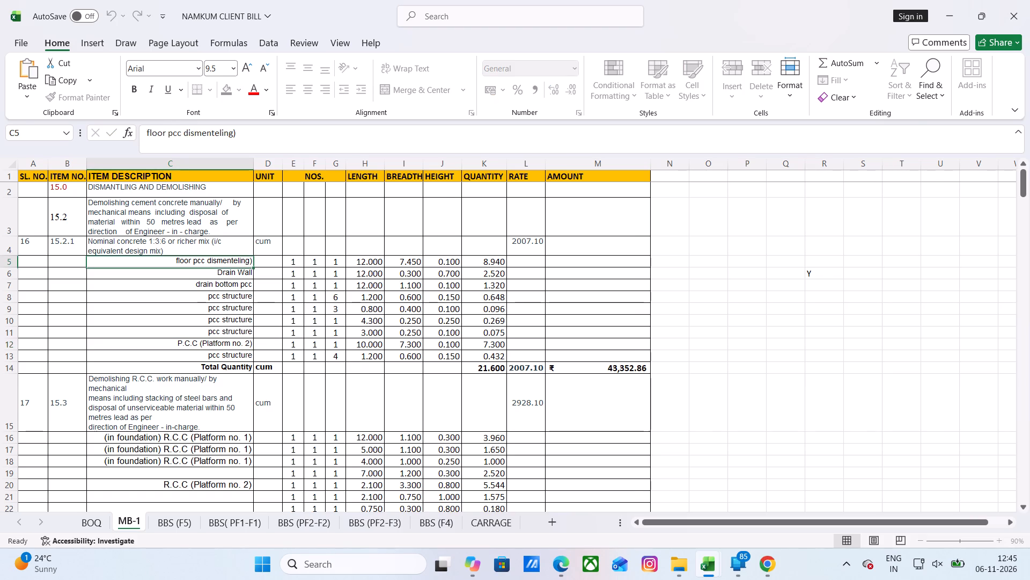
pyautogui.doubleClick(171, 263)
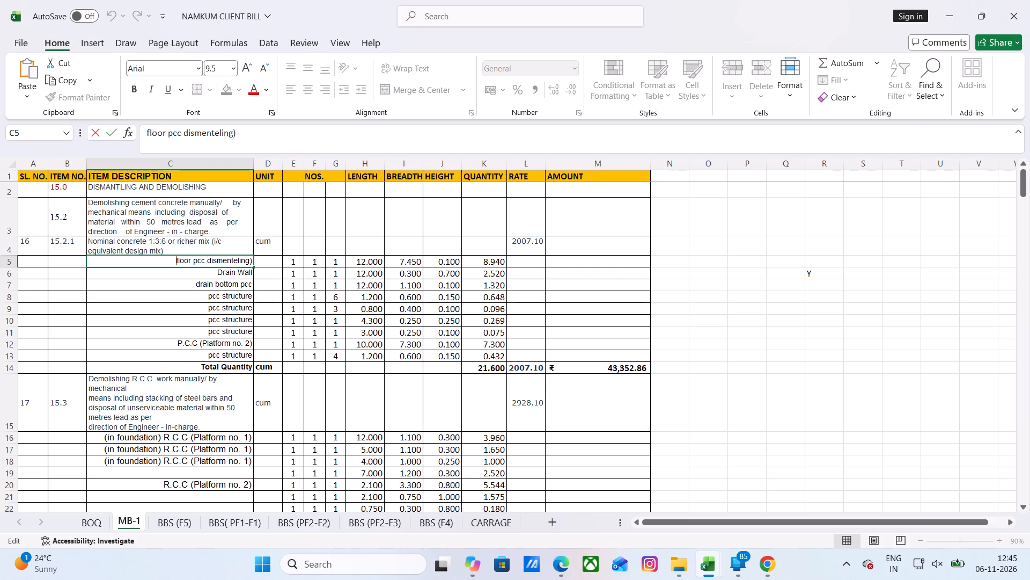
pyautogui.click(250, 259)
pyautogui.press('Right')
pyautogui.press('BackSpace')
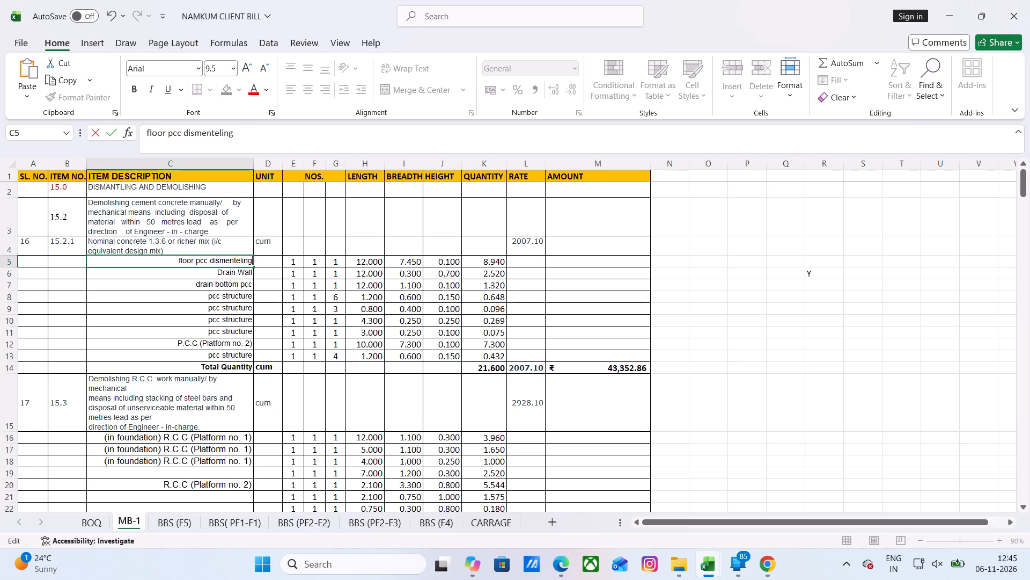
pyautogui.doubleClick(171, 264)
pyautogui.click(171, 262)
pyautogui.write('(floor')
pyautogui.press('BackSpace')
pyautogui.press('BackSpace')
pyautogui.press('BackSpace')
pyautogui.press('BackSpace')
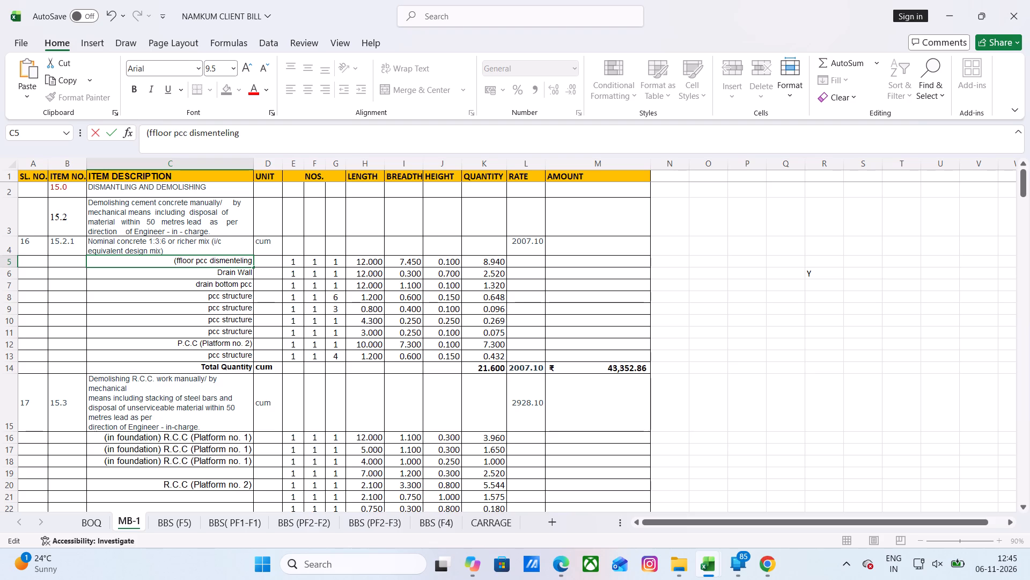
pyautogui.press('BackSpace')
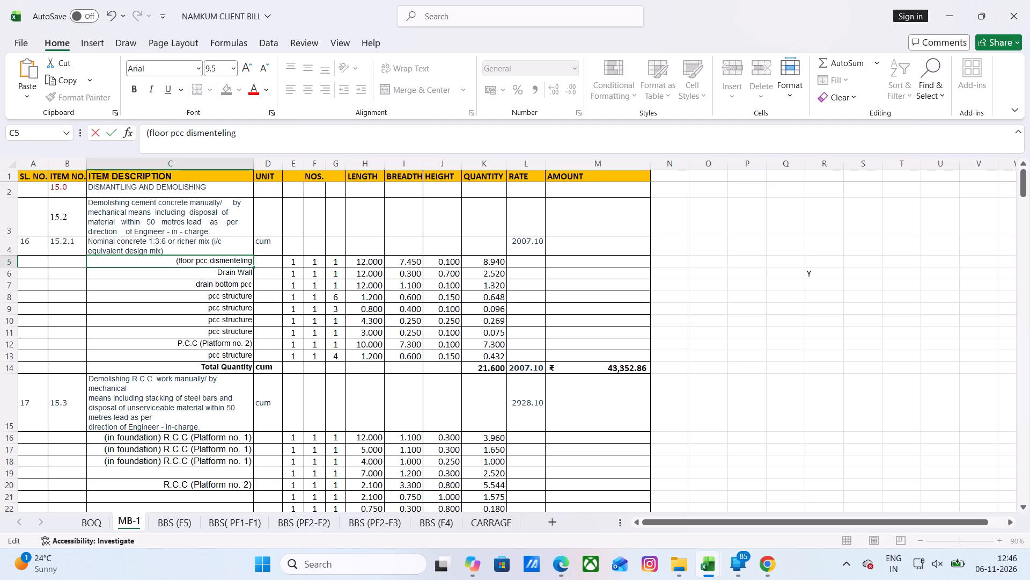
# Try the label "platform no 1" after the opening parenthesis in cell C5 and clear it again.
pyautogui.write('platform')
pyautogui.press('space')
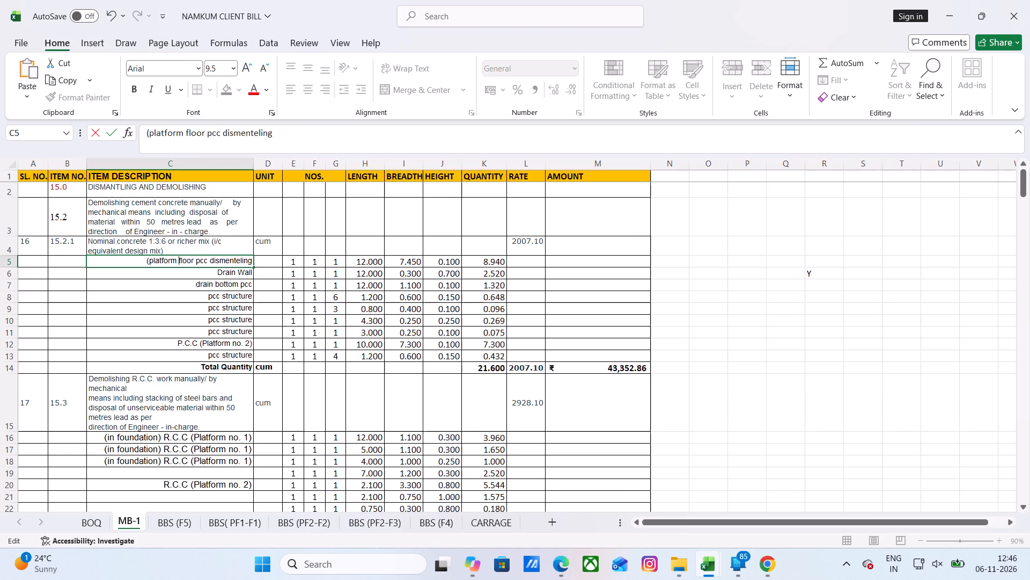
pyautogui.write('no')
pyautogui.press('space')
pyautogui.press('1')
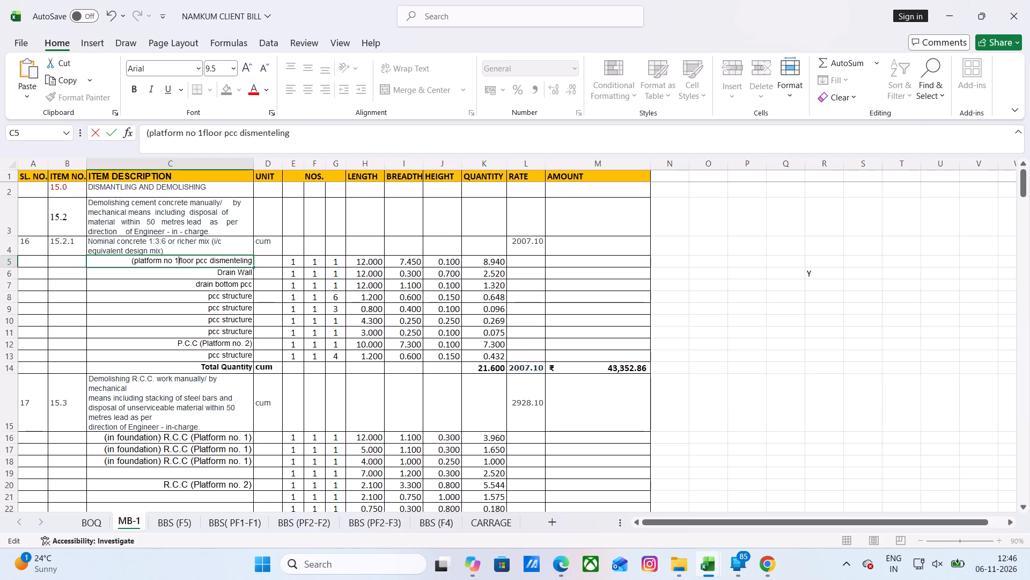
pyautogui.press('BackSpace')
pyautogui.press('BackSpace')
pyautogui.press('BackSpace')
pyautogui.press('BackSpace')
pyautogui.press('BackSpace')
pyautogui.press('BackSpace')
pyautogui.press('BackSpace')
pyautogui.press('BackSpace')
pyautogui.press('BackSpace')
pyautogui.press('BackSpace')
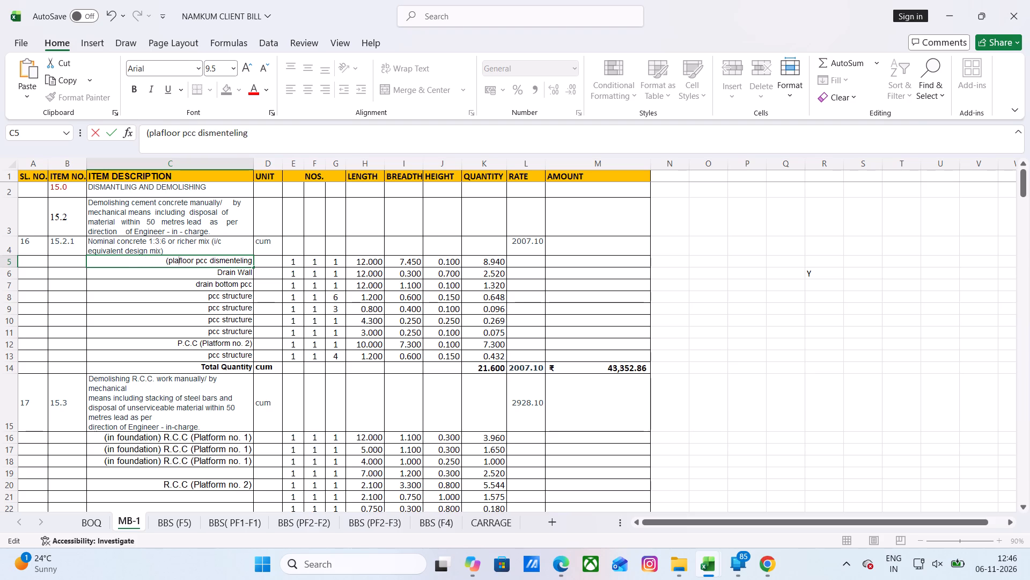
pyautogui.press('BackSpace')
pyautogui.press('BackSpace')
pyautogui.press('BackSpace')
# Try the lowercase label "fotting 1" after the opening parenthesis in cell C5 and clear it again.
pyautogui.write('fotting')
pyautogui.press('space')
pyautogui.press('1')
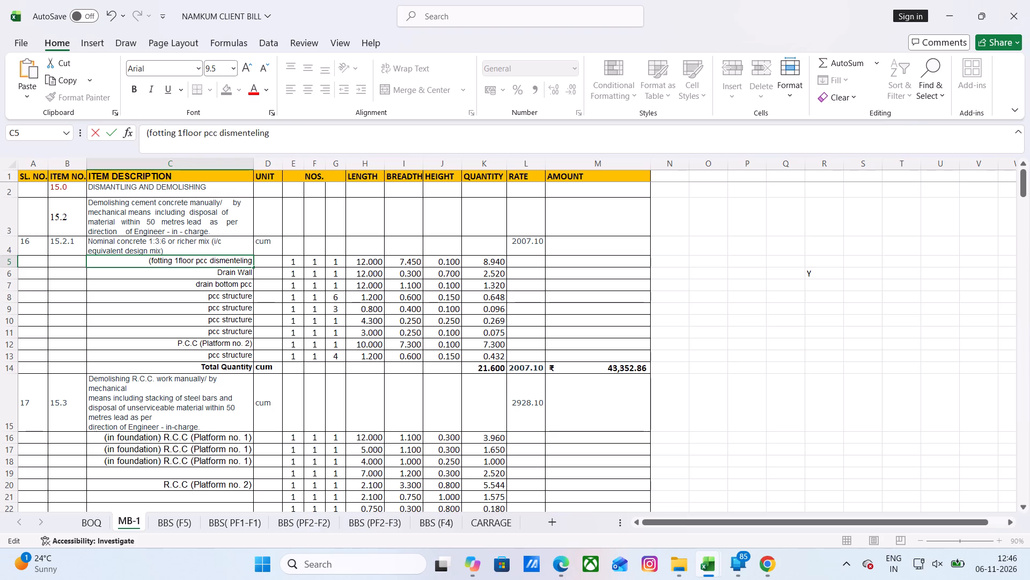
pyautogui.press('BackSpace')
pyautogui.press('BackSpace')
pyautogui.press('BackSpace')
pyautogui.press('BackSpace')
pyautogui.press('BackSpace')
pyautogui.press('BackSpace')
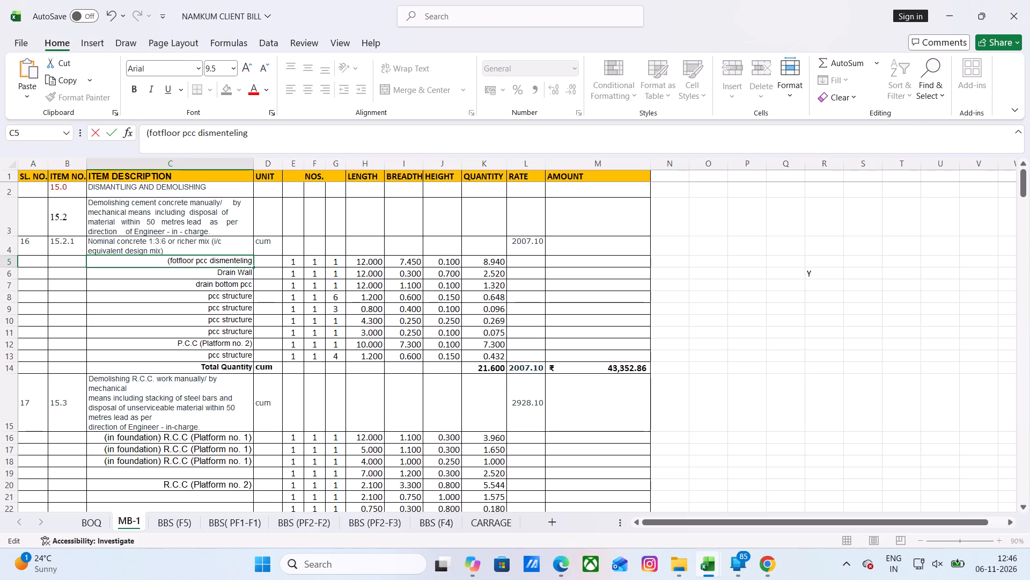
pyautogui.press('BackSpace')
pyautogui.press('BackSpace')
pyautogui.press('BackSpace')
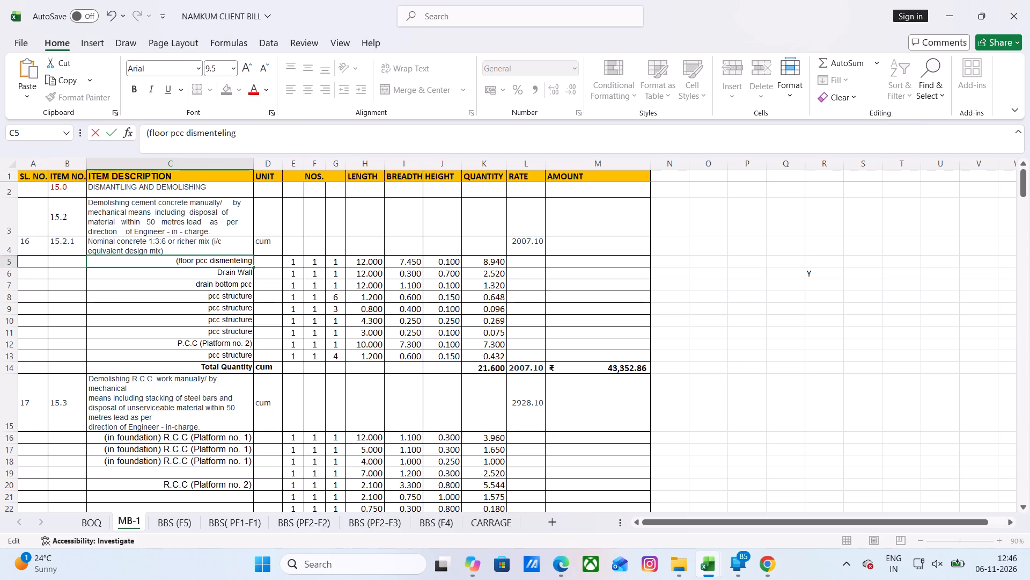
# Complete the prefix in cell C5 so the description reads "(FOTTING 1)floor pcc dismenteling".
pyautogui.write('FOTTING')
pyautogui.press('space')
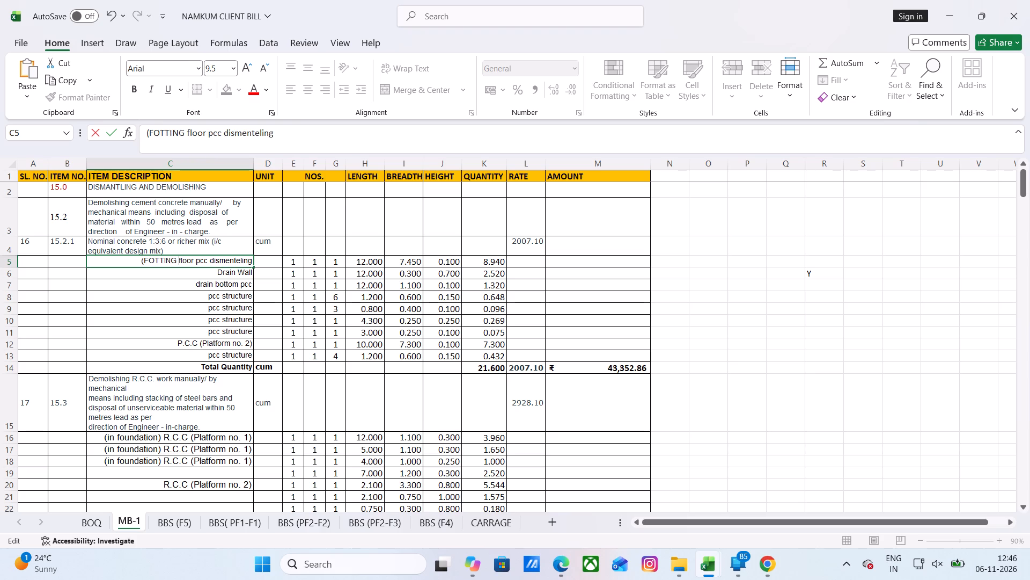
pyautogui.press('1')
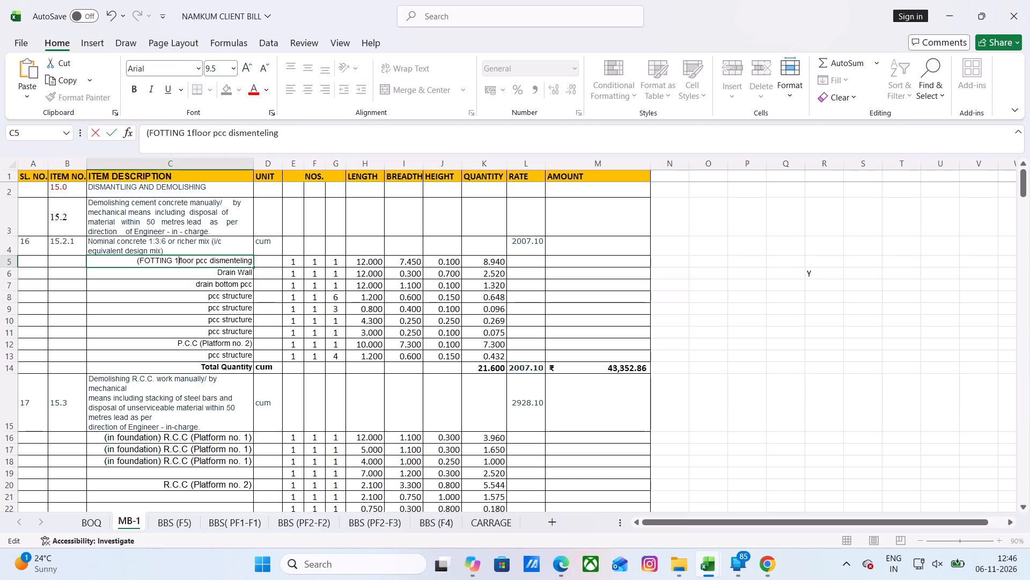
pyautogui.hotkey('shift', ')')
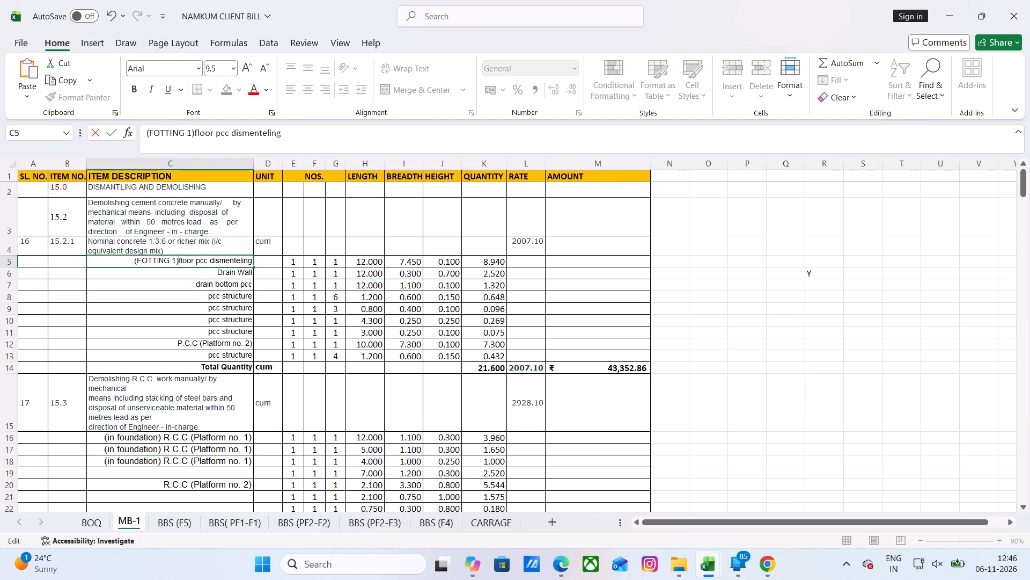
pyautogui.click(192, 343)
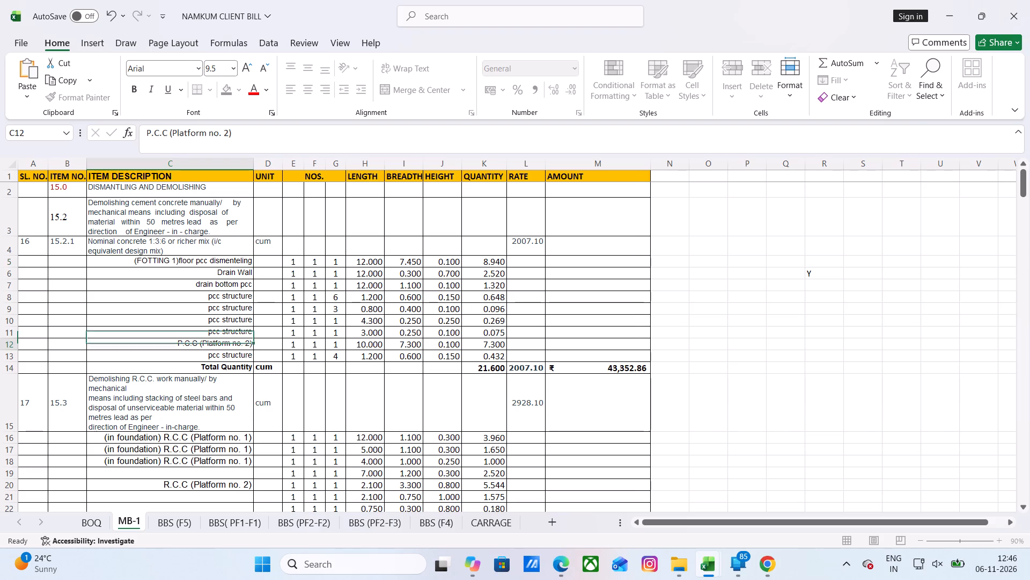
# Copy the description in cell C5 over the P.C.C (Platform no. 2) description in cell C12.
pyautogui.click(198, 342)
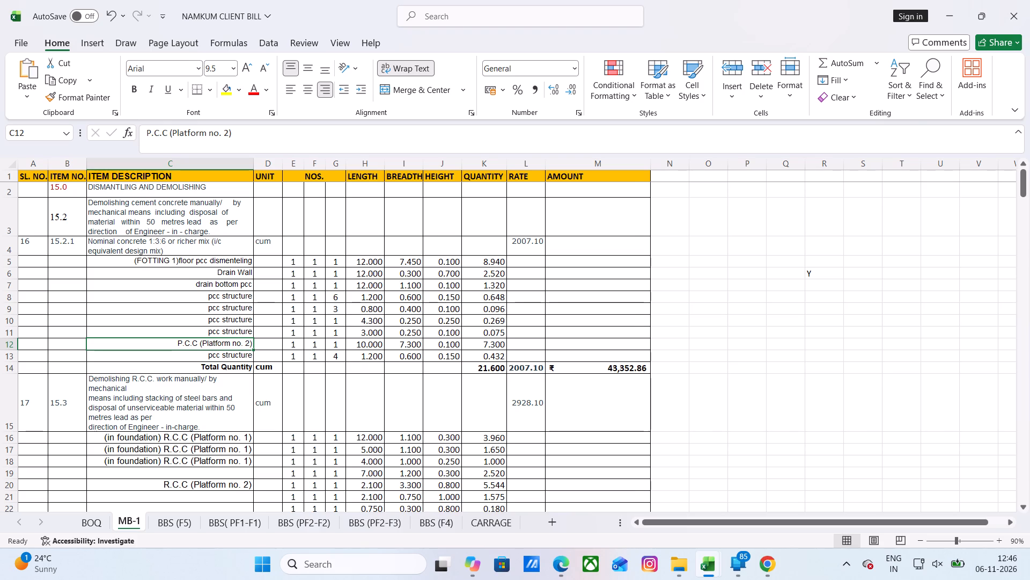
pyautogui.click(209, 262)
pyautogui.hotkey('ctrl', 'c')
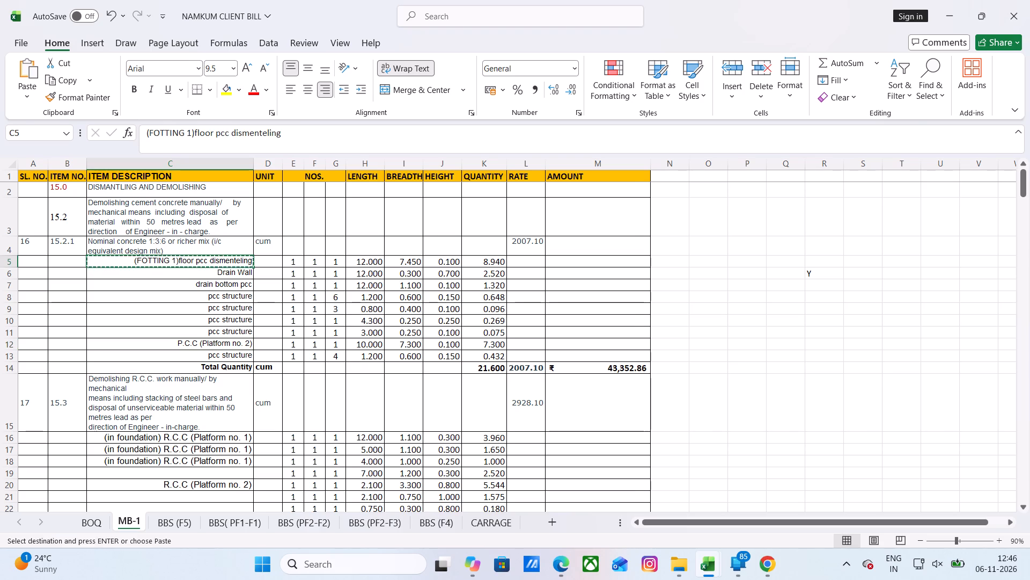
pyautogui.click(197, 342)
pyautogui.hotkey('ctrl', 'v')
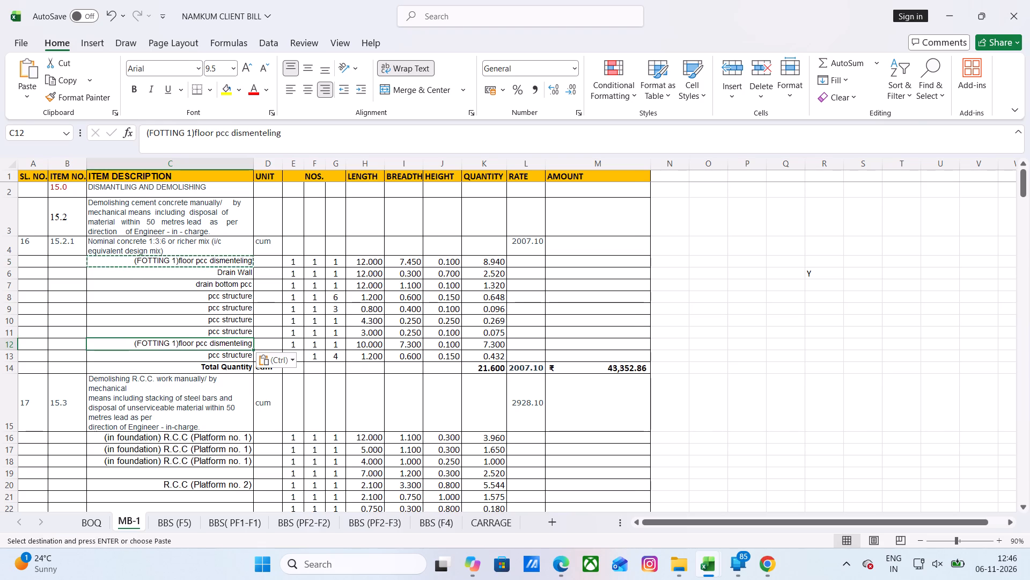
pyautogui.press('Escape')
# Change the footing number in cell C12 so the description reads "(FOTTING 2)floor pcc dismenteling".
pyautogui.doubleClick(167, 345)
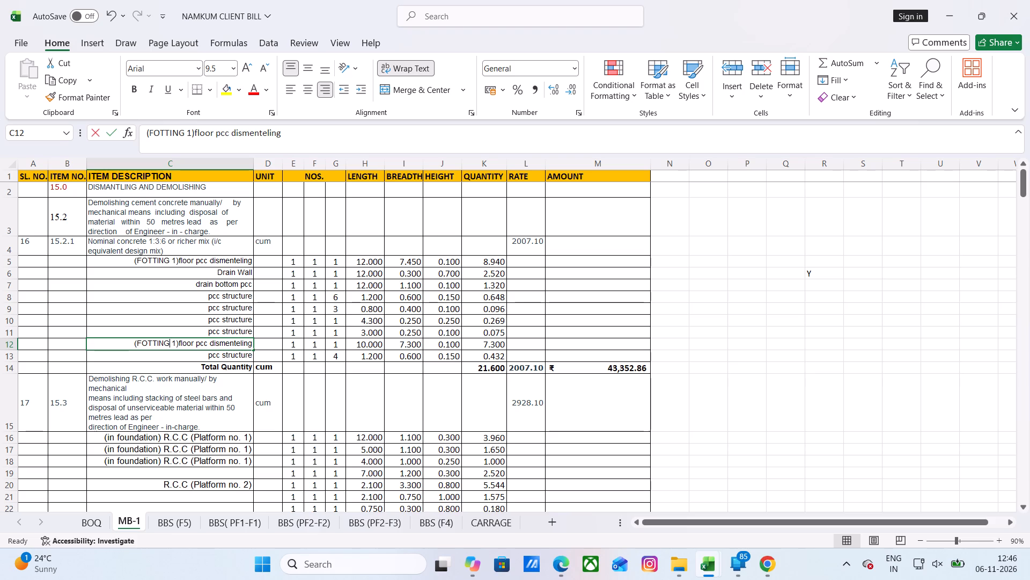
pyautogui.click(176, 344)
pyautogui.press('BackSpace')
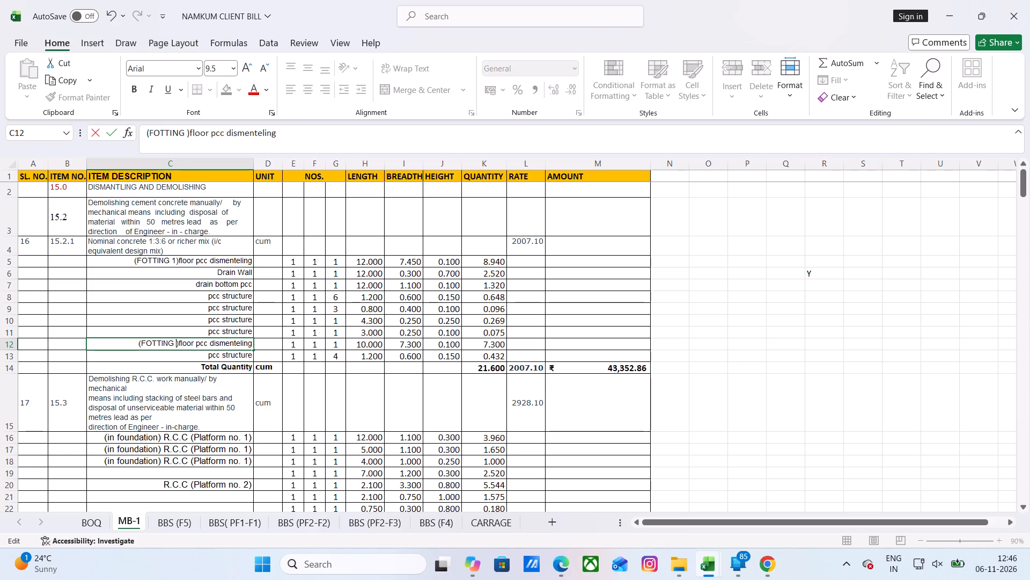
pyautogui.press('2')
pyautogui.click(152, 307)
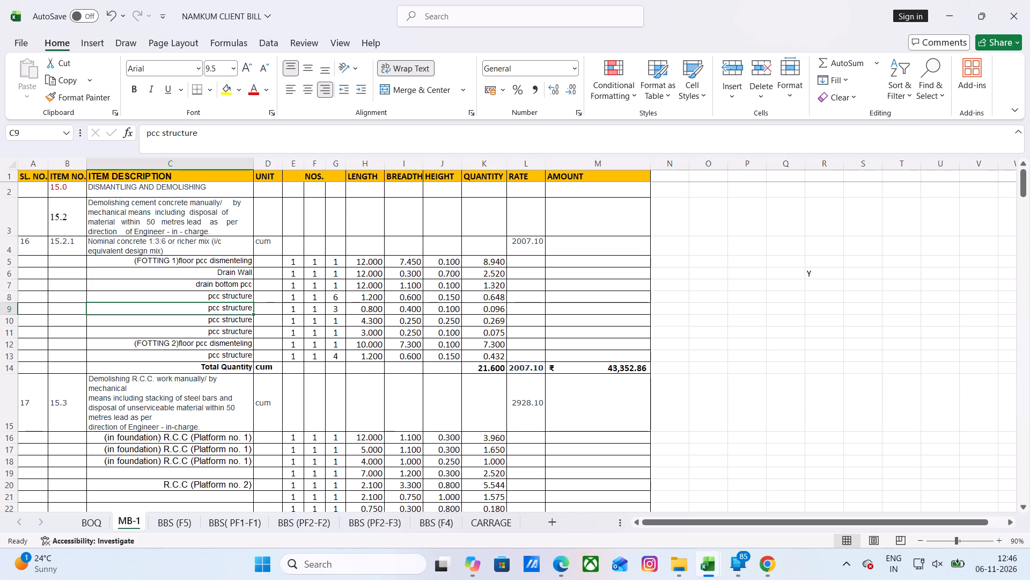
# Insert a blank row above row 12, the "(FOTTING 2)floor pcc dismenteling" entry.
pyautogui.click(9, 345)
pyautogui.click(730, 70)
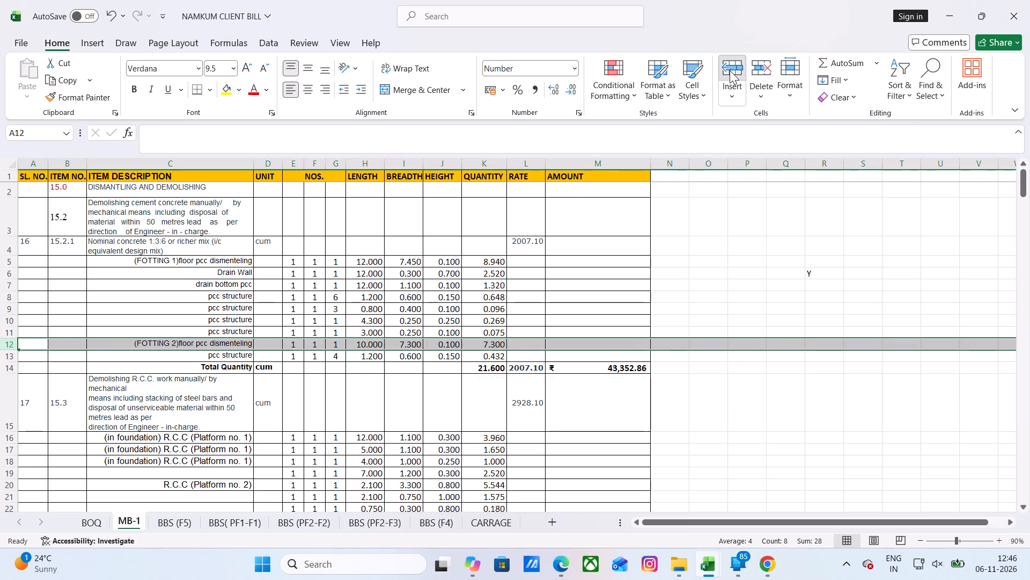
# Move the text "FOTTING 2" from inside the parentheses in cell C13 to the blank cell C12 above it.
pyautogui.doubleClick(172, 357)
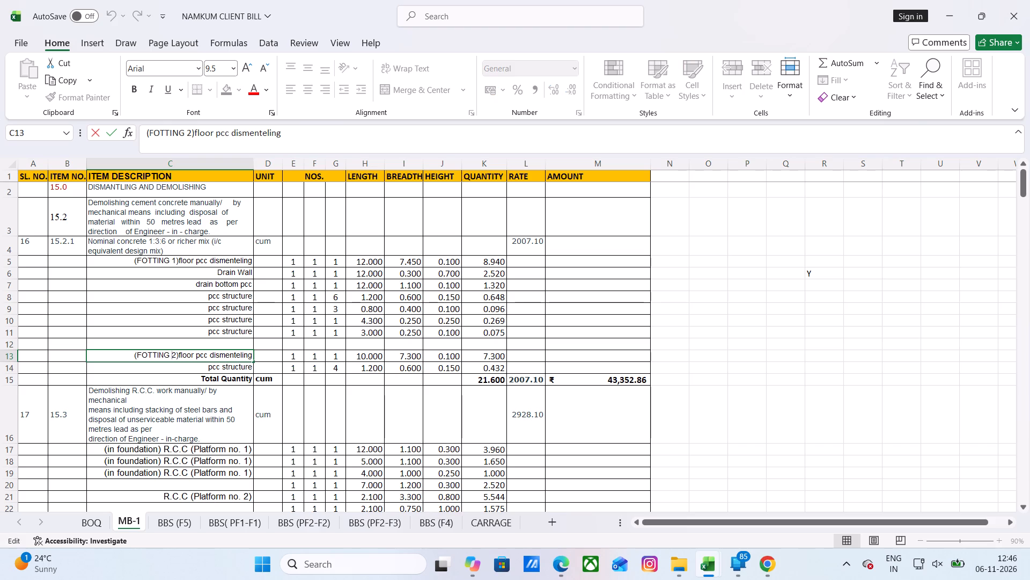
pyautogui.moveTo(176, 356); pyautogui.dragTo(137, 363)
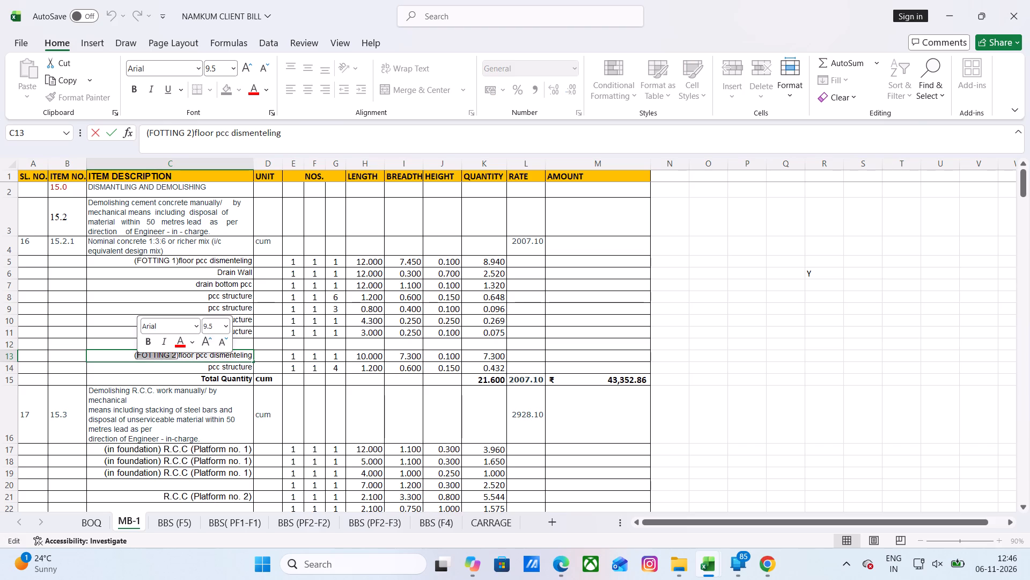
pyautogui.hotkey('ctrl', 'x')
pyautogui.click(168, 342)
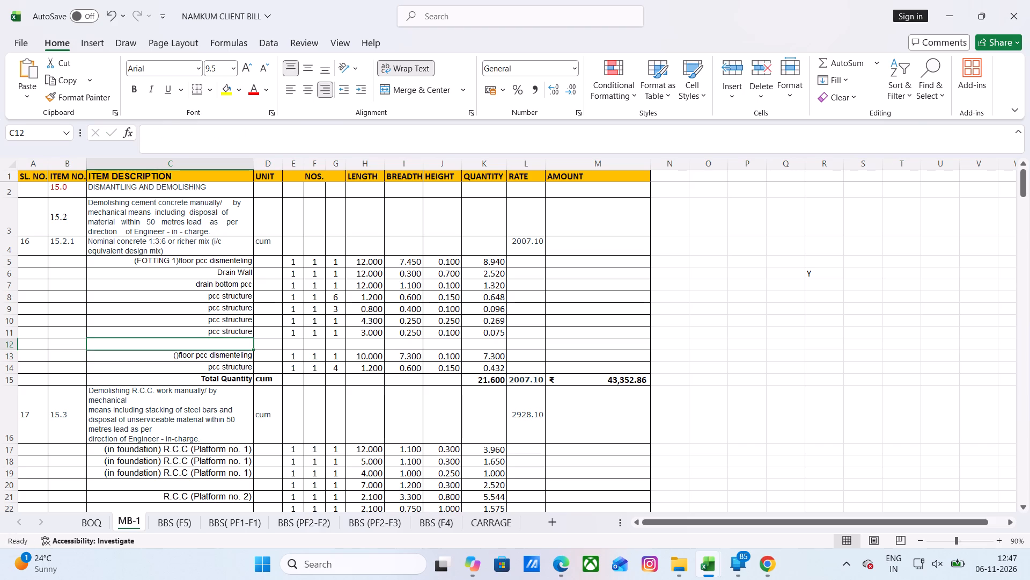
pyautogui.hotkey('ctrl', 'v')
pyautogui.press('Escape')
# Insert a blank row above row 5, the "(FOTTING 1)floor pcc dismenteling" entry.
pyautogui.click(10, 263)
pyautogui.click(734, 67)
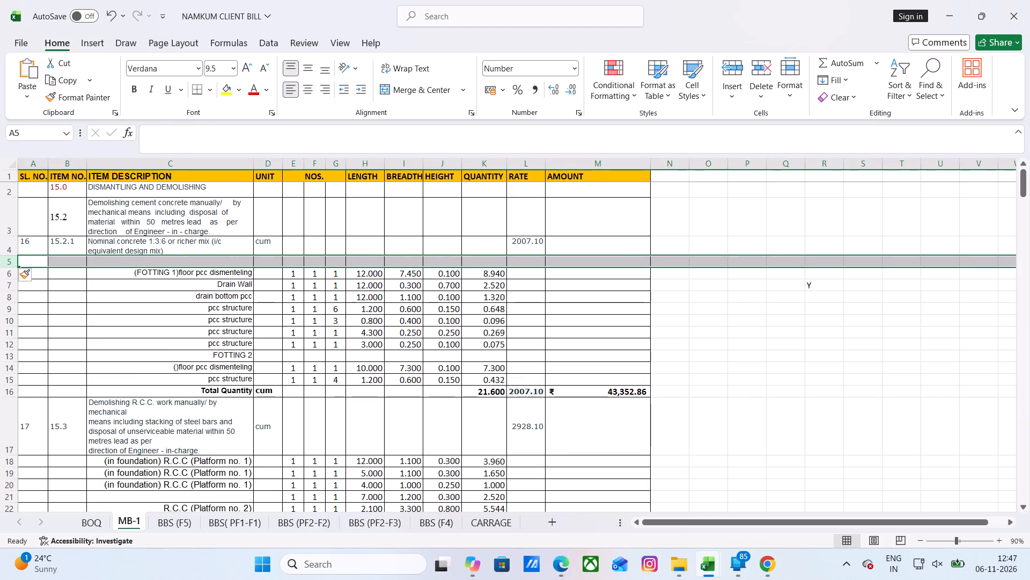
# Move the text "FOTTING 1" from inside the parentheses in cell C6 to the blank cell C5 above it.
pyautogui.doubleClick(171, 273)
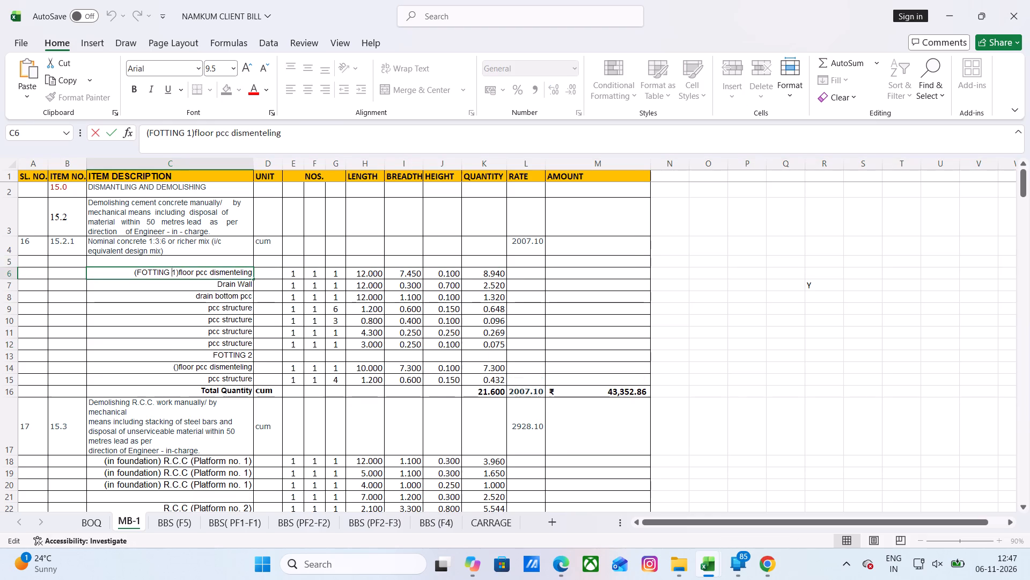
pyautogui.moveTo(175, 272); pyautogui.dragTo(139, 276)
pyautogui.hotkey('ctrl', 'x')
pyautogui.click(225, 258)
pyautogui.hotkey('ctrl', 'v')
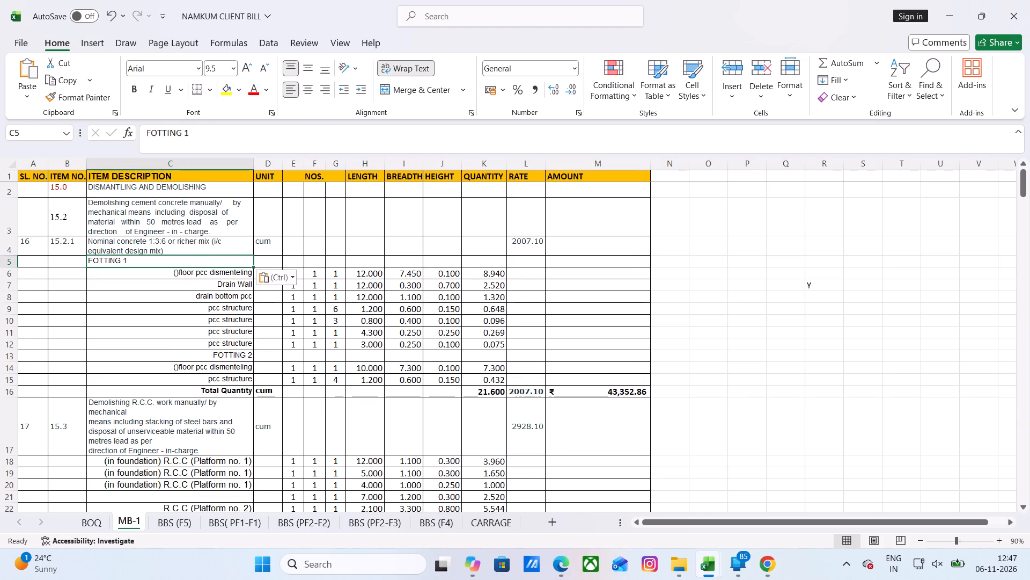
# Align the "FOTTING 1" heading in cell C5 to the right and bottom of its cell.
pyautogui.click(164, 260)
pyautogui.click(139, 349)
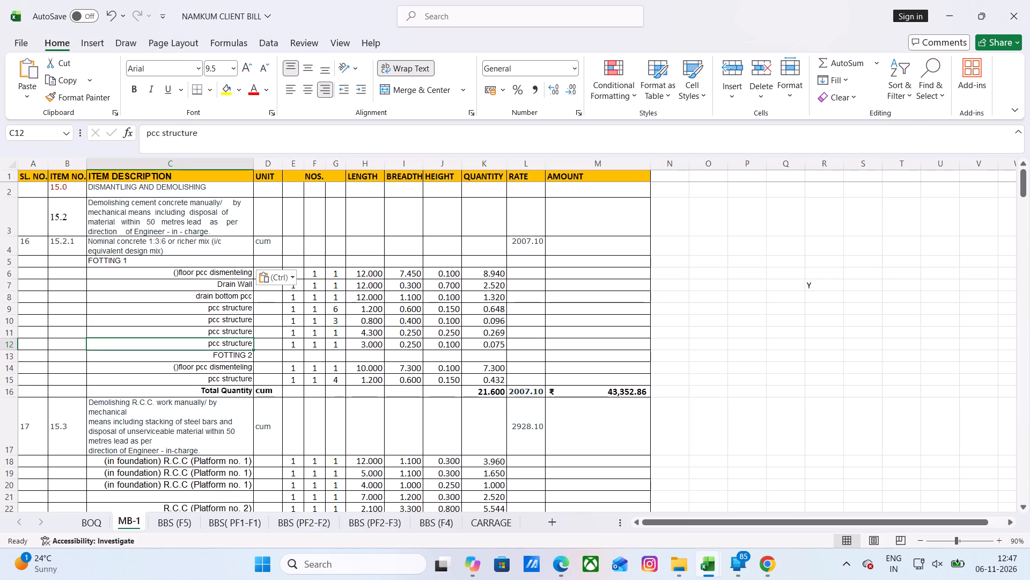
pyautogui.click(123, 260)
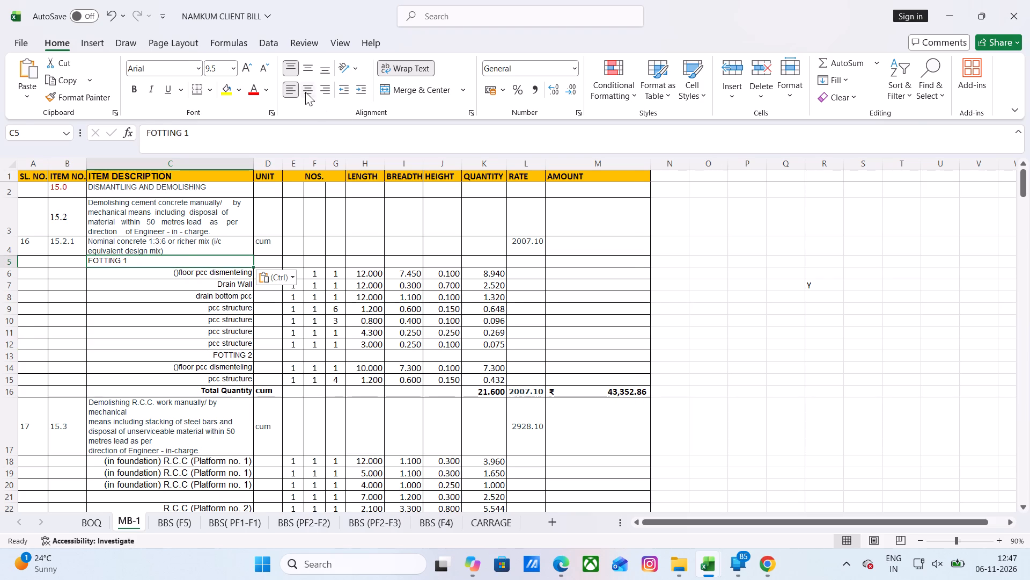
pyautogui.click(304, 89)
pyautogui.click(308, 66)
pyautogui.click(326, 89)
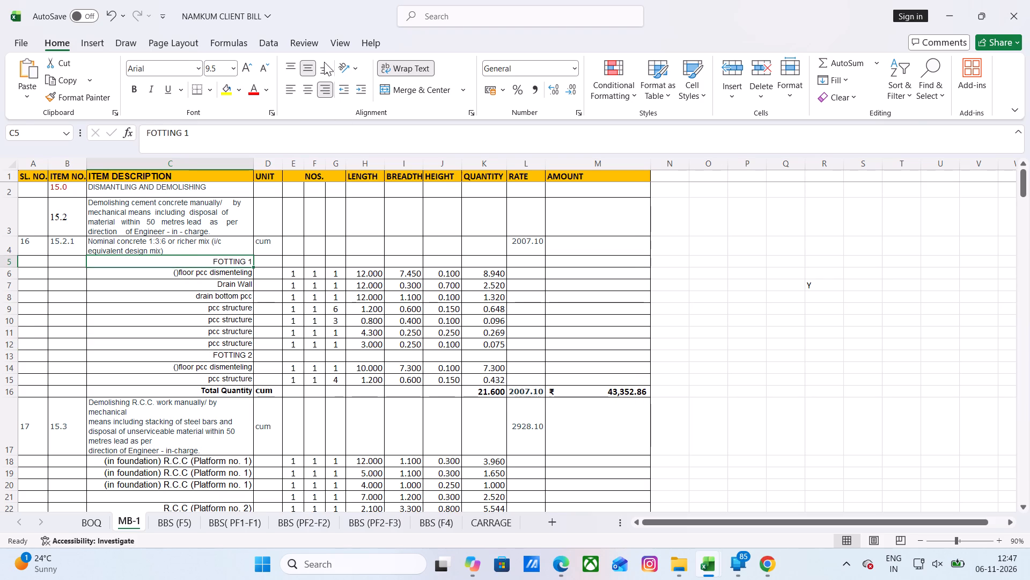
pyautogui.click(324, 61)
pyautogui.click(339, 222)
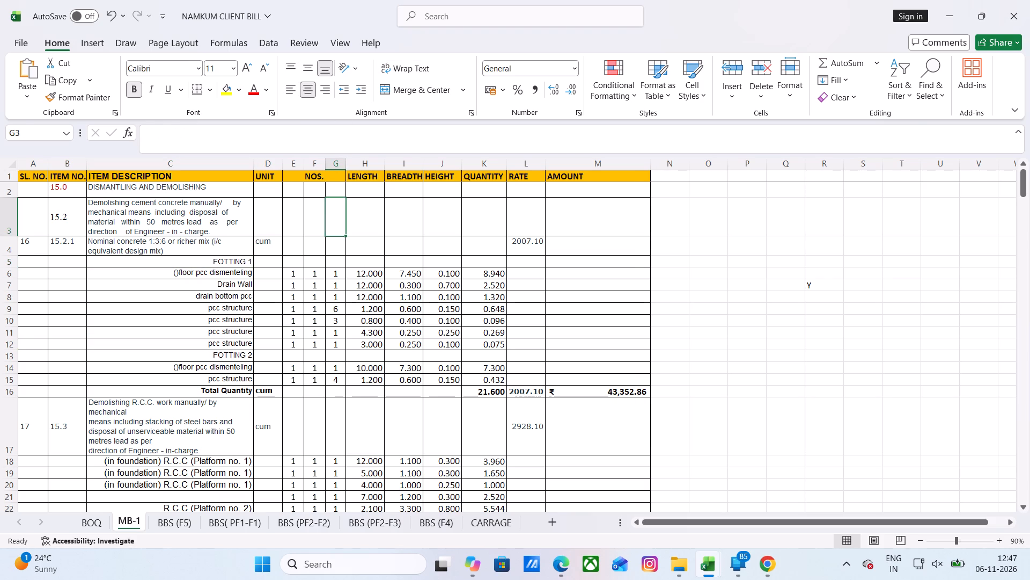
# Remove the empty parentheses before "floor pcc dismenteling" in cells C14 and C6.
pyautogui.doubleClick(177, 367)
pyautogui.click(179, 368)
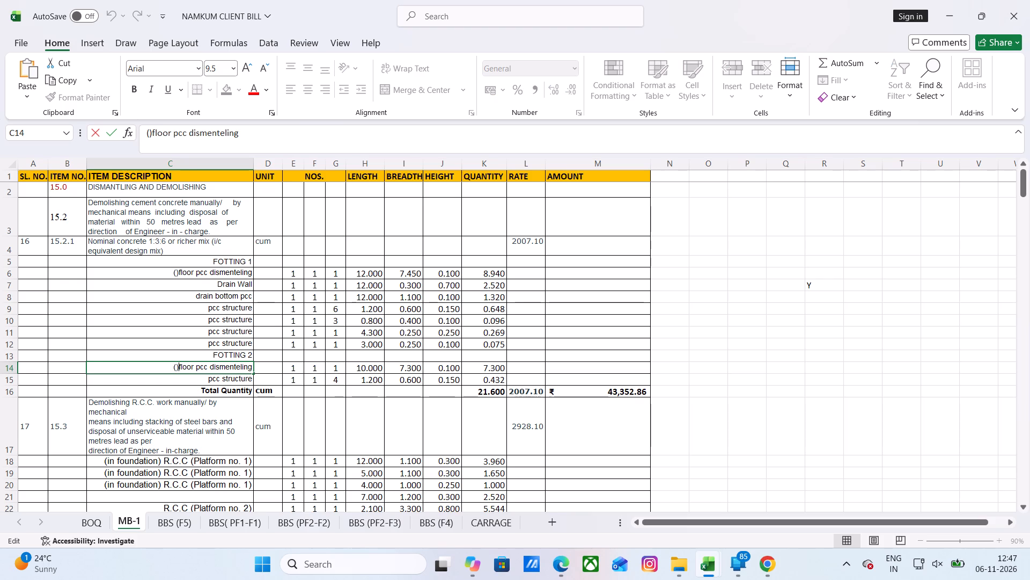
pyautogui.press('BackSpace')
pyautogui.press('BackSpace')
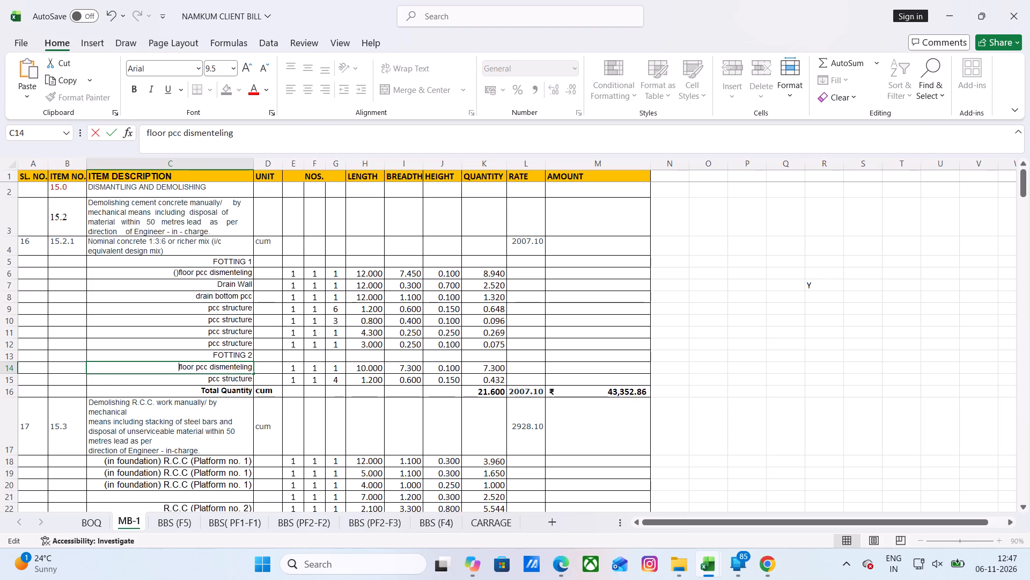
pyautogui.click(177, 274)
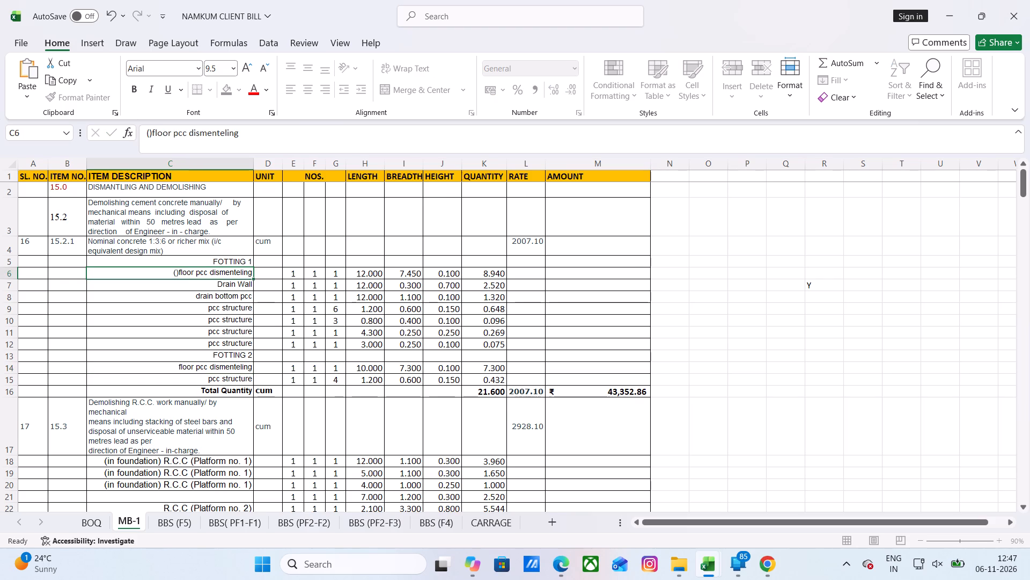
pyautogui.doubleClick(179, 273)
pyautogui.press('BackSpace')
pyautogui.press('BackSpace')
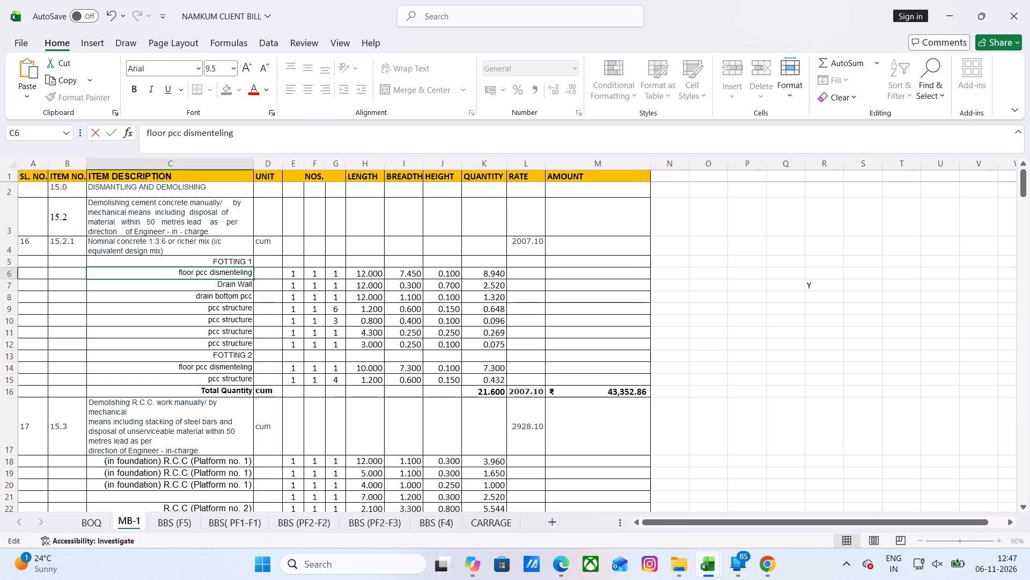
pyautogui.click(200, 322)
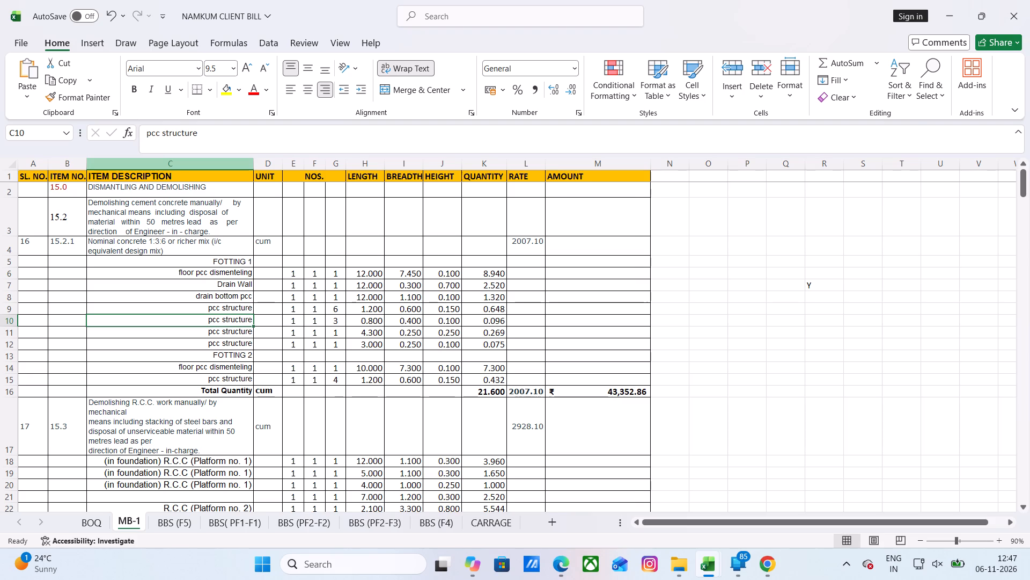
# Set the font size of the entire MB-1 sheet to 14.
pyautogui.click(13, 168)
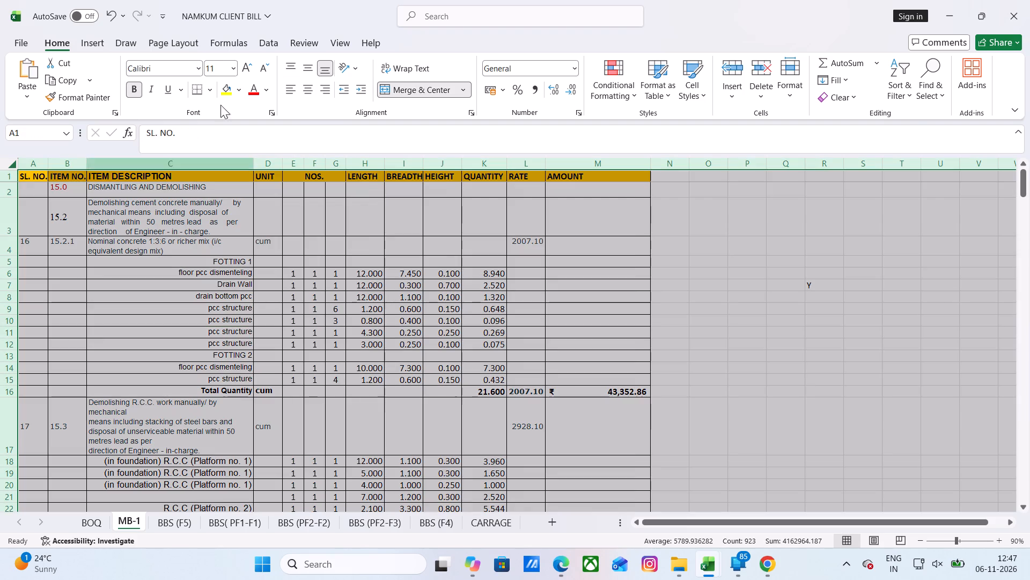
pyautogui.click(234, 69)
pyautogui.click(217, 164)
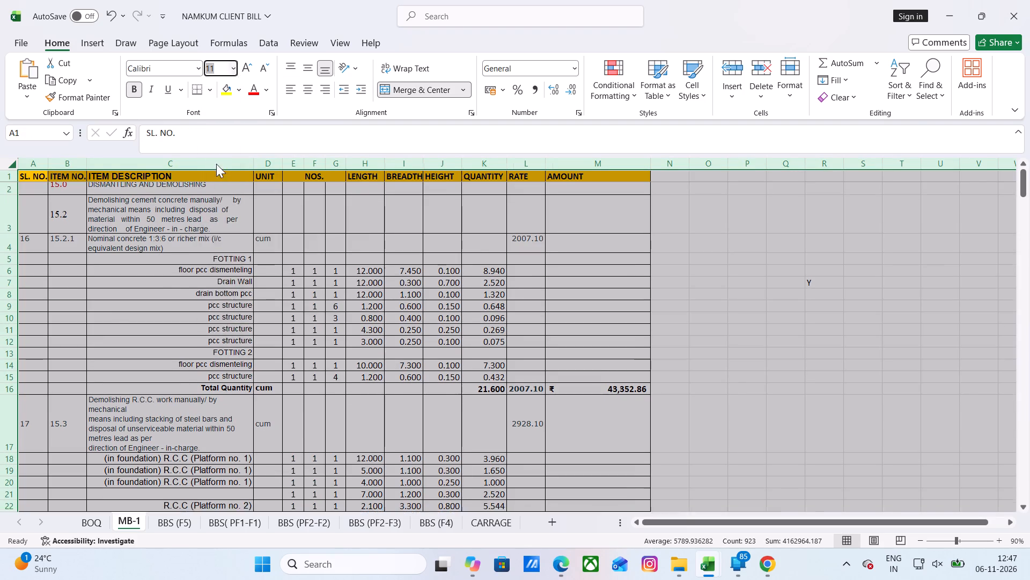
pyautogui.click(762, 286)
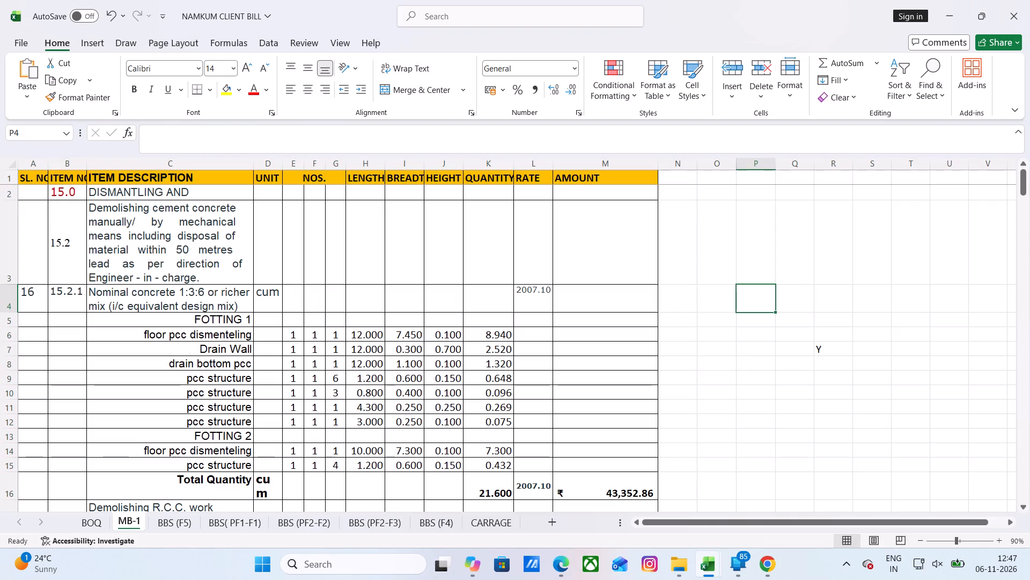
# Examine the item 15.2.1 entries and the range summed by the Total Quantity formula in cell K16.
pyautogui.scroll(-3, 470, 332)
pyautogui.scroll(4, 476, 329)
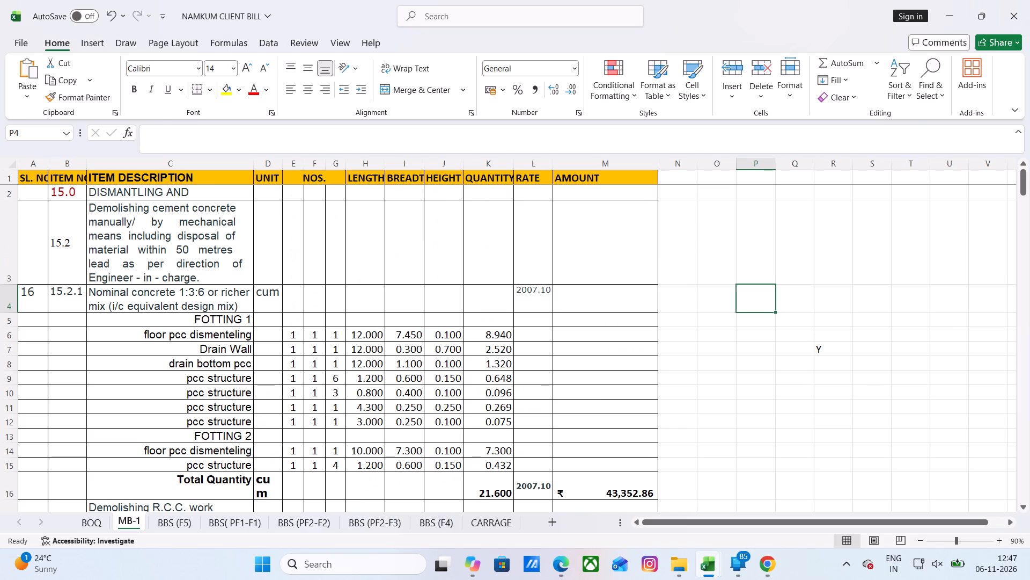
pyautogui.scroll(-1, 252, 369)
pyautogui.scroll(1, 252, 369)
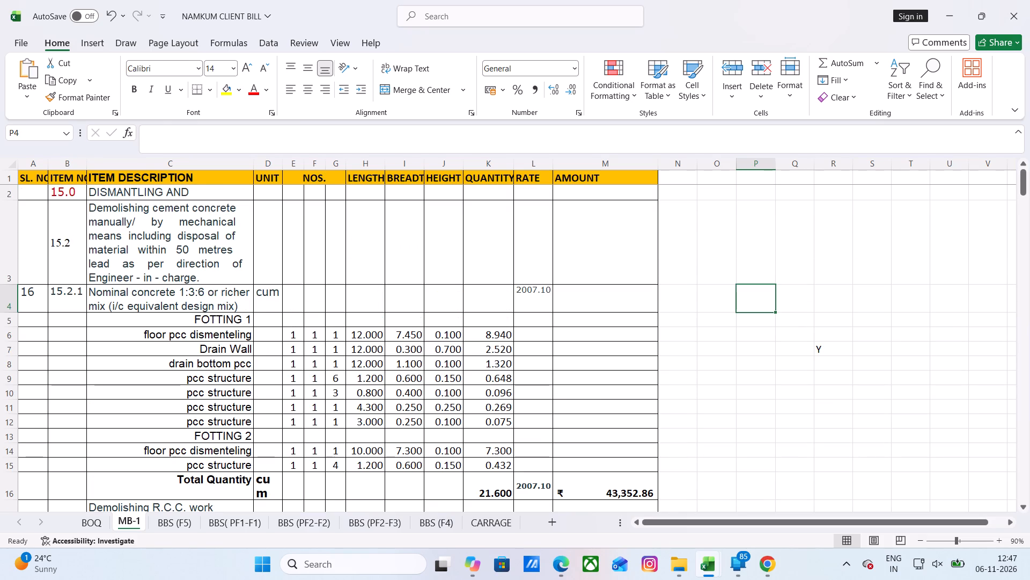
pyautogui.scroll(-1, 499, 451)
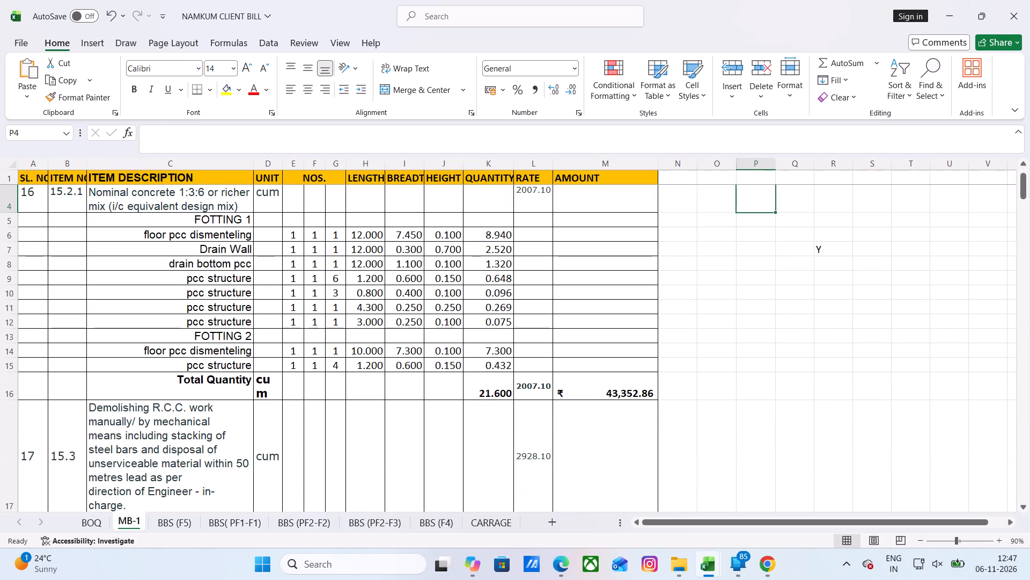
pyautogui.doubleClick(502, 394)
pyautogui.scroll(2, 624, 338)
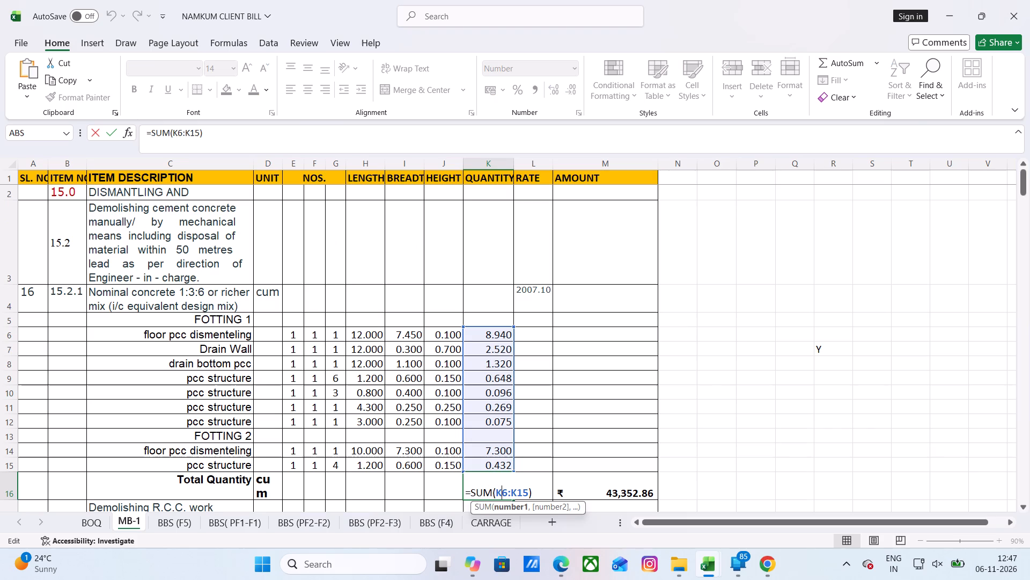
pyautogui.scroll(-1, 624, 338)
pyautogui.press('Escape')
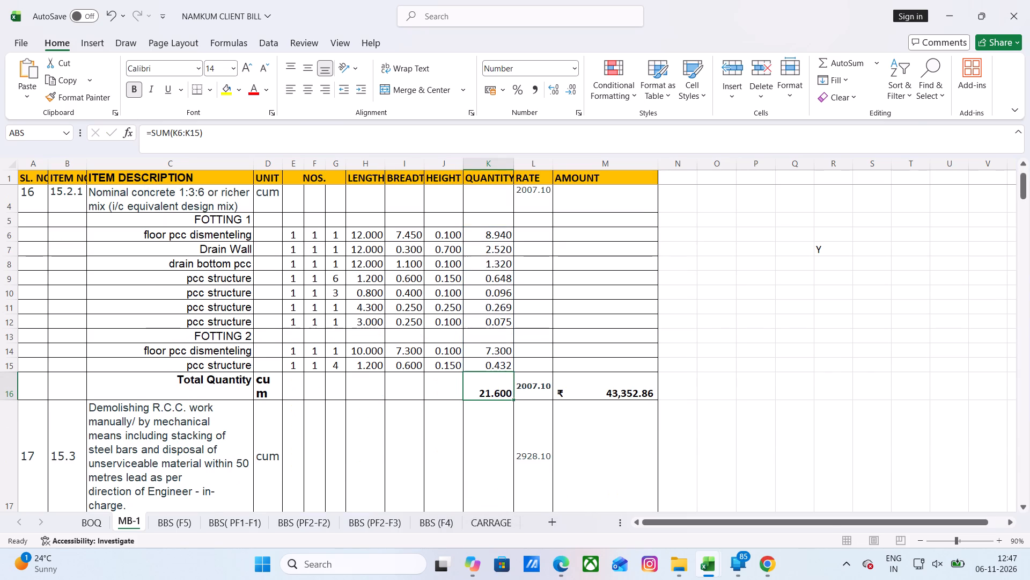
# Review the item 15.3 R.C.C. demolition entries and the dismantling items below them.
pyautogui.scroll(-1, 732, 325)
pyautogui.scroll(1, 714, 329)
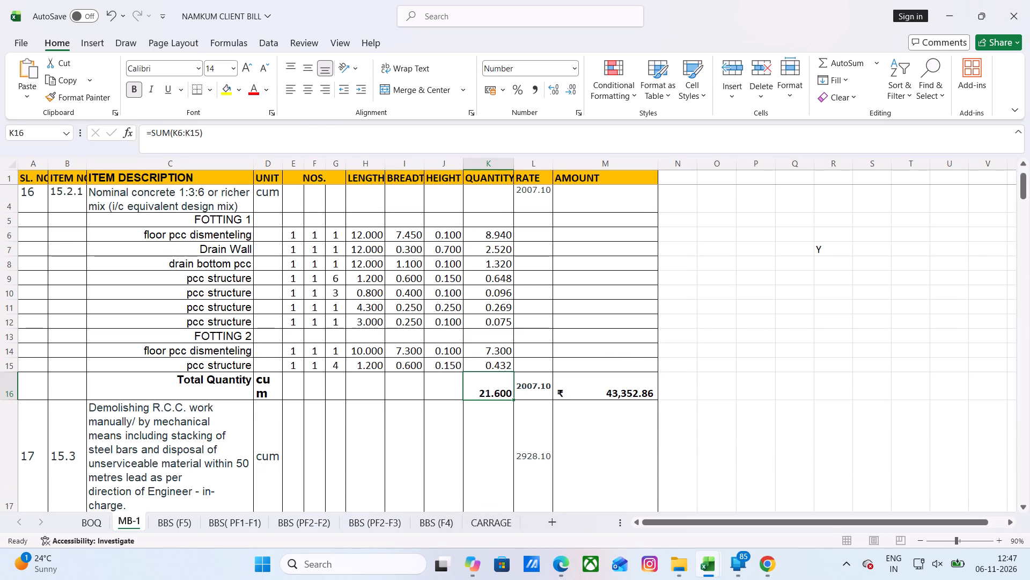
pyautogui.scroll(-2, 252, 370)
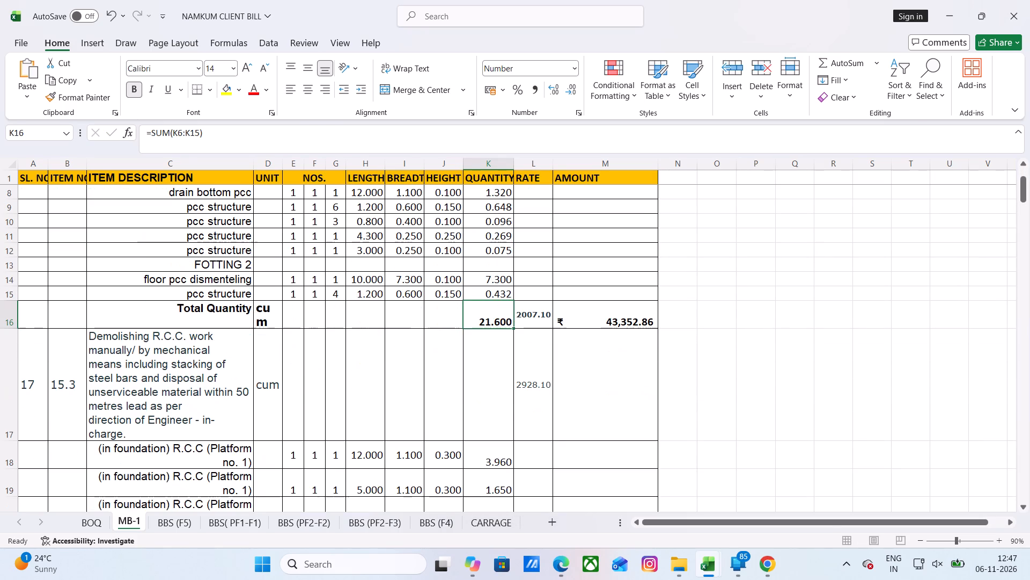
pyautogui.scroll(-2, 252, 370)
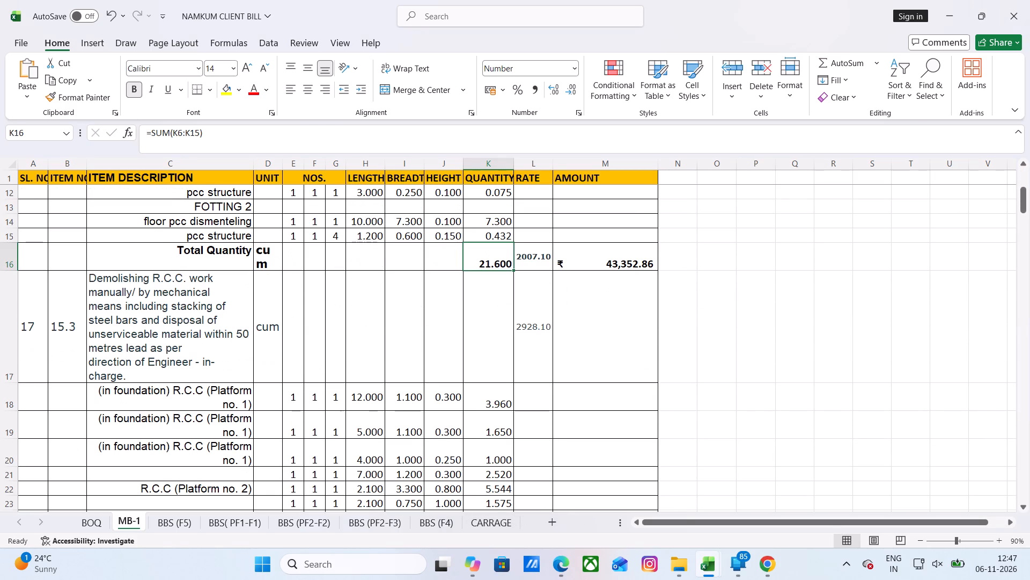
pyautogui.scroll(-2, 154, 392)
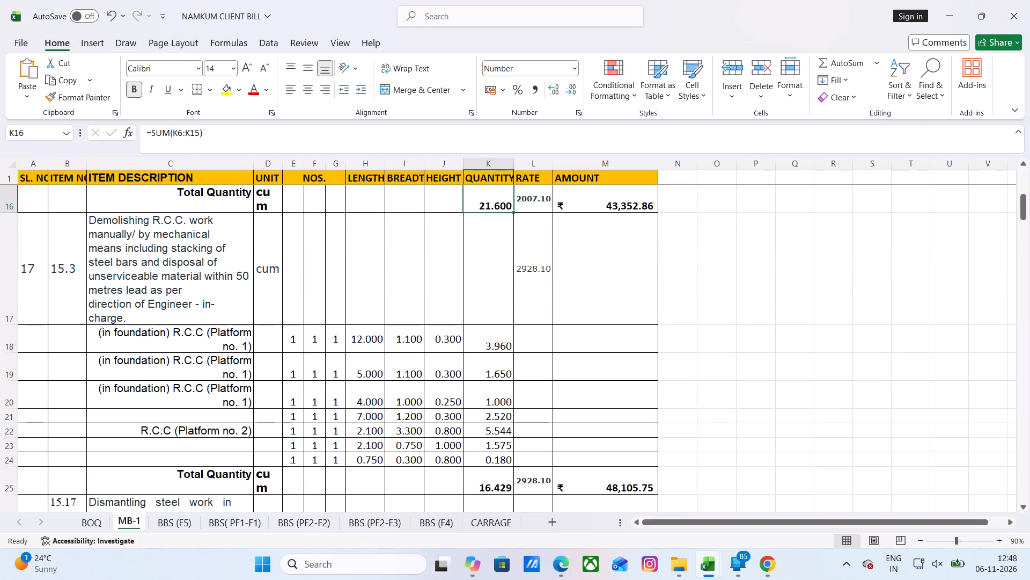
pyautogui.scroll(1, 204, 369)
pyautogui.scroll(-1, 204, 369)
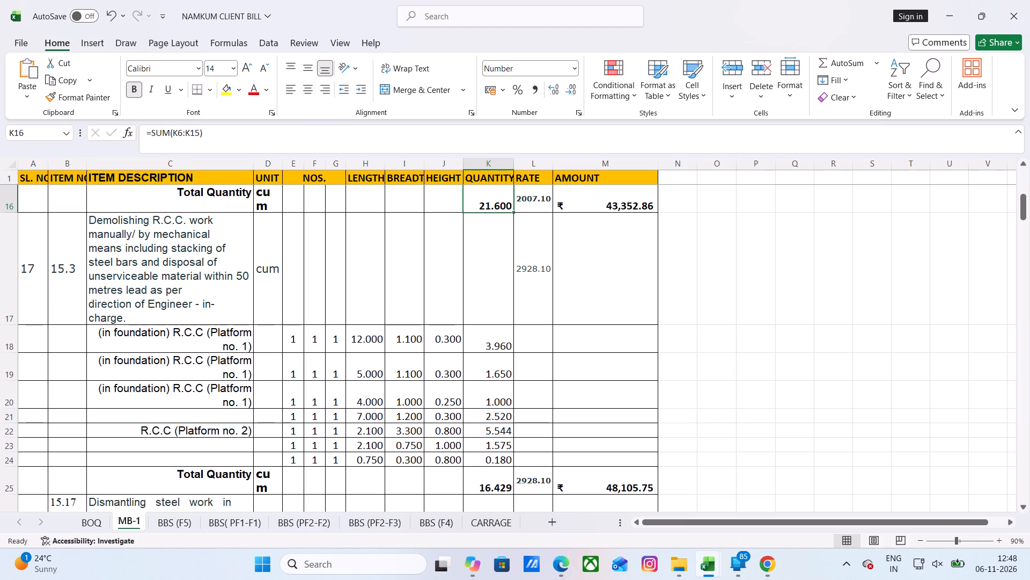
pyautogui.scroll(-1, 204, 369)
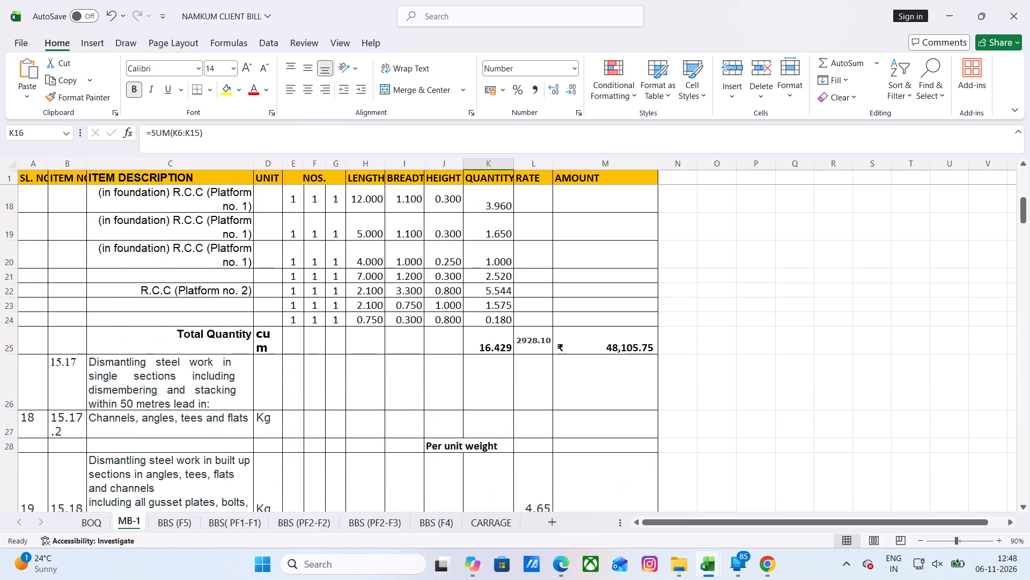
pyautogui.scroll(1, 204, 369)
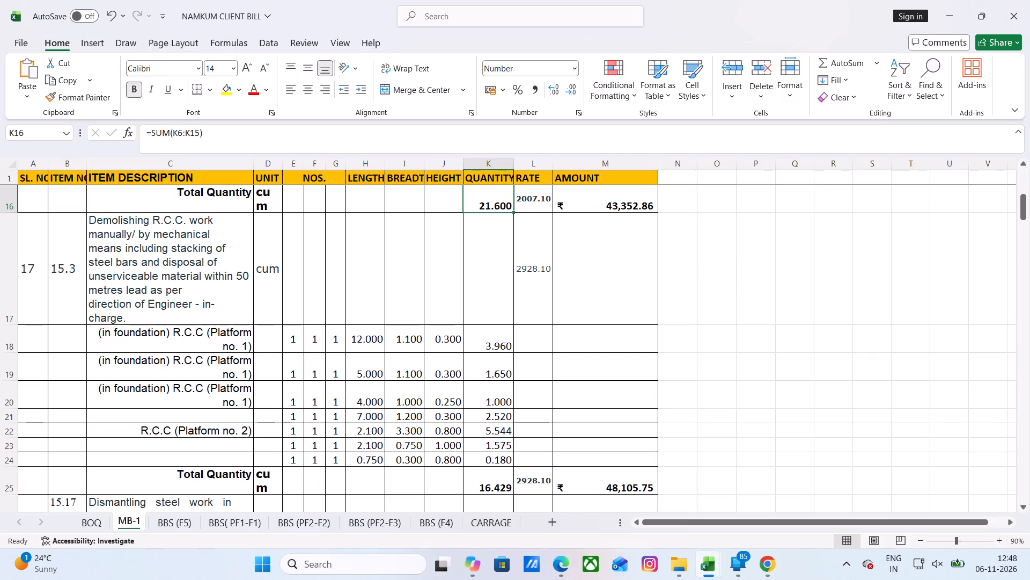
# Insert a blank row above row 18, the first "(in foundation) R.C.C (Platform no. 1)" entry of item 15.3.
pyautogui.click(6, 338)
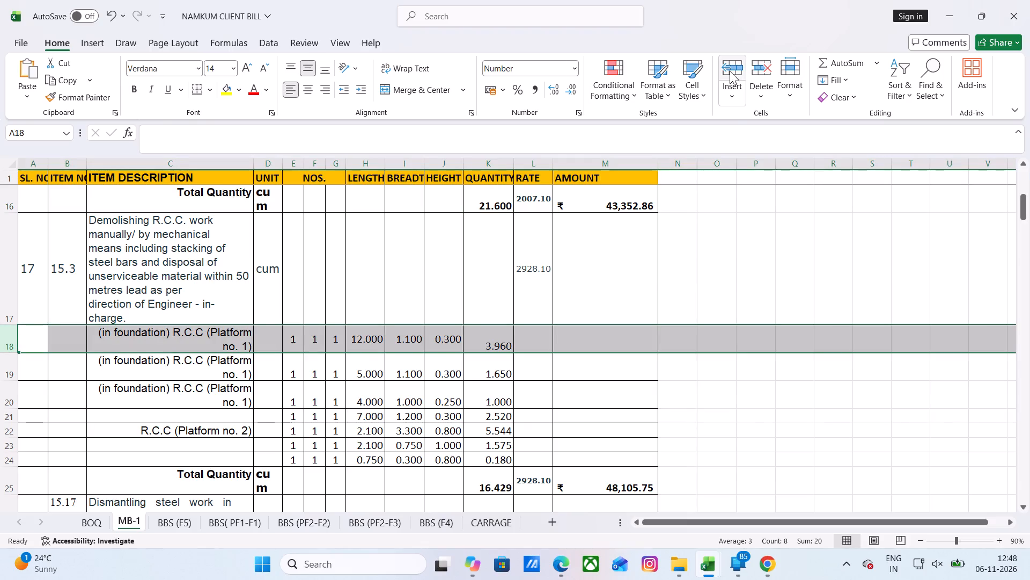
pyautogui.click(730, 71)
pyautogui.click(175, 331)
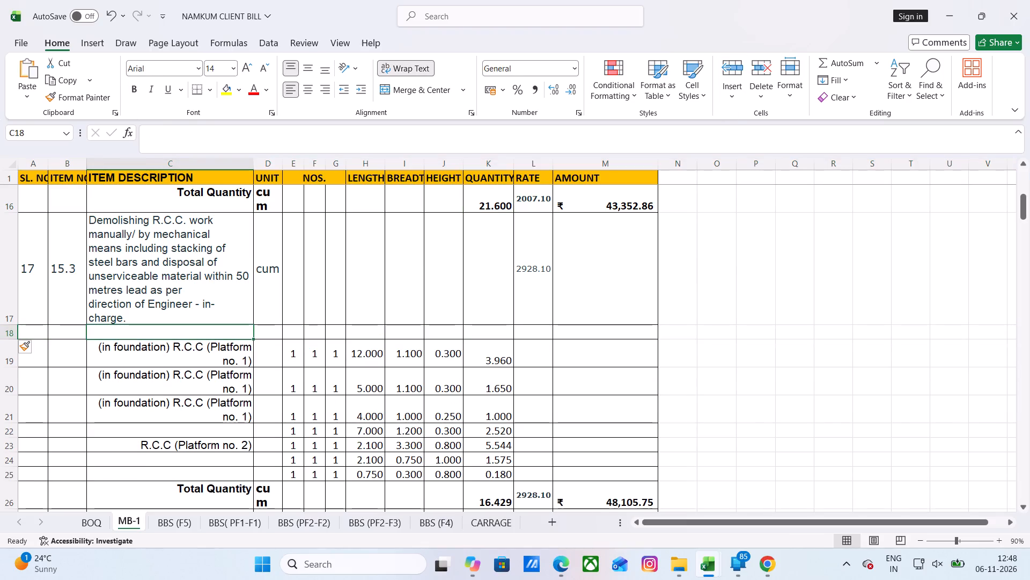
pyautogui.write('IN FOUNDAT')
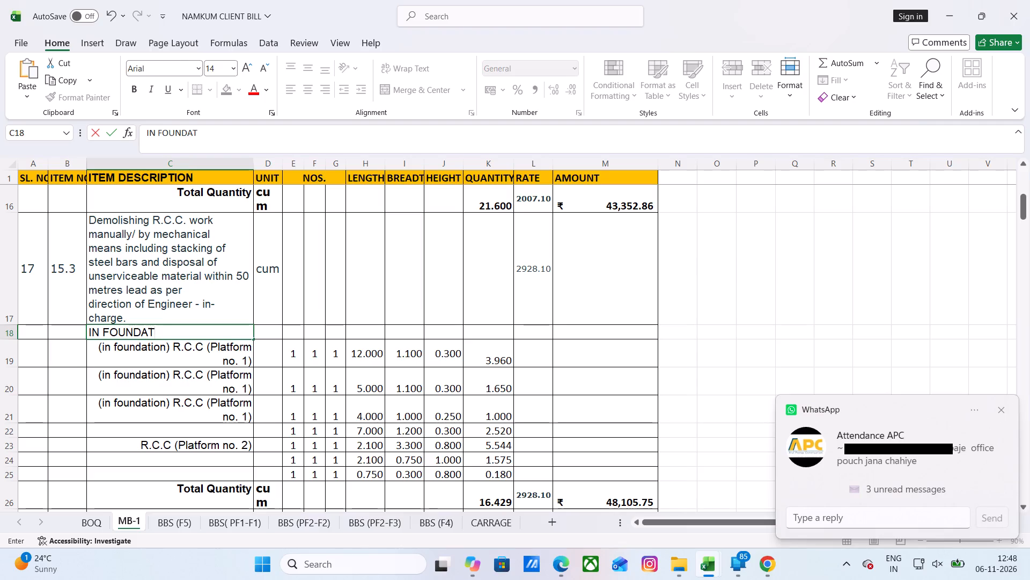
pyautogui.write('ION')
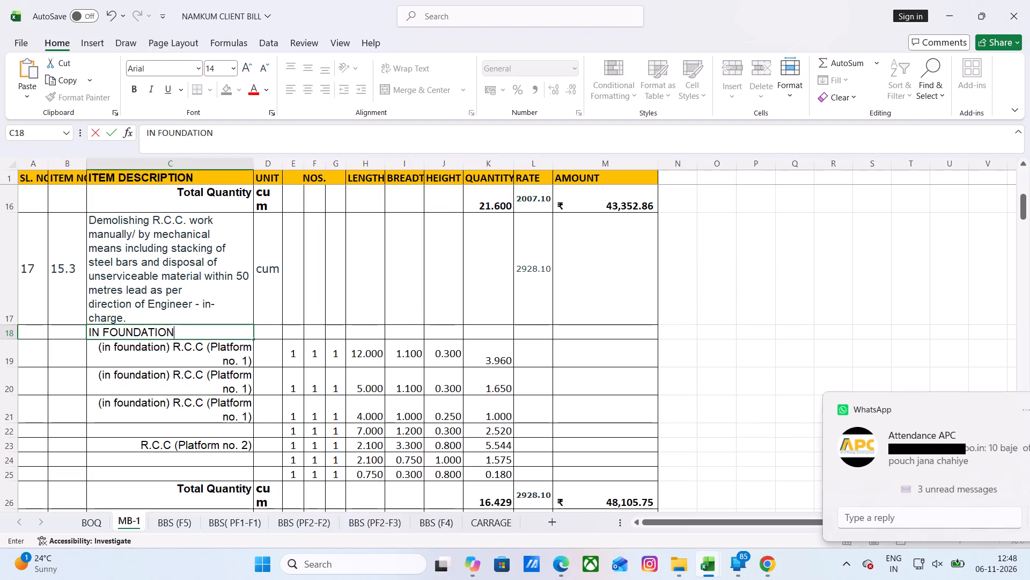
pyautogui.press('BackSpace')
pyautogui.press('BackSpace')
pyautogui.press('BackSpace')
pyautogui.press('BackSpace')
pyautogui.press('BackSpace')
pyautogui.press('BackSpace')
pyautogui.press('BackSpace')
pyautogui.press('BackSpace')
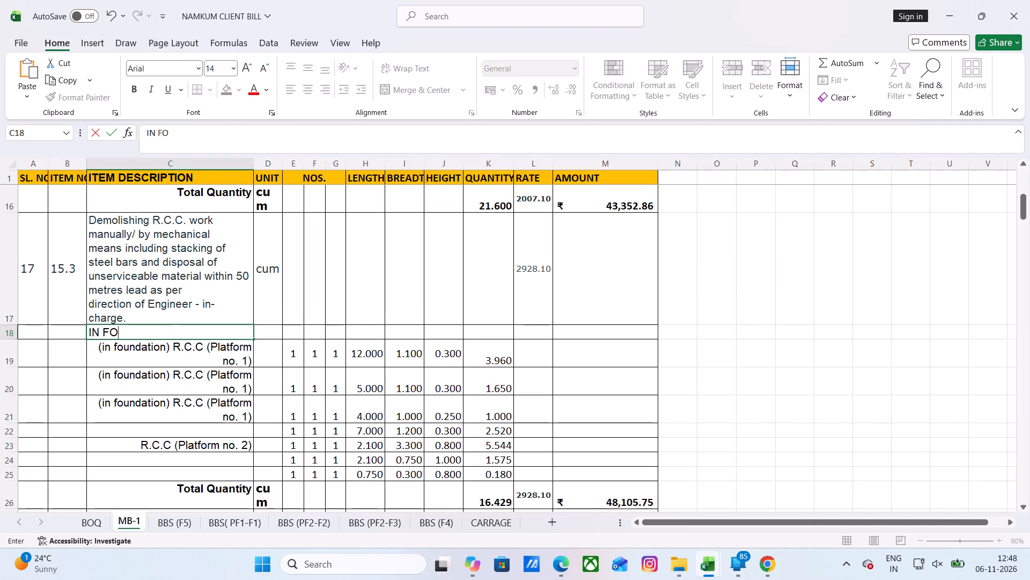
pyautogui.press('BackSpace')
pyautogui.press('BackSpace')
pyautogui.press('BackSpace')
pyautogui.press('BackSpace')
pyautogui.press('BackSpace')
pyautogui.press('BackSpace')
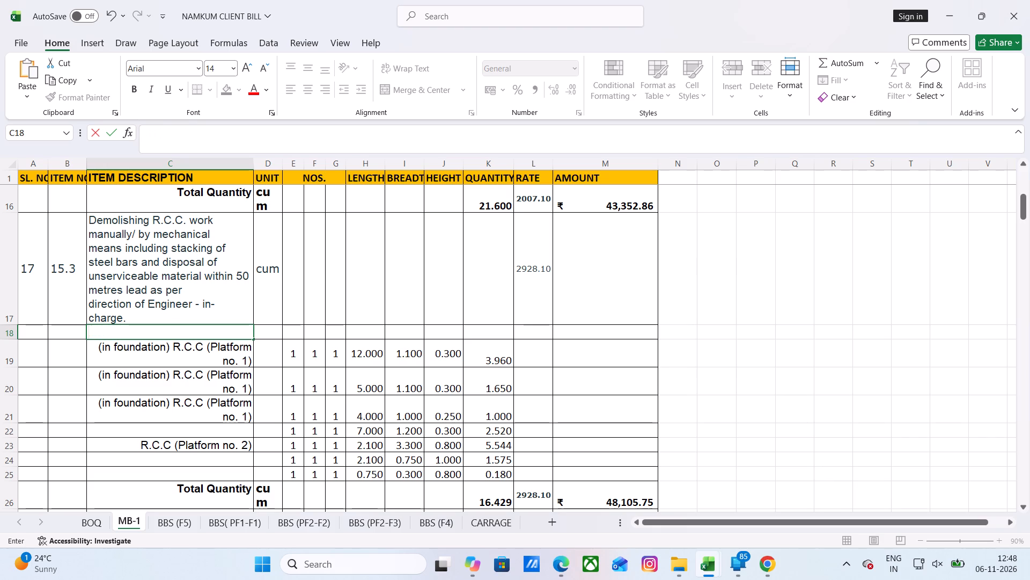
# Enter the heading "INSIDE FOUNDATION PLATFORM NO 1" in the blank description cell C18.
pyautogui.write('IN')
pyautogui.write('SIDE')
pyautogui.press('space')
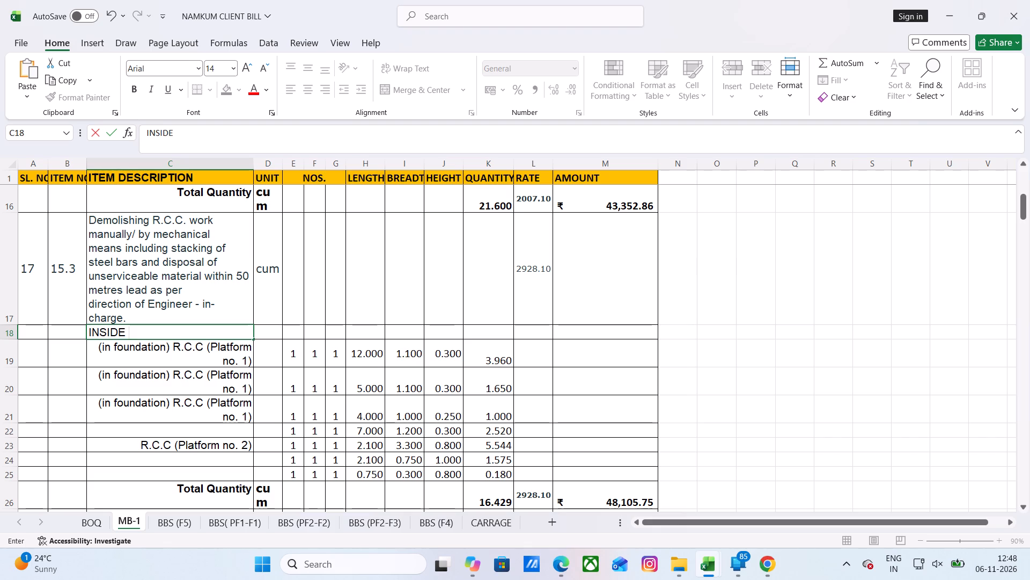
pyautogui.write('FOUNDATION')
pyautogui.press('space')
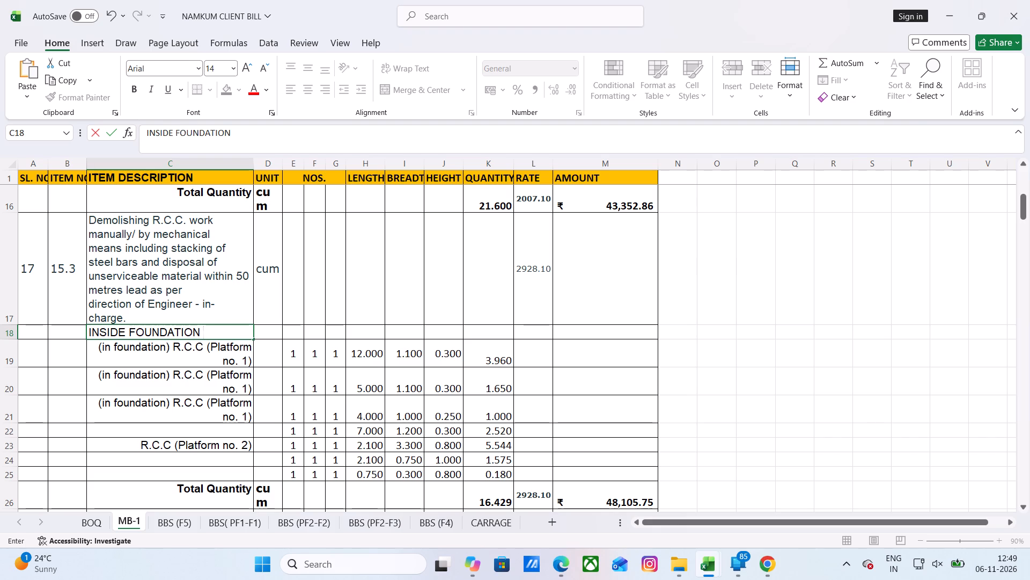
pyautogui.press('space')
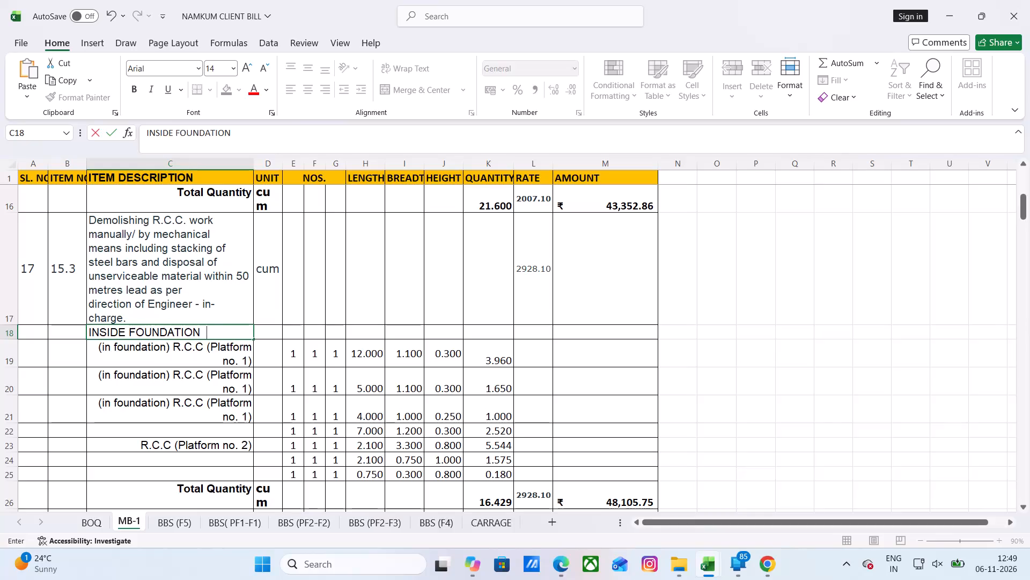
pyautogui.press('BackSpace')
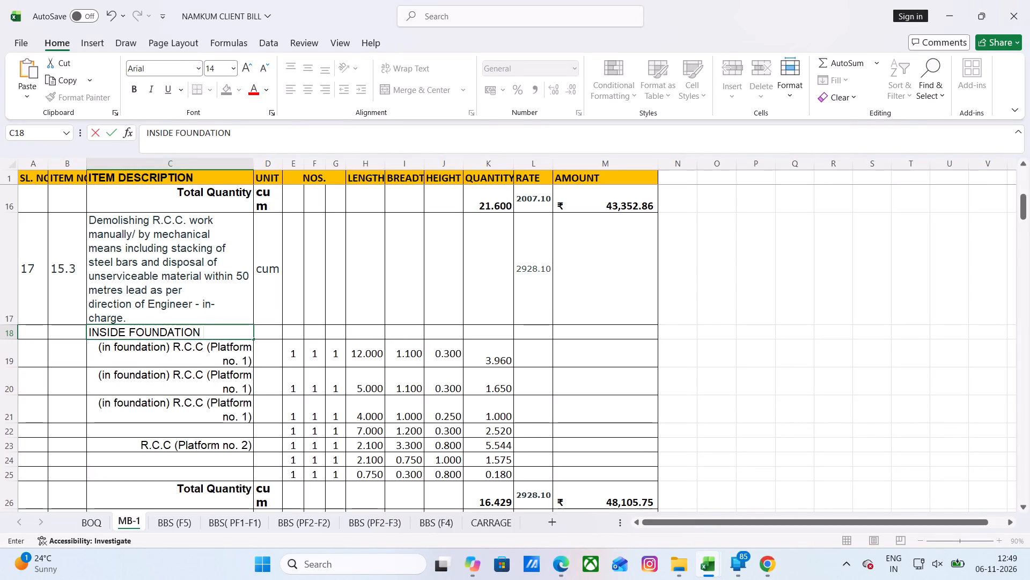
pyautogui.write('PLA')
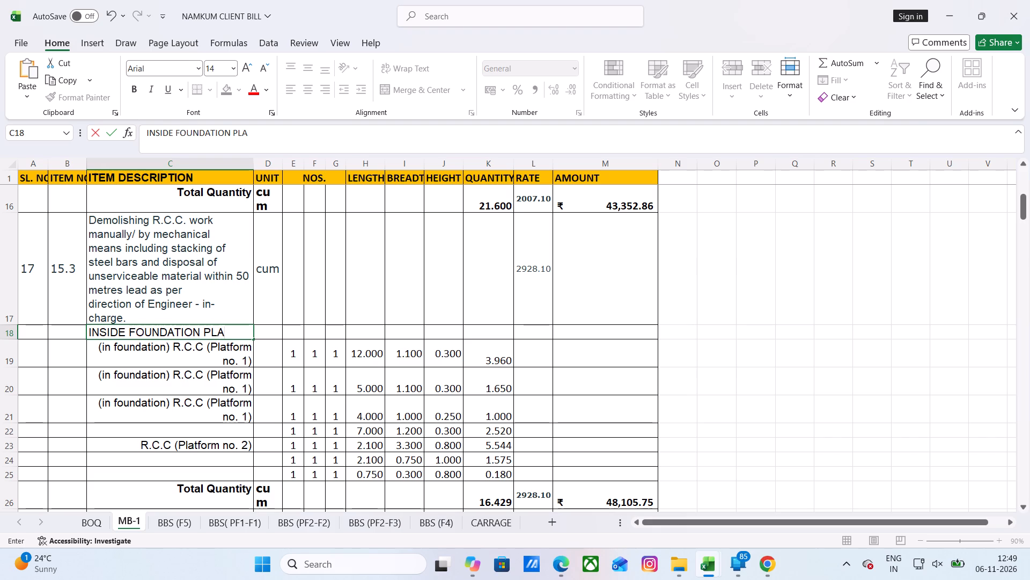
pyautogui.press('t')
pyautogui.write('FORM')
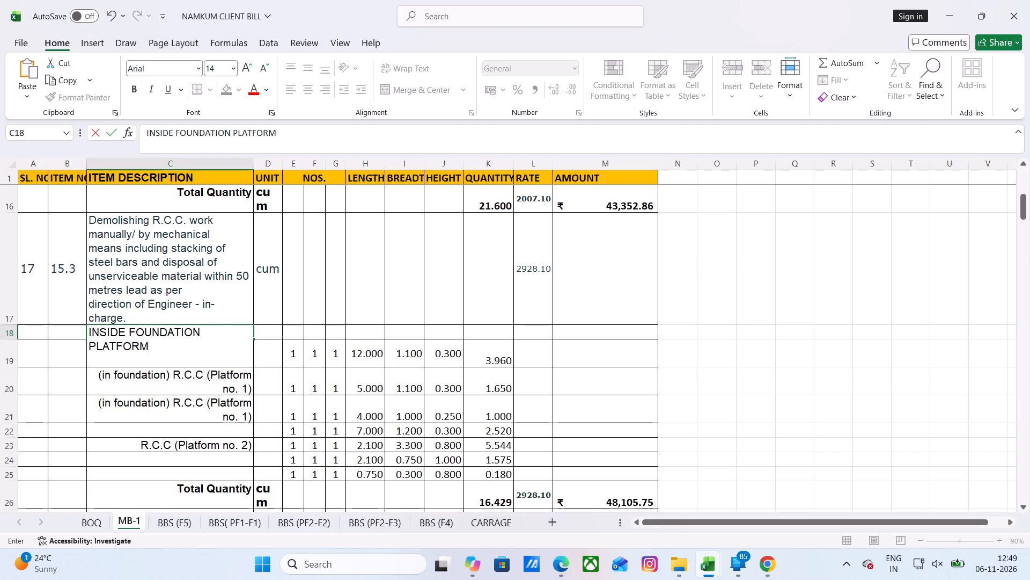
pyautogui.press('space')
pyautogui.write('NO 1')
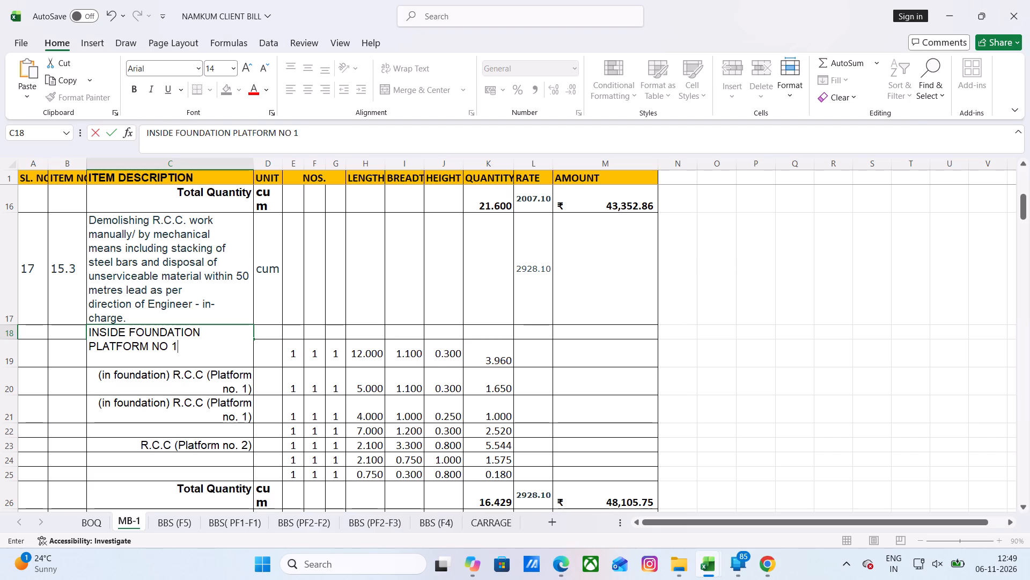
pyautogui.click(733, 321)
# Shorten the description in C19 to "R.C.C" by removing "(in foundation)" and "(Platform no. 1)".
pyautogui.click(133, 364)
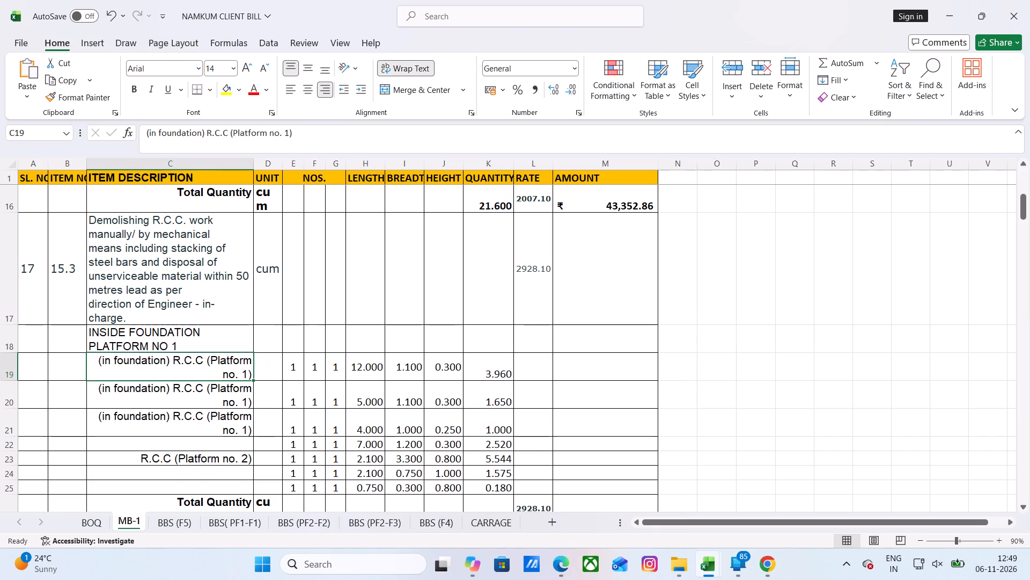
pyautogui.doubleClick(170, 364)
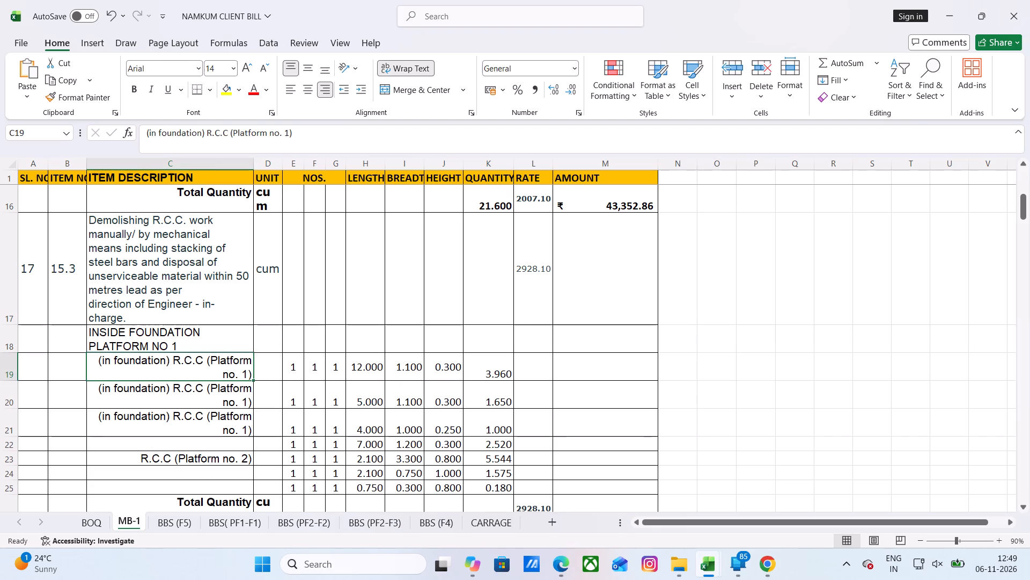
pyautogui.moveTo(164, 364); pyautogui.dragTo(95, 364)
pyautogui.press('BackSpace')
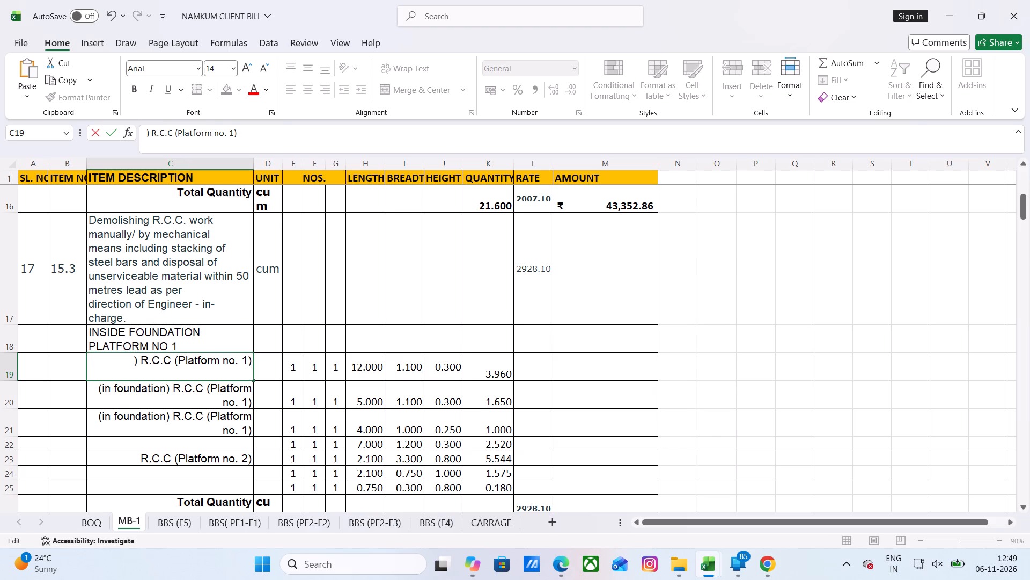
pyautogui.click(137, 361)
pyautogui.press('BackSpace')
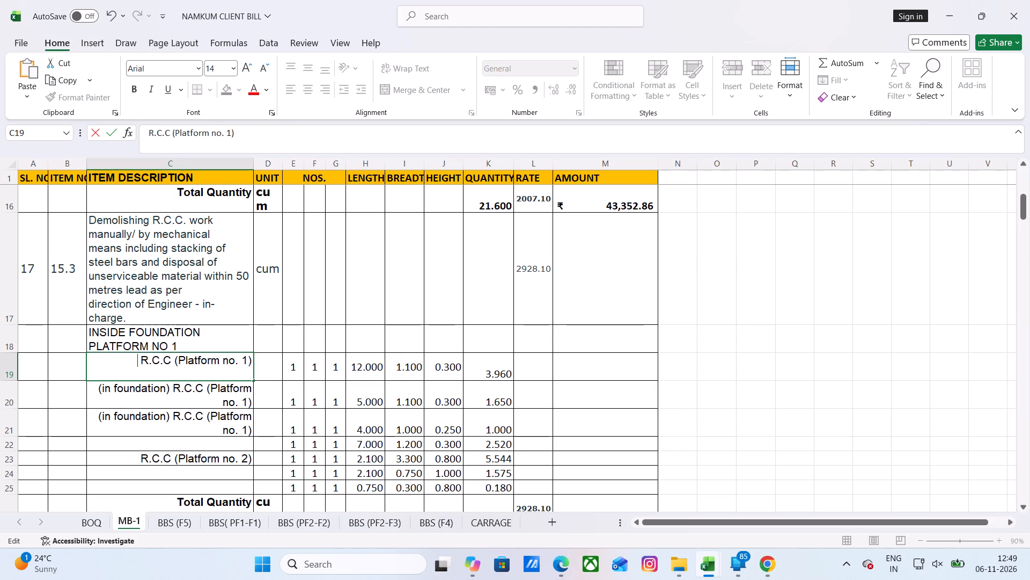
pyautogui.moveTo(173, 361); pyautogui.dragTo(242, 364)
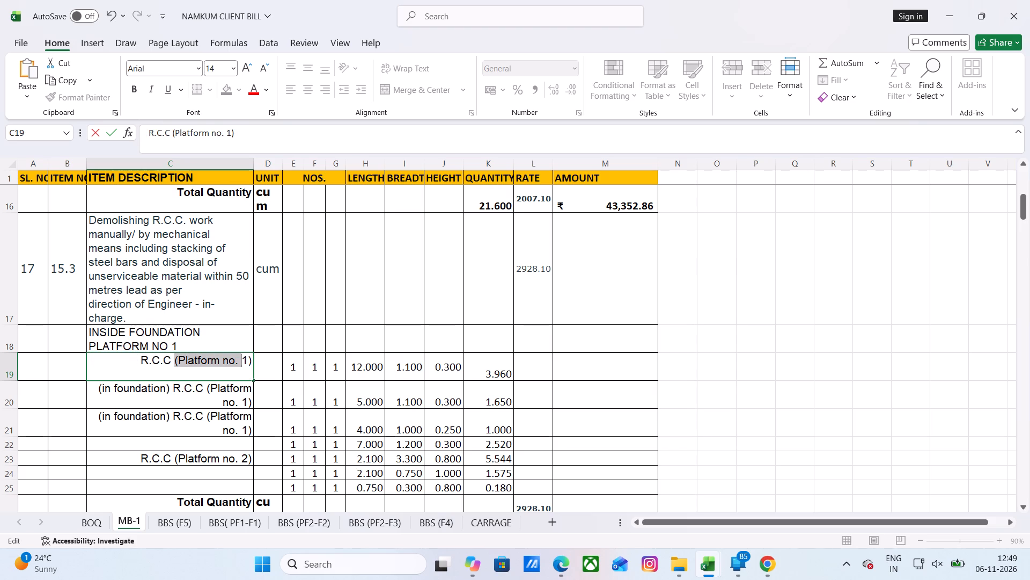
pyautogui.moveTo(242, 364); pyautogui.dragTo(252, 364)
pyautogui.press('BackSpace')
# Delete "(in foundation)" and "(Platform no. 1" from the R.C.C description in C20.
pyautogui.doubleClick(170, 389)
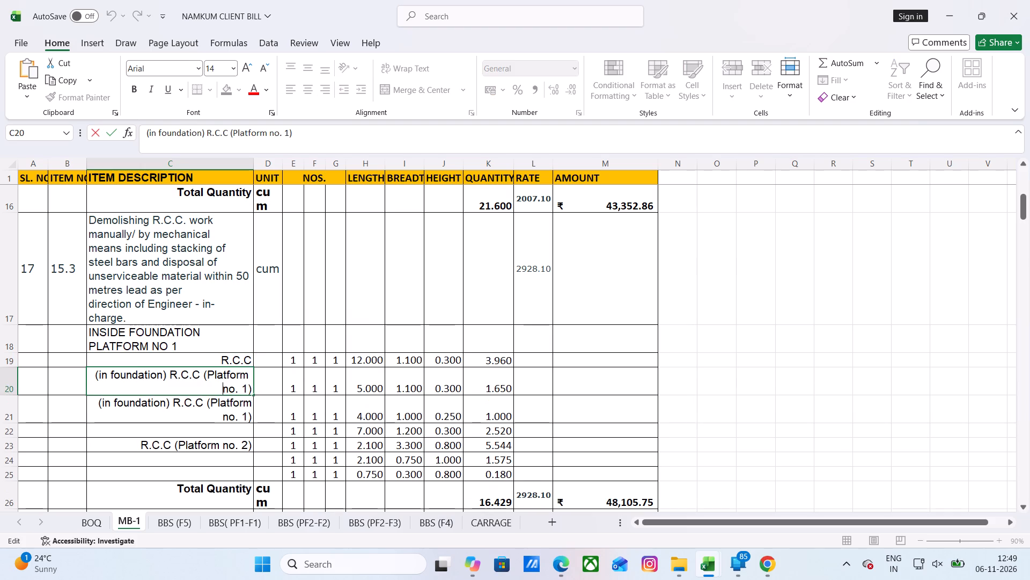
pyautogui.moveTo(167, 374); pyautogui.dragTo(93, 372)
pyautogui.press('BackSpace')
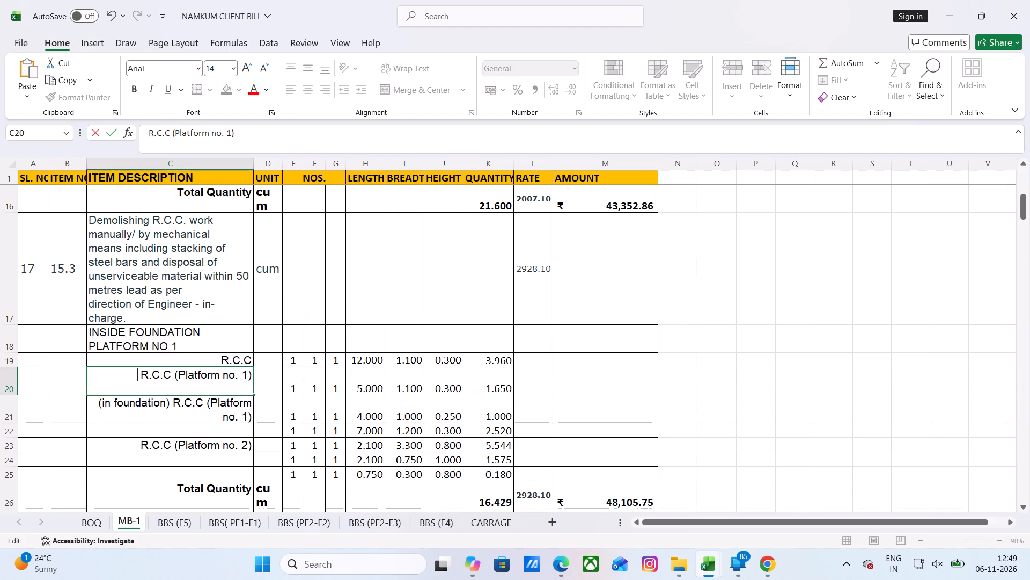
pyautogui.moveTo(173, 374); pyautogui.dragTo(249, 380)
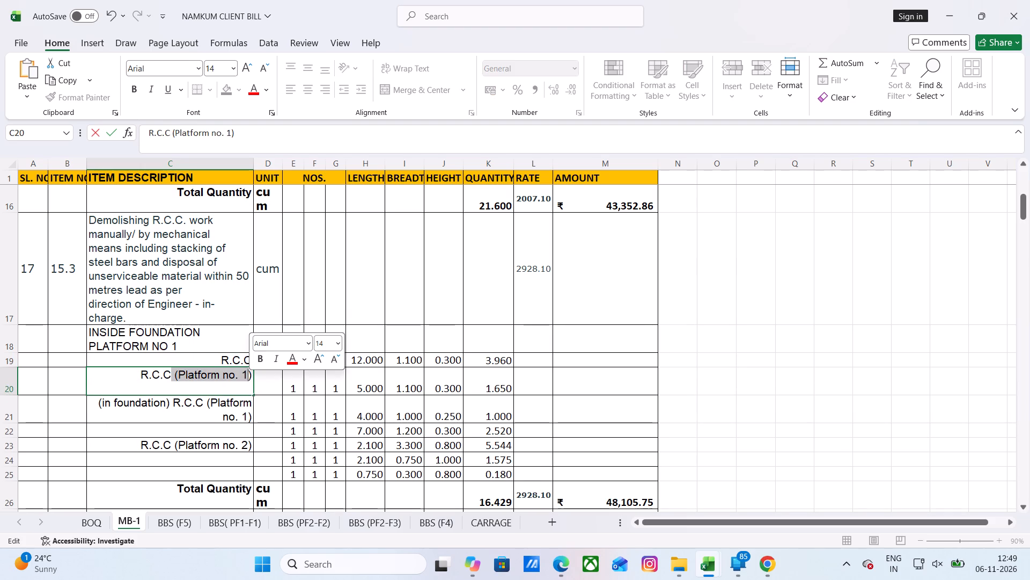
pyautogui.press('BackSpace')
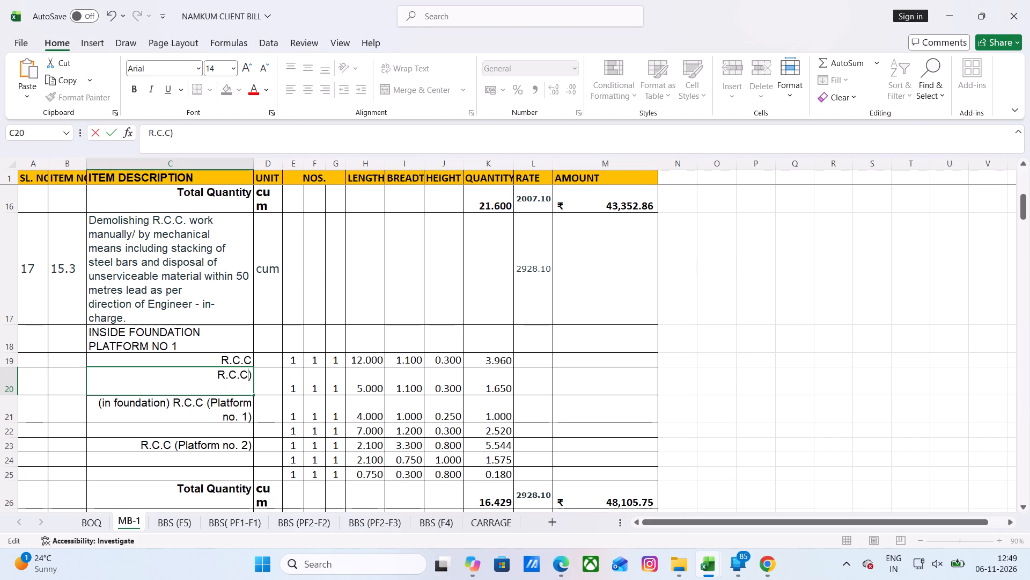
# Shorten the description in C21 to "R.C.C" by removing "(in foundation)" and "(Platform no. 1)".
pyautogui.click(168, 403)
pyautogui.doubleClick(169, 391)
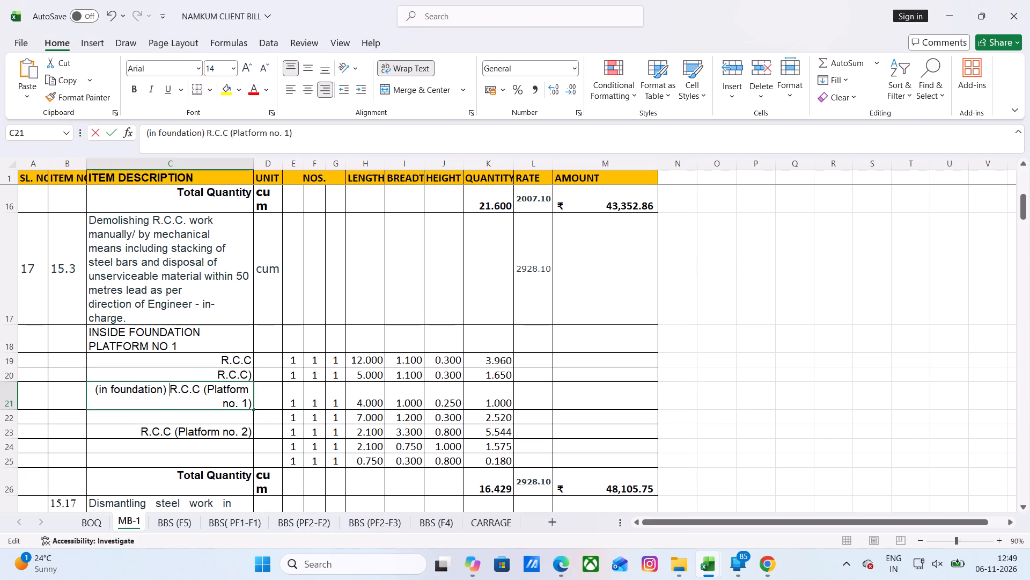
pyautogui.moveTo(166, 389); pyautogui.dragTo(90, 391)
pyautogui.press('BackSpace')
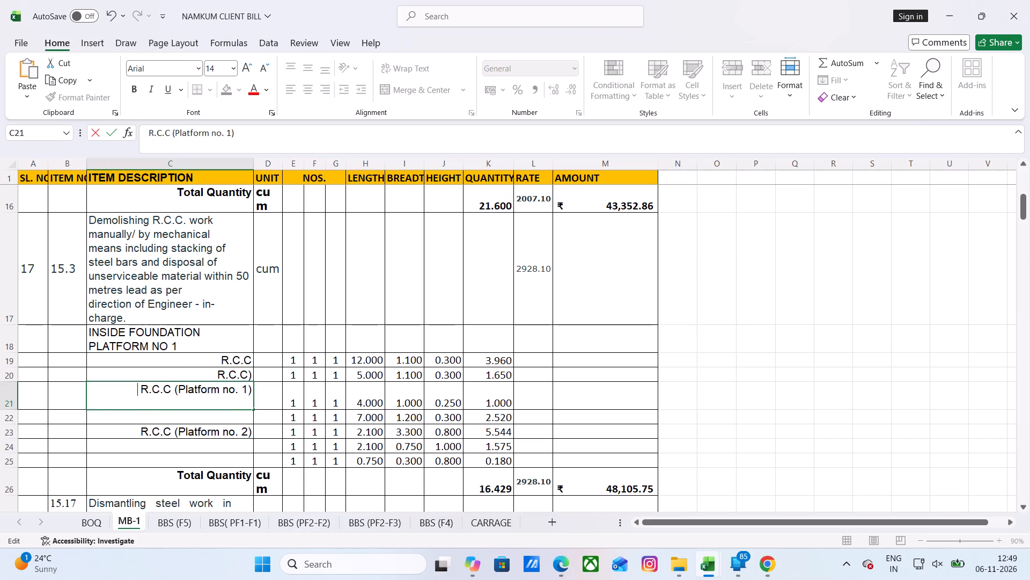
pyautogui.moveTo(173, 391); pyautogui.dragTo(232, 389)
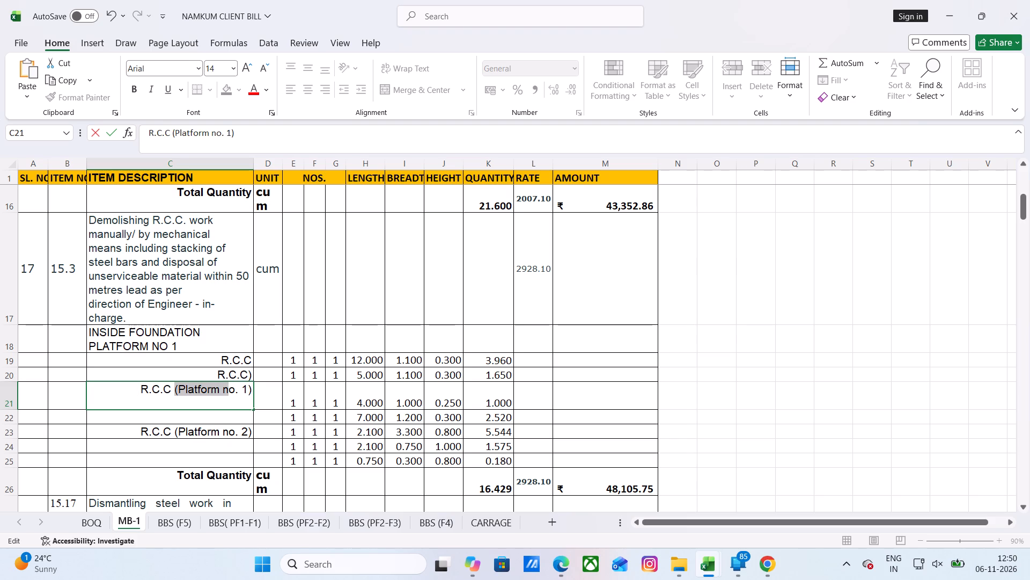
pyautogui.moveTo(232, 389); pyautogui.dragTo(254, 389)
pyautogui.press('BackSpace')
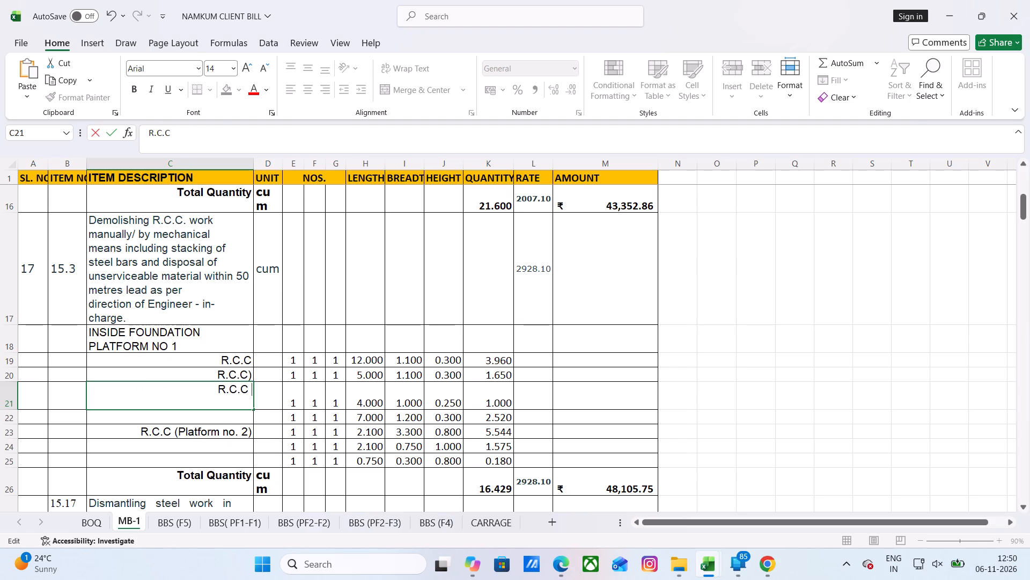
pyautogui.click(906, 357)
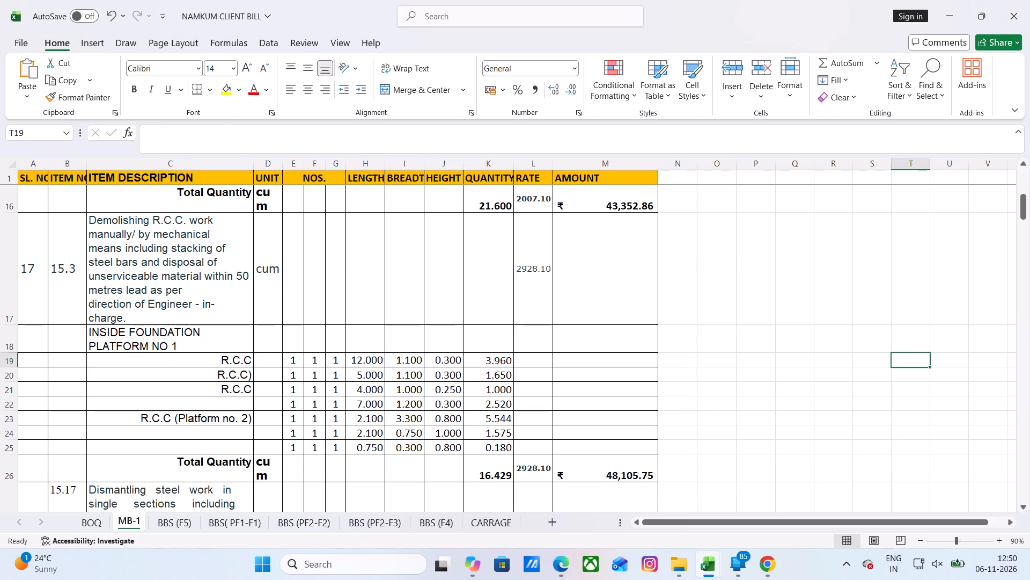
# Insert a blank row above row 23, the "R.C.C (Platform no. 2)" entry of item 15.3.
pyautogui.click(220, 406)
pyautogui.click(212, 421)
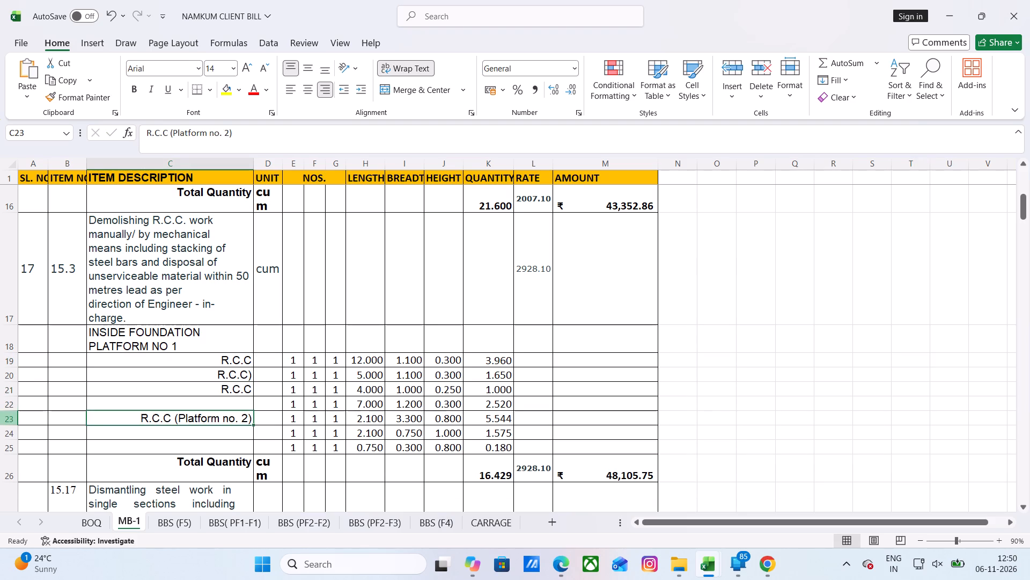
pyautogui.click(13, 419)
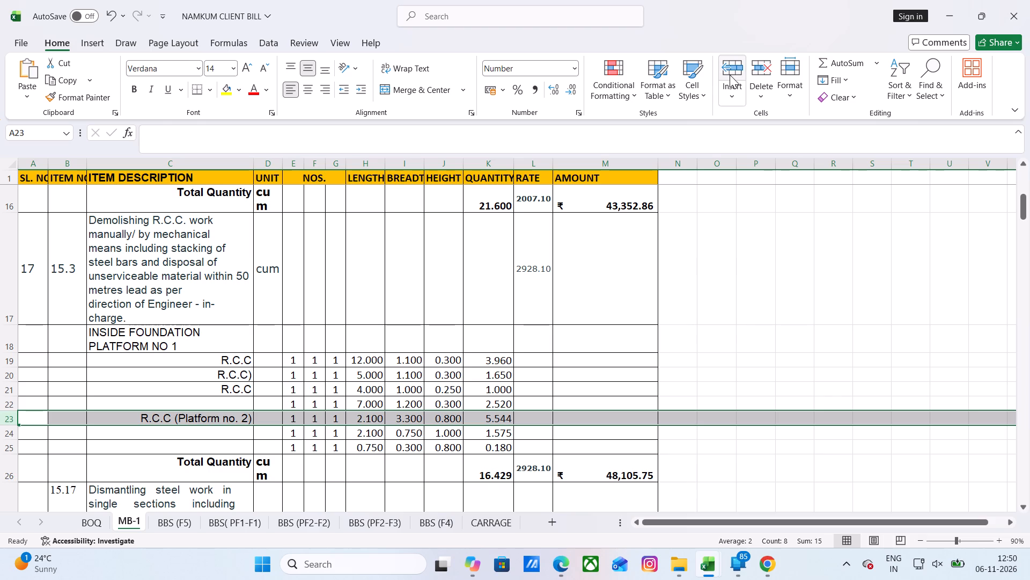
pyautogui.click(730, 75)
# Copy the C18 heading into C23 and change it to "INSIDE FOUNDATION PLATFORM NO 2".
pyautogui.click(165, 336)
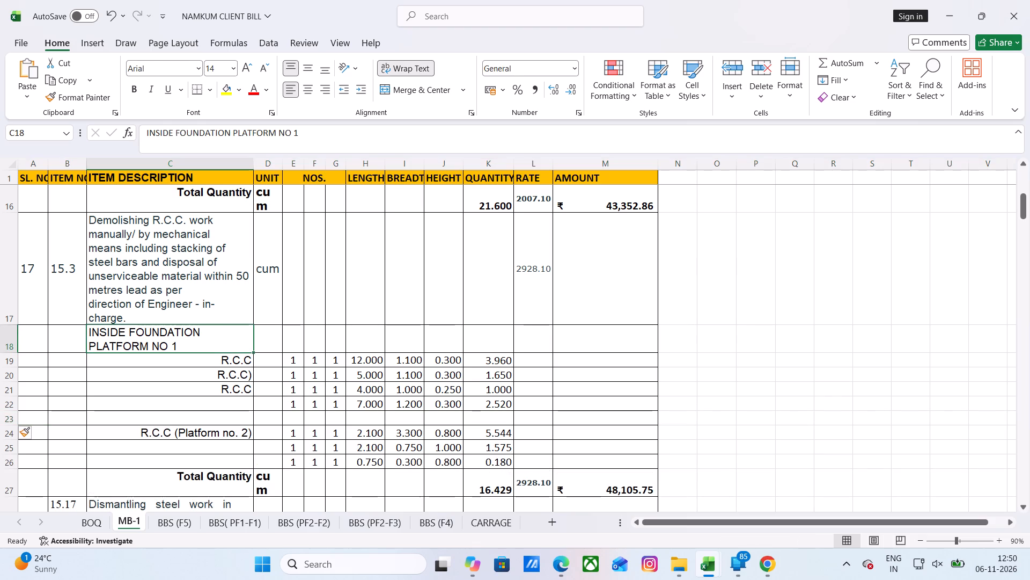
pyautogui.hotkey('ctrl', 'c')
pyautogui.click(208, 421)
pyautogui.hotkey('ctrl', 'v')
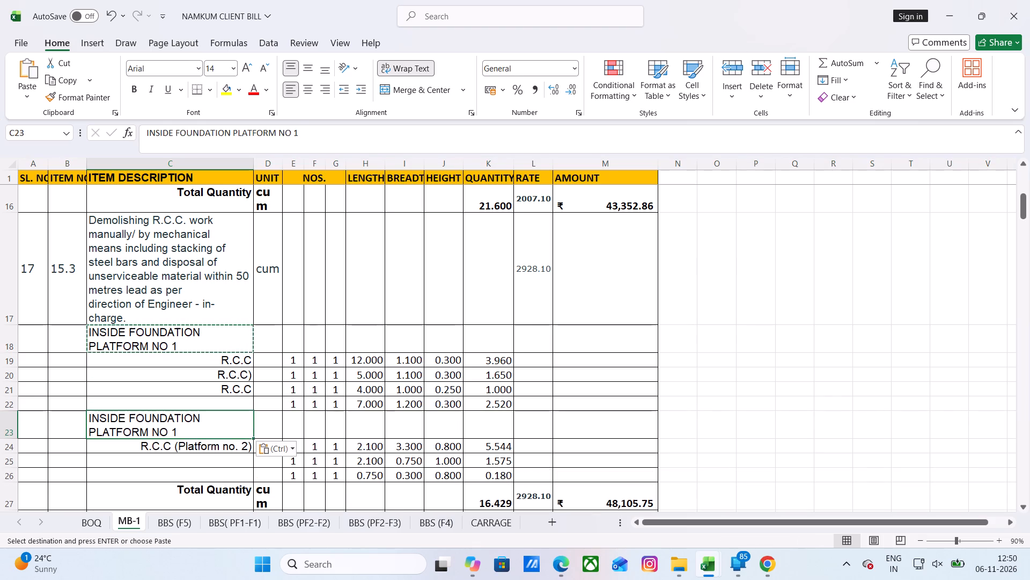
pyautogui.press('Escape')
pyautogui.doubleClick(177, 427)
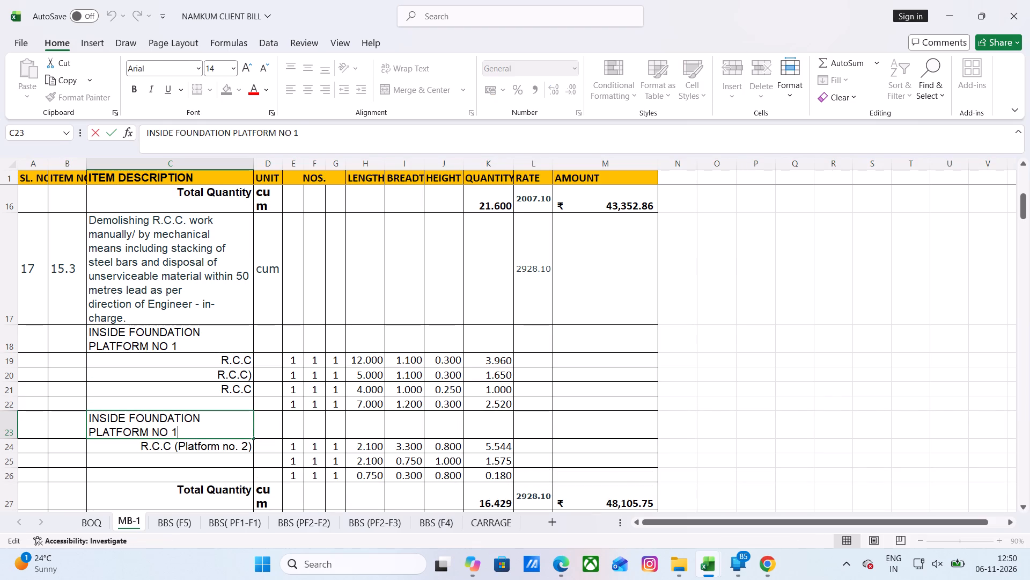
pyautogui.press('BackSpace')
pyautogui.press('2')
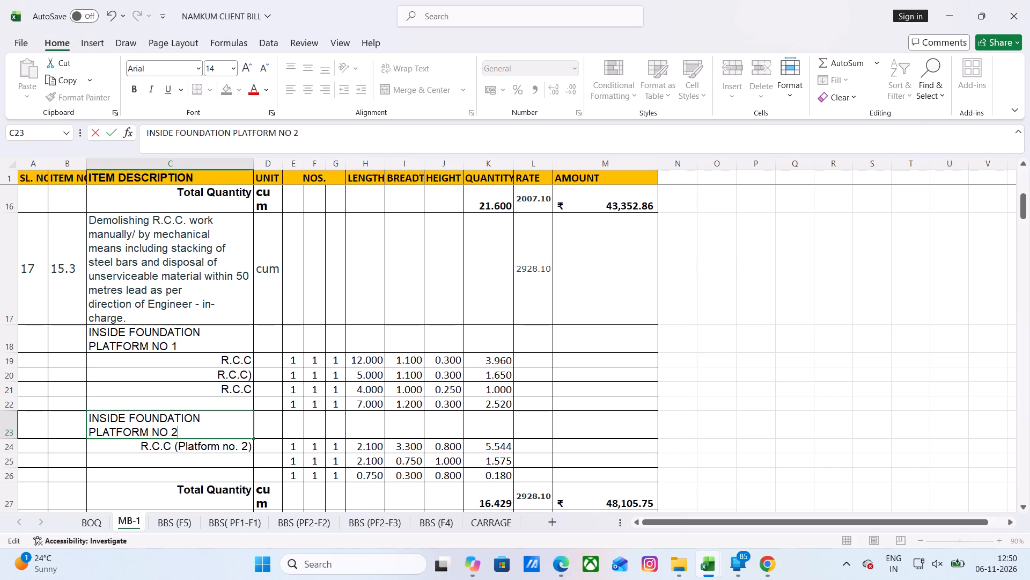
pyautogui.click(876, 407)
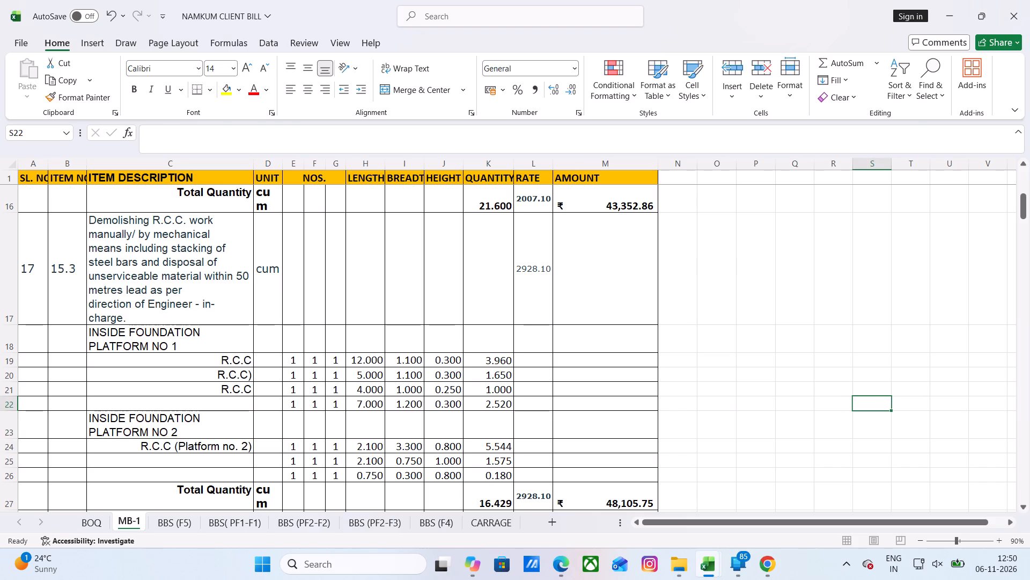
# Shorten the description in C24 to "R.C.C" by removing "(Platform no. 2)".
pyautogui.doubleClick(177, 448)
pyautogui.moveTo(172, 448); pyautogui.dragTo(247, 444)
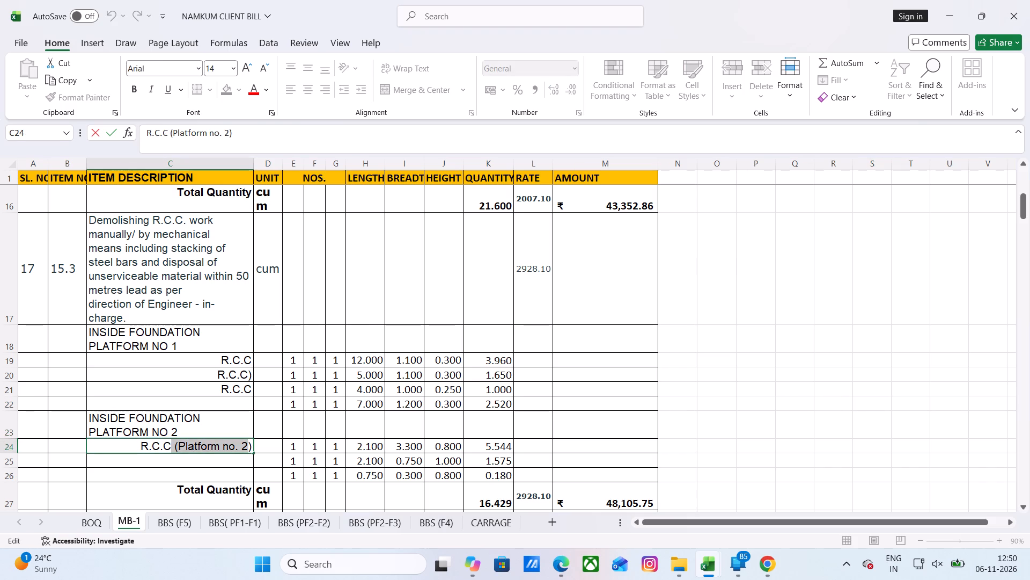
pyautogui.moveTo(247, 444); pyautogui.dragTo(253, 444)
pyautogui.press('BackSpace')
pyautogui.moveTo(776, 405); pyautogui.dragTo(793, 394)
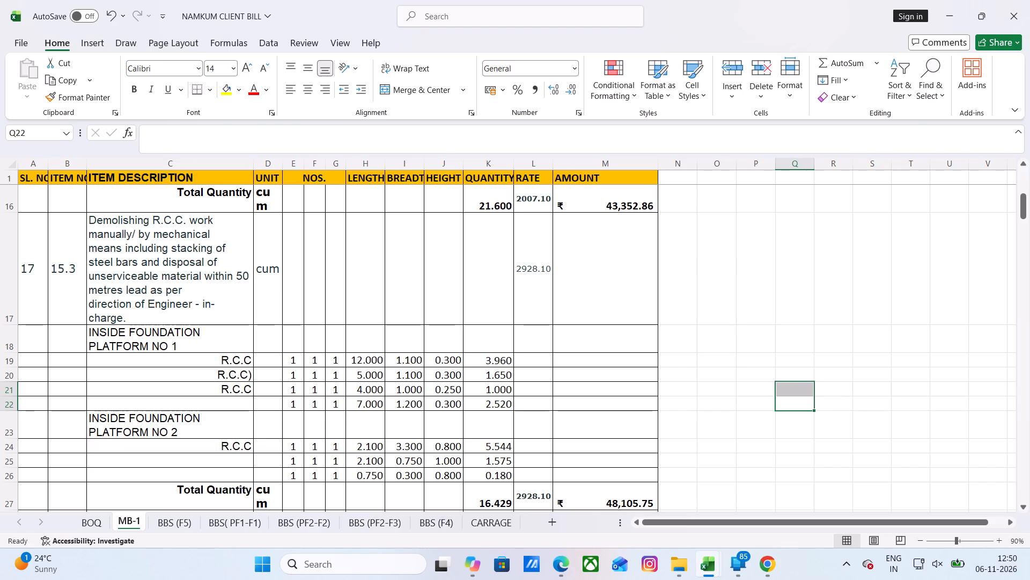
# Fill the "R.C.C" description from C24 down into the empty cells C25 and C26.
pyautogui.click(223, 461)
pyautogui.hotkey('ctrl', 'd')
pyautogui.click(235, 475)
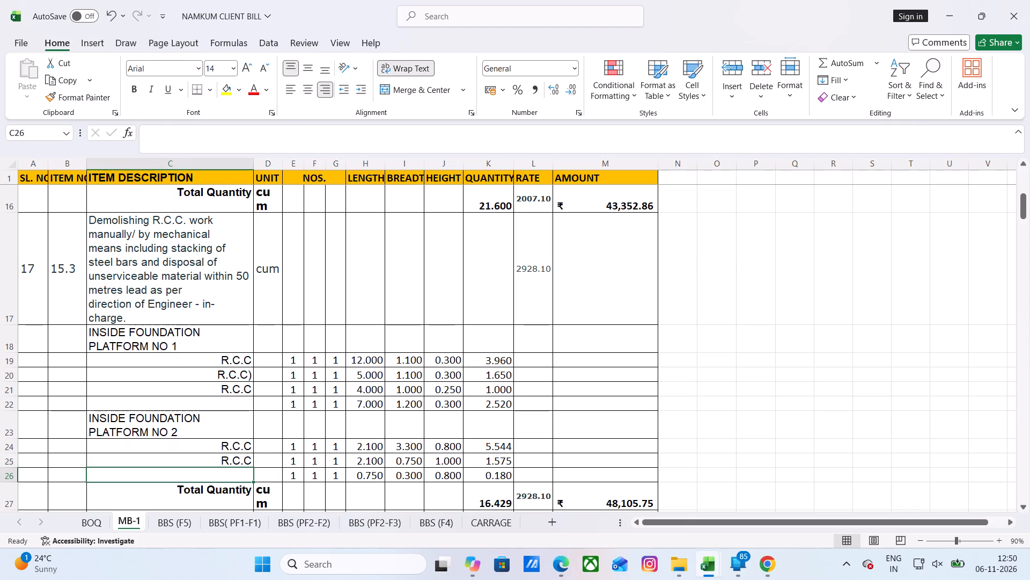
pyautogui.hotkey('ctrl', 'd')
pyautogui.click(729, 427)
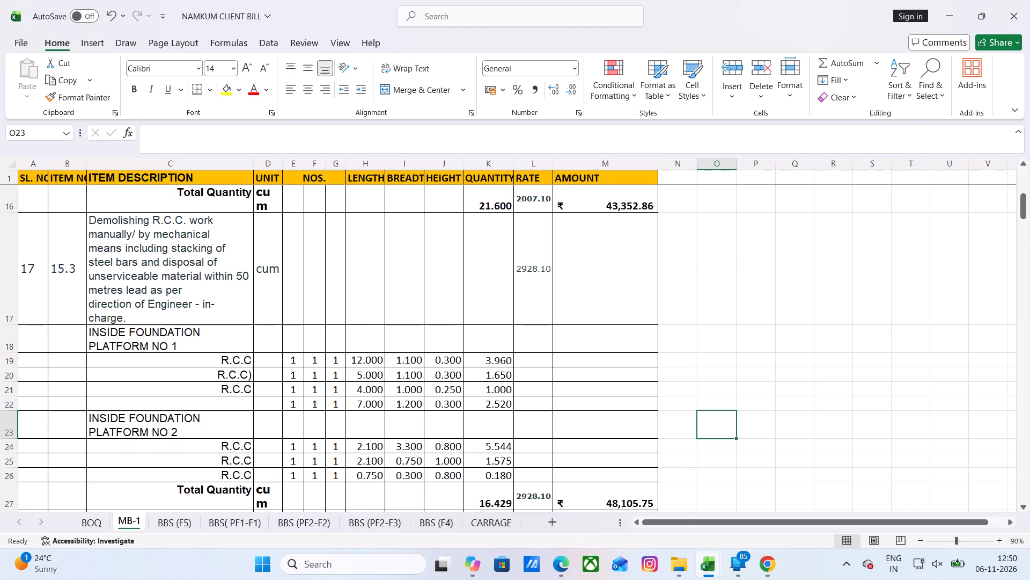
# Correct the C20 description to "R.C.C" by removing the stray closing bracket.
pyautogui.scroll(-2, 368, 434)
pyautogui.scroll(2, 358, 397)
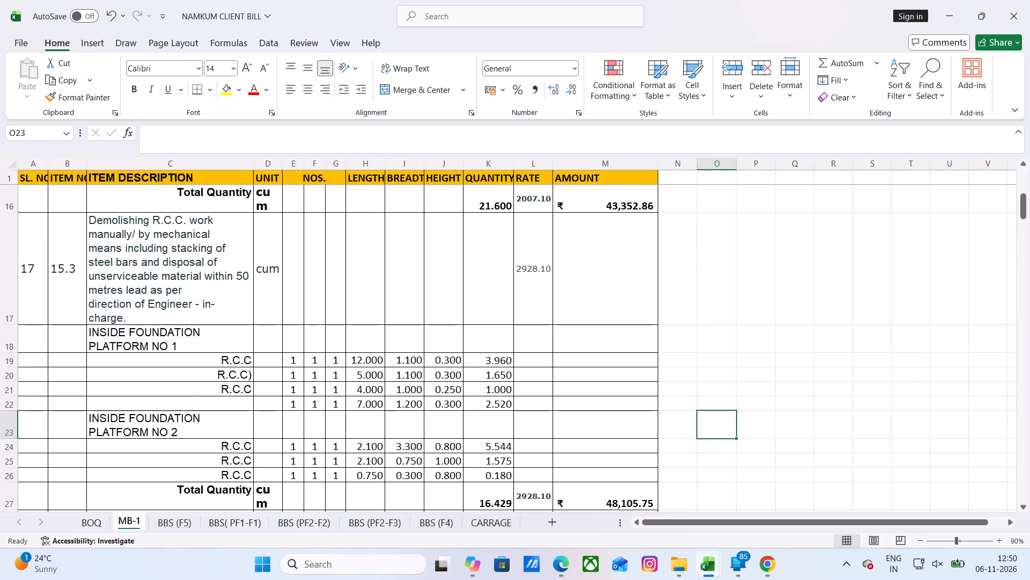
pyautogui.doubleClick(247, 378)
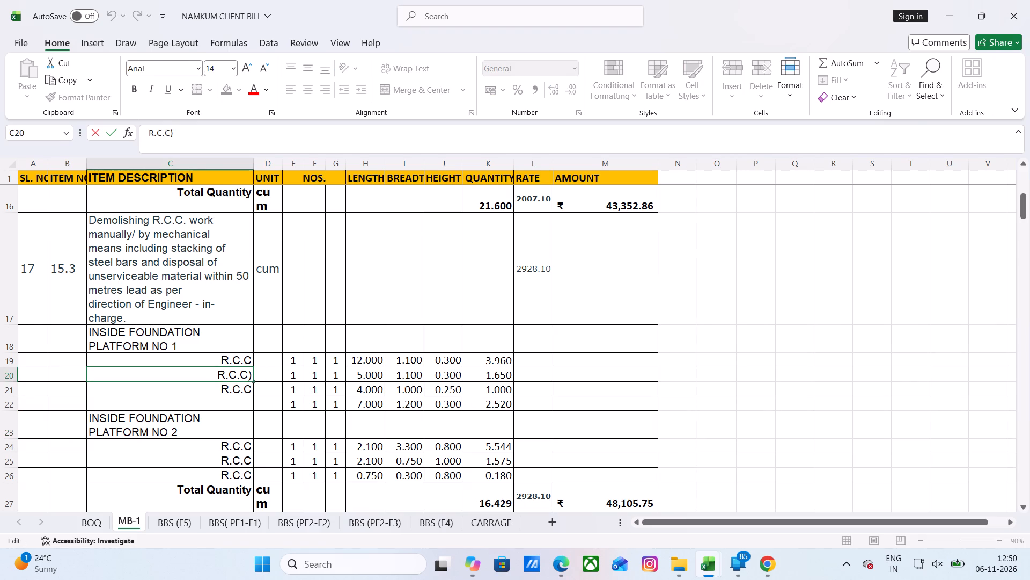
pyautogui.press('Right')
pyautogui.press('BackSpace')
pyautogui.scroll(-2, 223, 429)
pyautogui.click(270, 309)
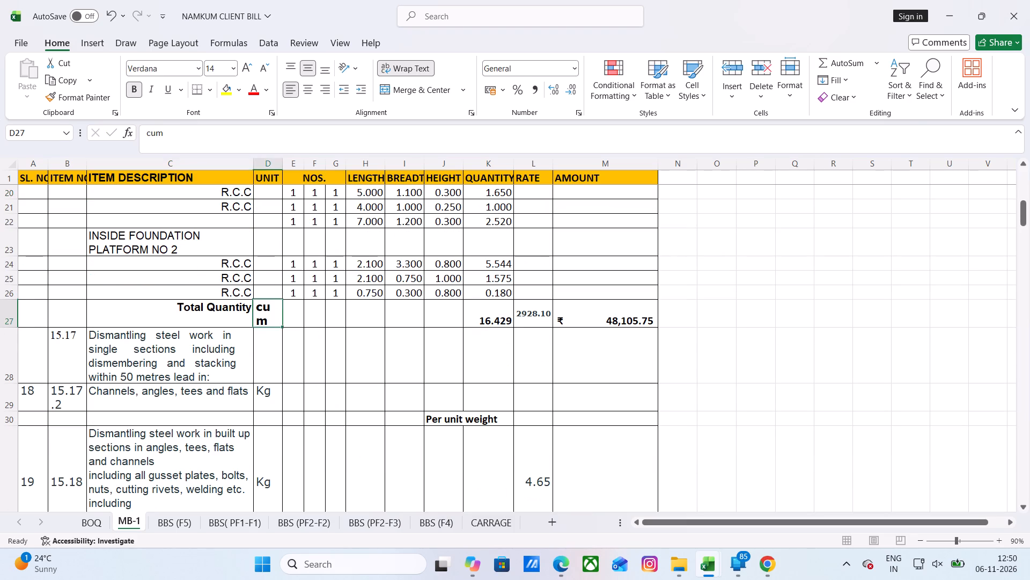
# Widen the UNIT column D so that "cum" in the Total Quantity row fits on one line.
pyautogui.moveTo(282, 165); pyautogui.dragTo(294, 166)
pyautogui.click(816, 277)
pyautogui.scroll(1, 380, 409)
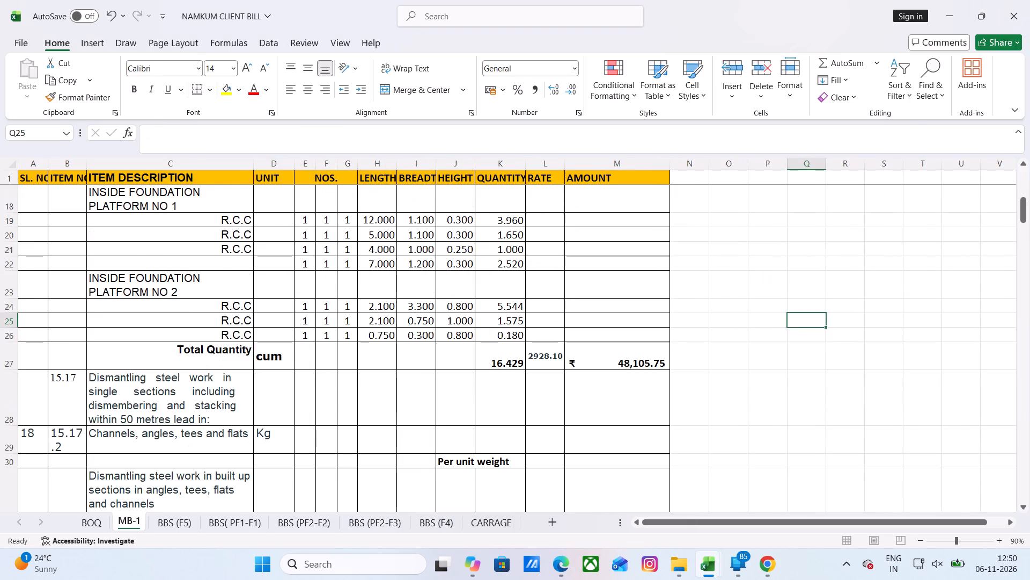
# Review the steel dismantling items 15.17 and 15.18, including the quantity formula of the first Bracing Plate (10mm) in K33.
pyautogui.scroll(-1, 380, 409)
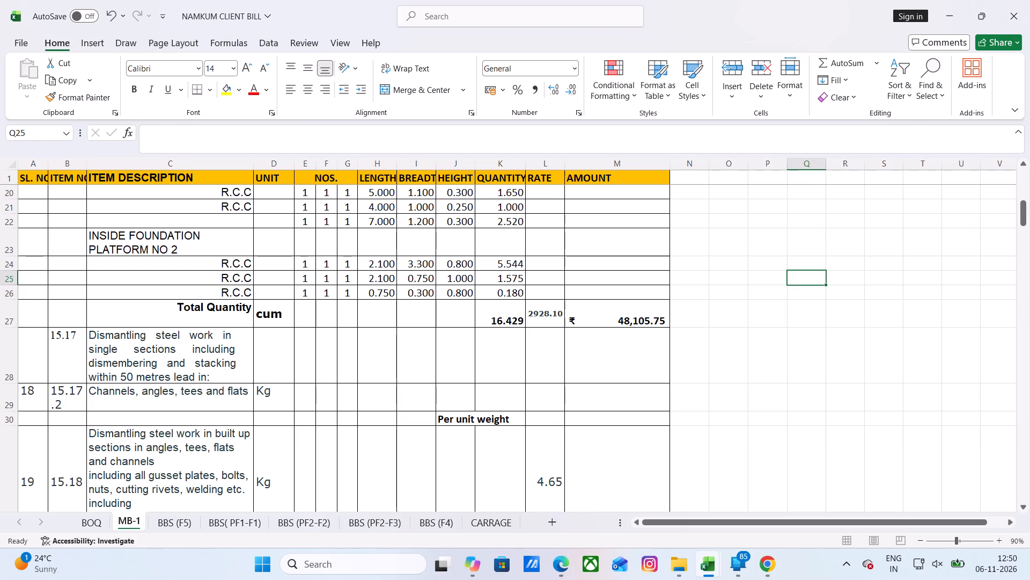
pyautogui.scroll(-1, 207, 424)
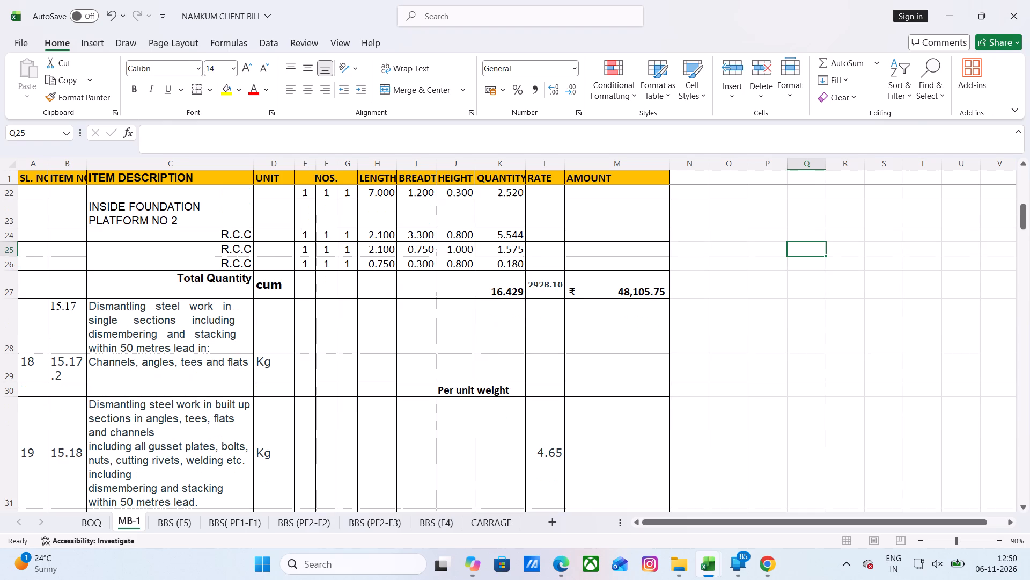
pyautogui.scroll(-1, 207, 424)
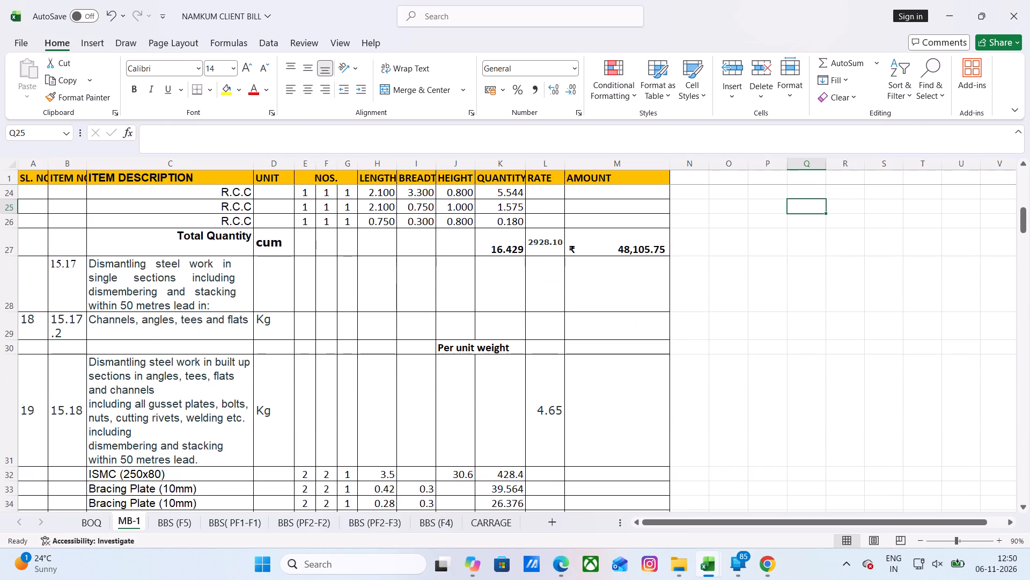
pyautogui.scroll(-1, 188, 402)
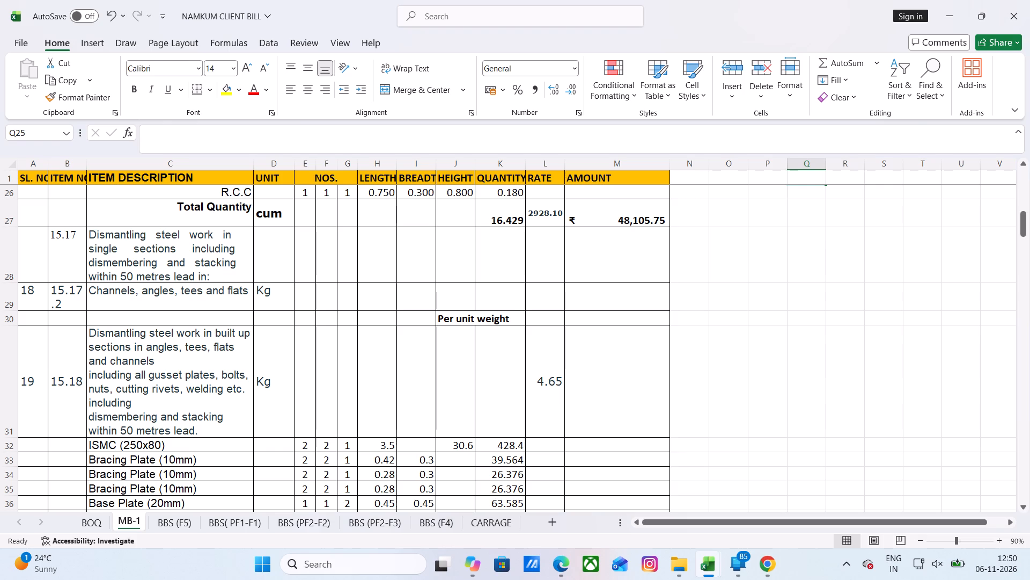
pyautogui.scroll(-2, 188, 402)
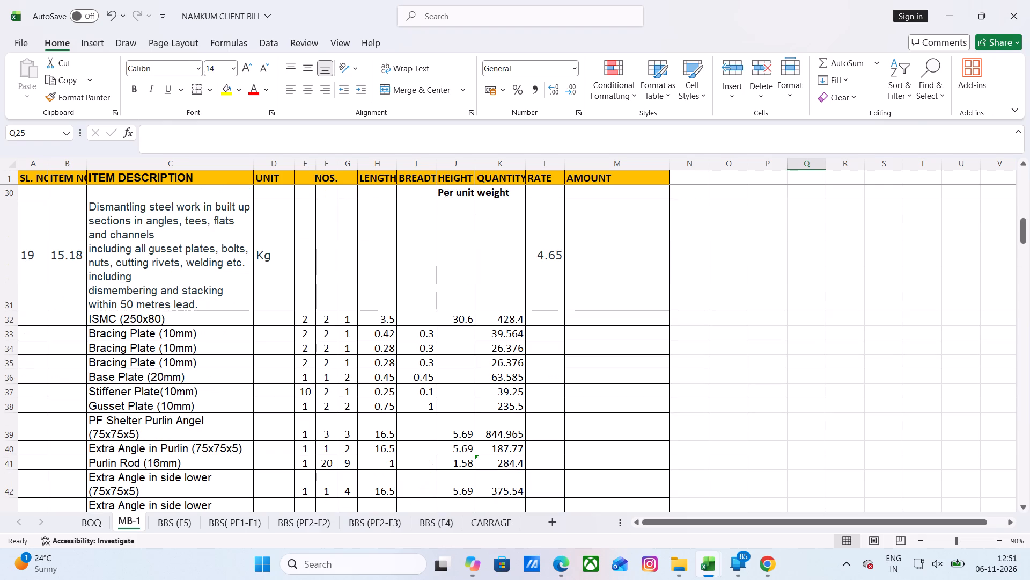
pyautogui.click(494, 332)
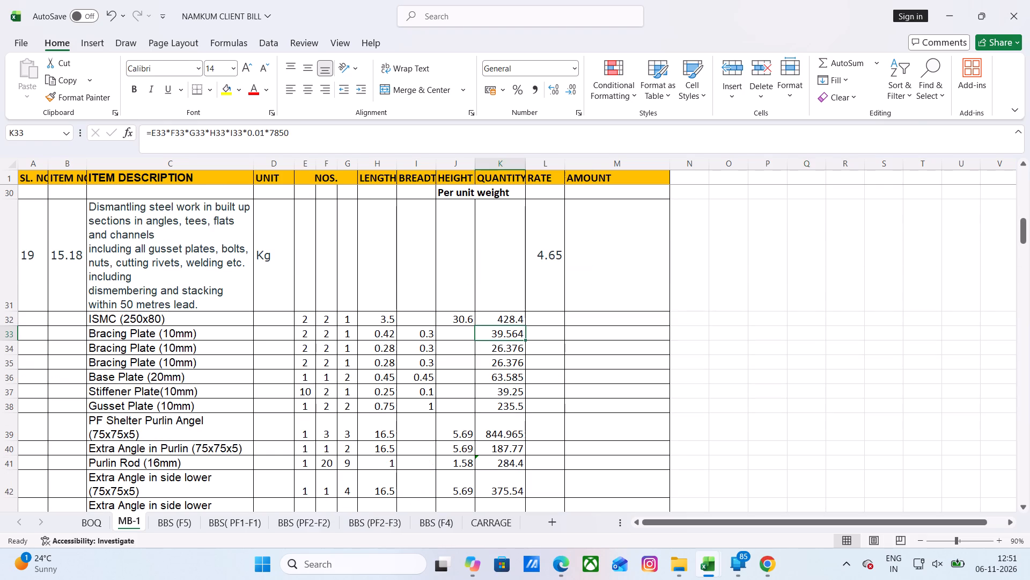
pyautogui.doubleClick(494, 332)
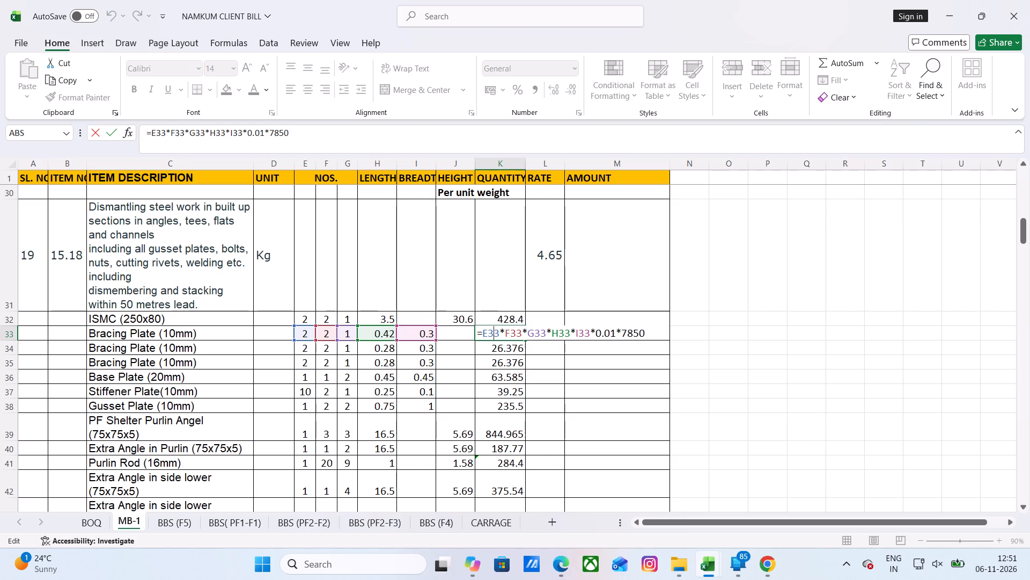
pyautogui.press('Escape')
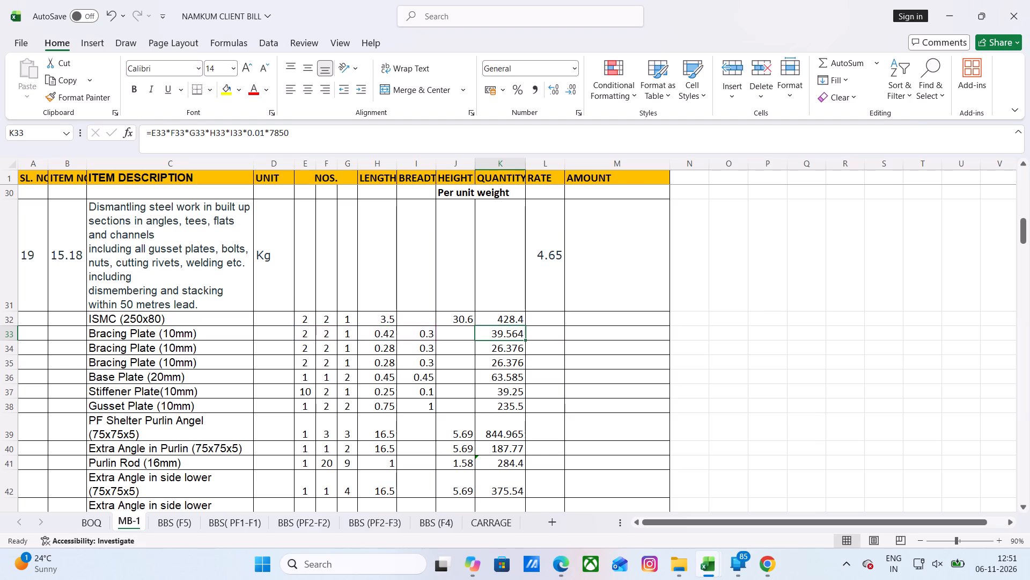
pyautogui.scroll(-2, 447, 405)
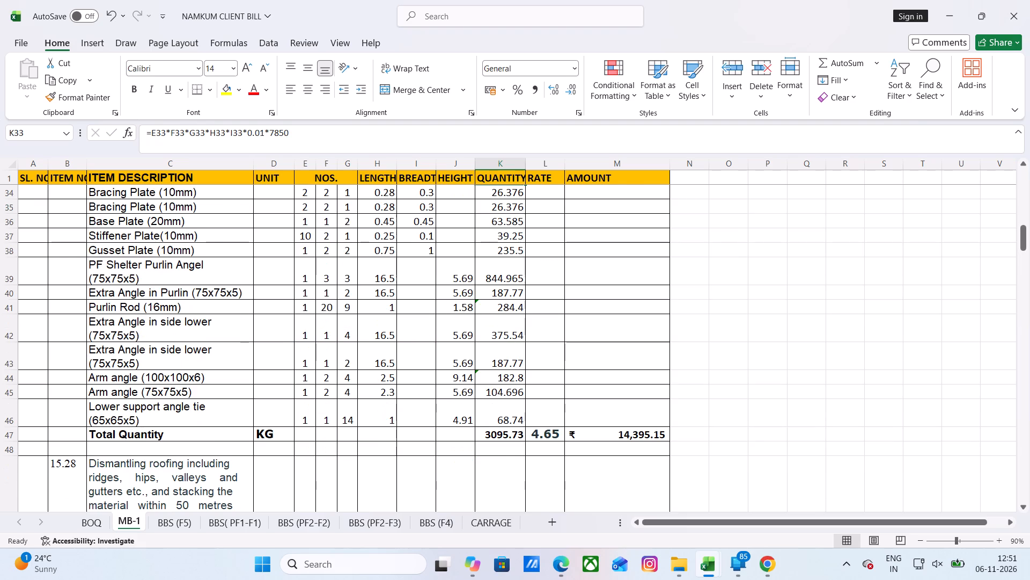
pyautogui.scroll(4, 447, 405)
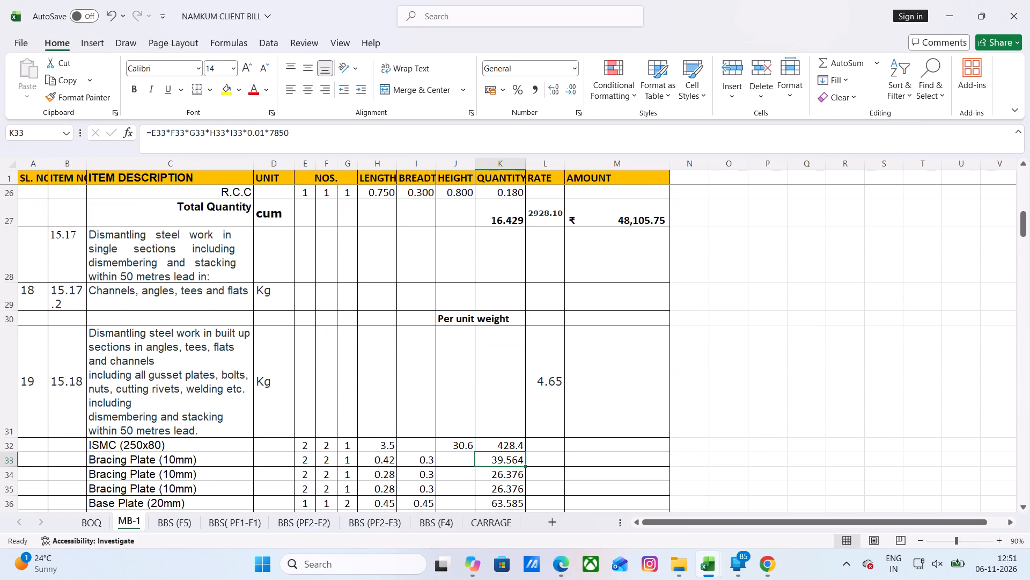
# Fit the "Per unit weight" label inside J30 by wrapping its text, with a wider column J and a taller row 30.
pyautogui.click(461, 317)
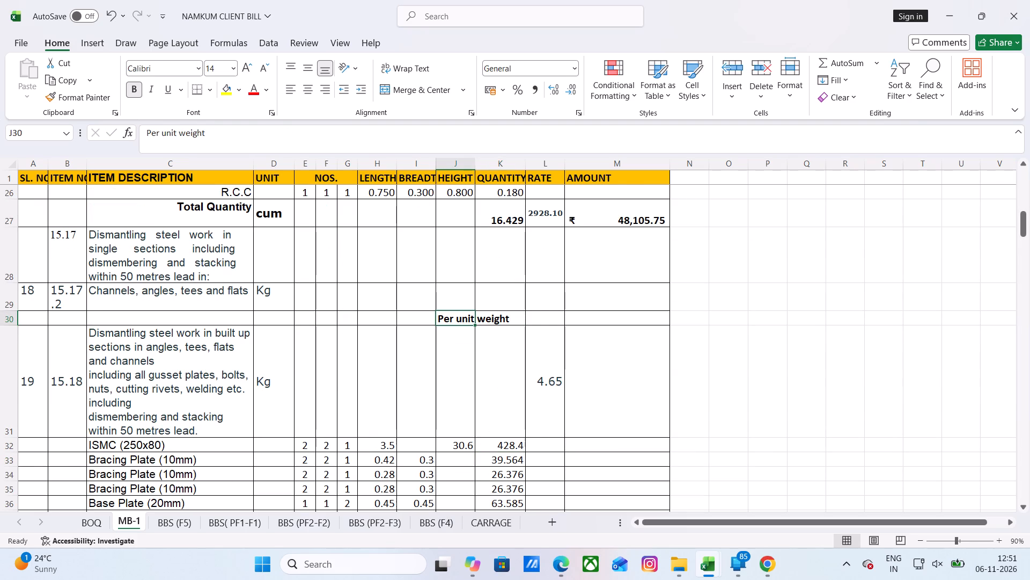
pyautogui.moveTo(475, 166); pyautogui.dragTo(490, 166)
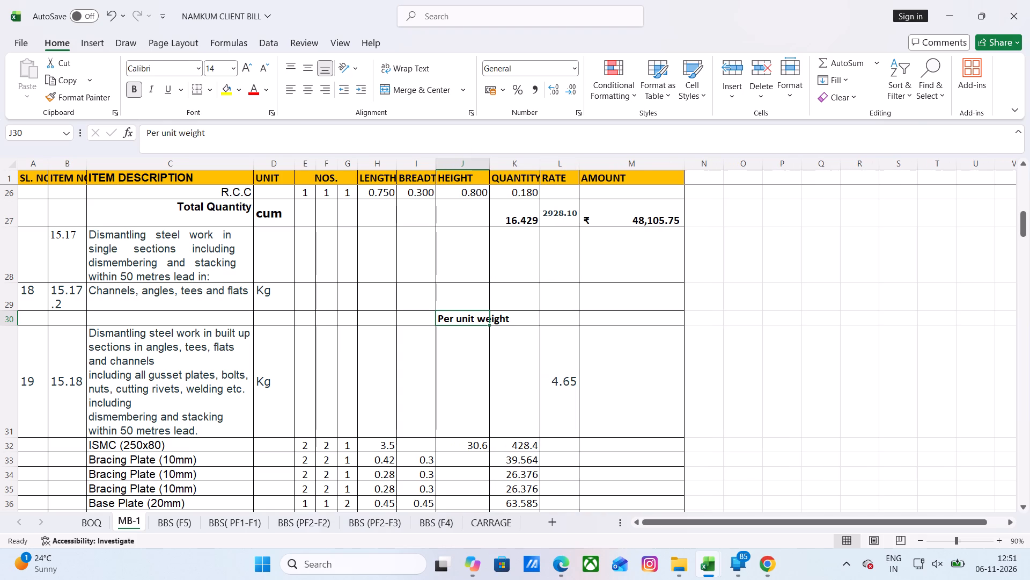
pyautogui.moveTo(15, 324); pyautogui.dragTo(16, 331)
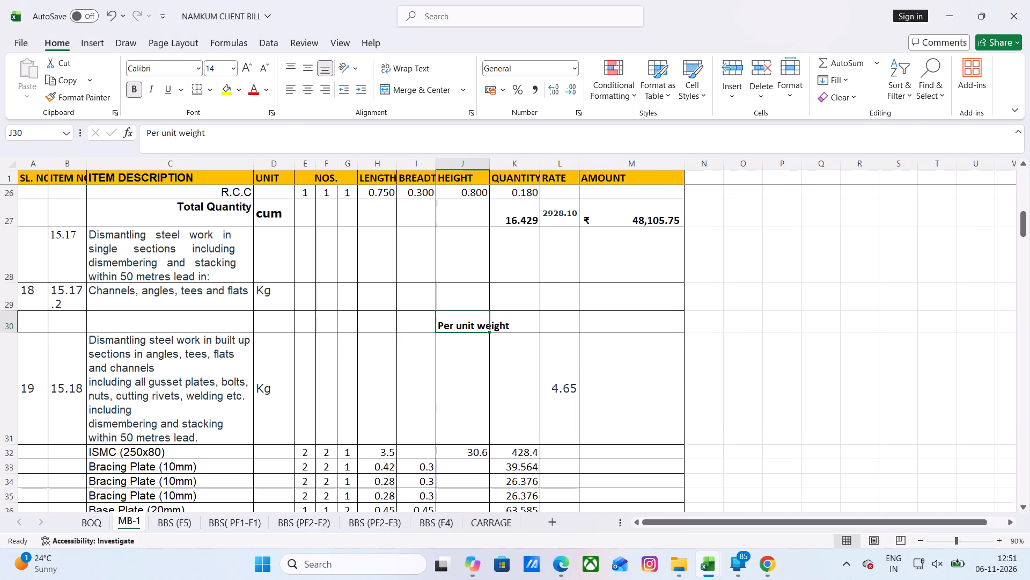
pyautogui.click(473, 325)
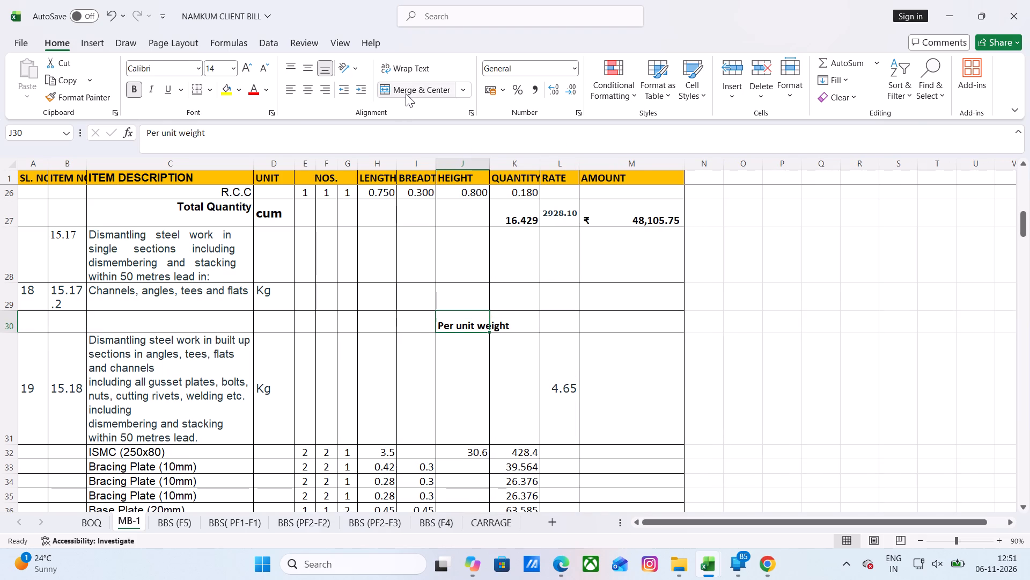
pyautogui.click(418, 66)
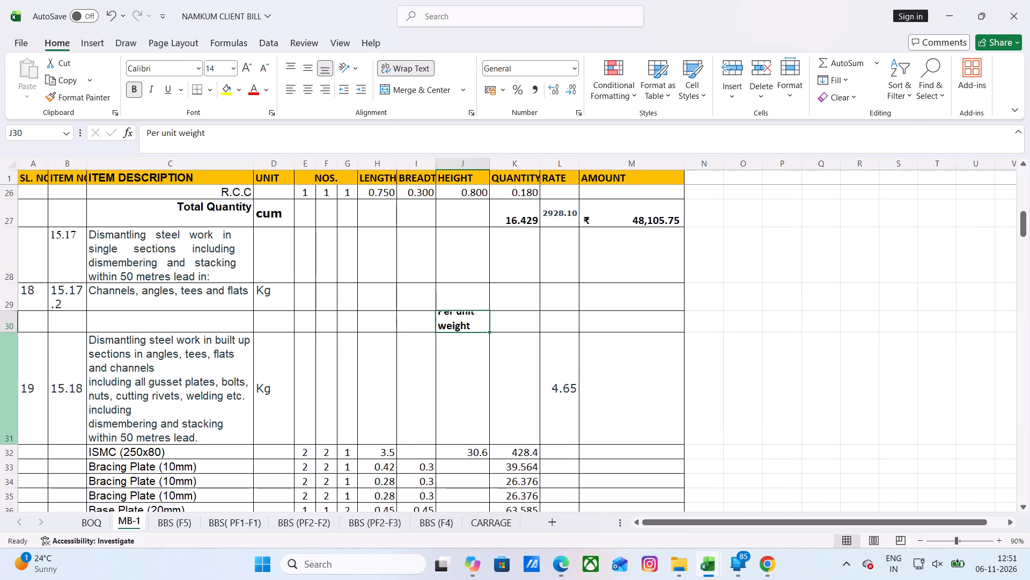
pyautogui.moveTo(15, 330); pyautogui.dragTo(15, 338)
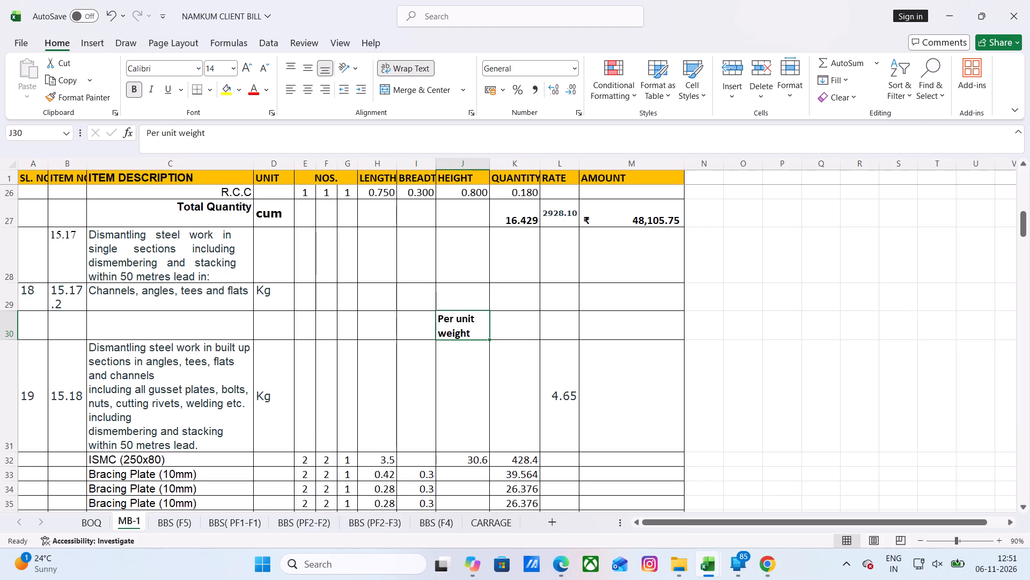
pyautogui.click(776, 339)
# Review the remaining 15.18 entries, roofing item 15.28 and the earthwork excavation measurements for Foundations 1 to 4.
pyautogui.scroll(-4, 518, 408)
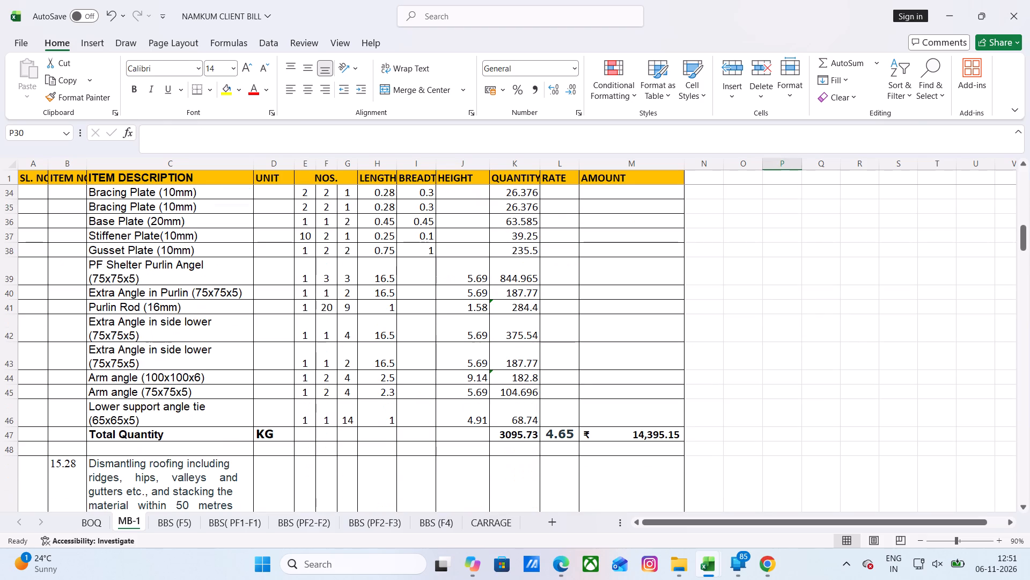
pyautogui.scroll(-1, 518, 408)
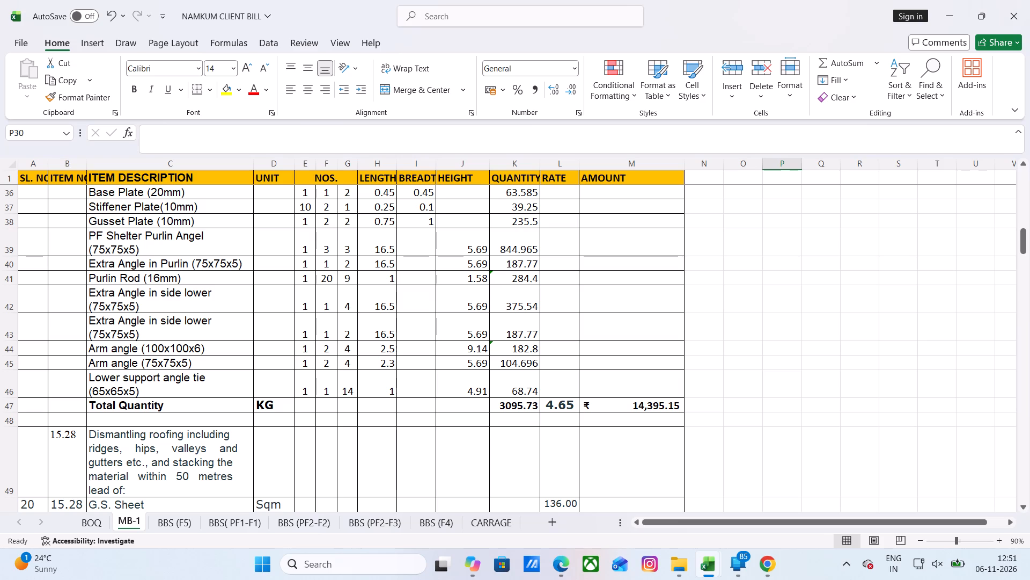
pyautogui.scroll(-2, 352, 429)
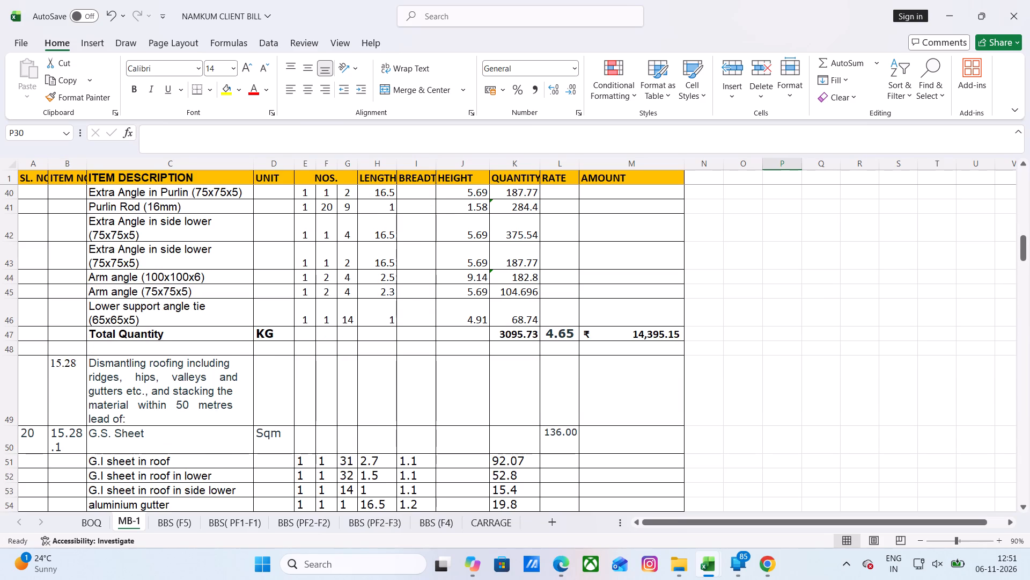
pyautogui.scroll(-1, 352, 427)
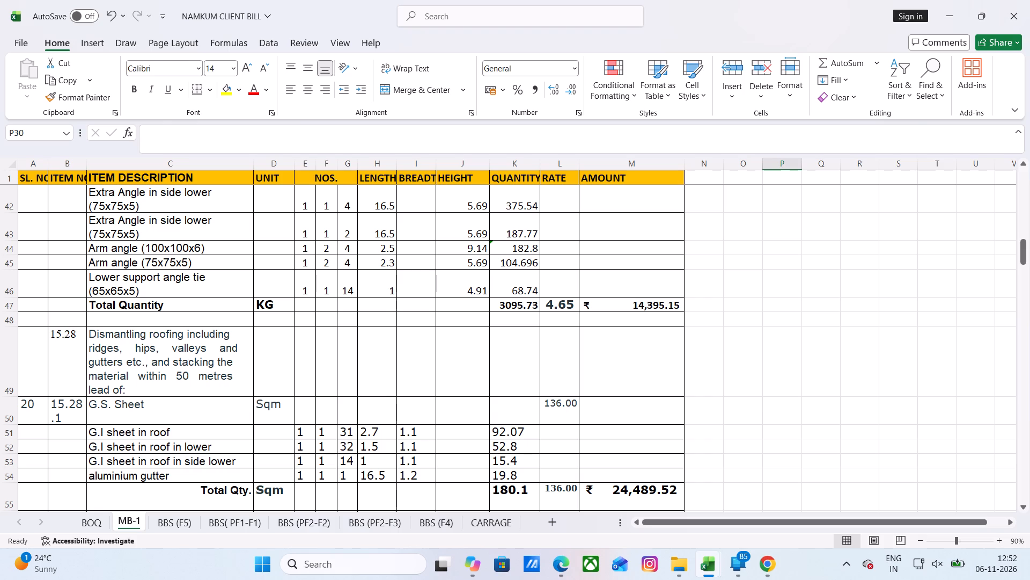
pyautogui.scroll(-1, 249, 396)
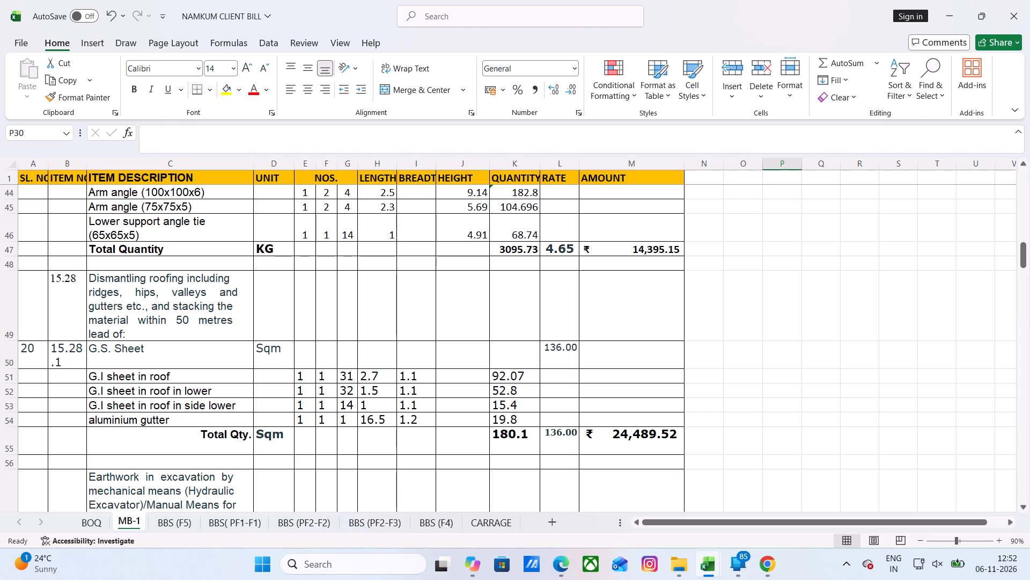
pyautogui.scroll(-3, 262, 397)
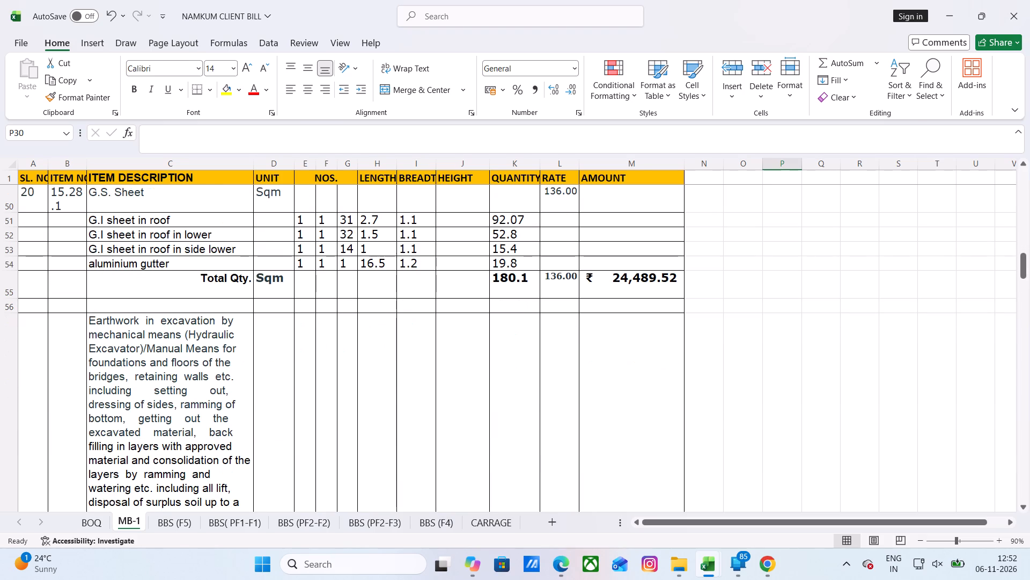
pyautogui.scroll(-4, 262, 397)
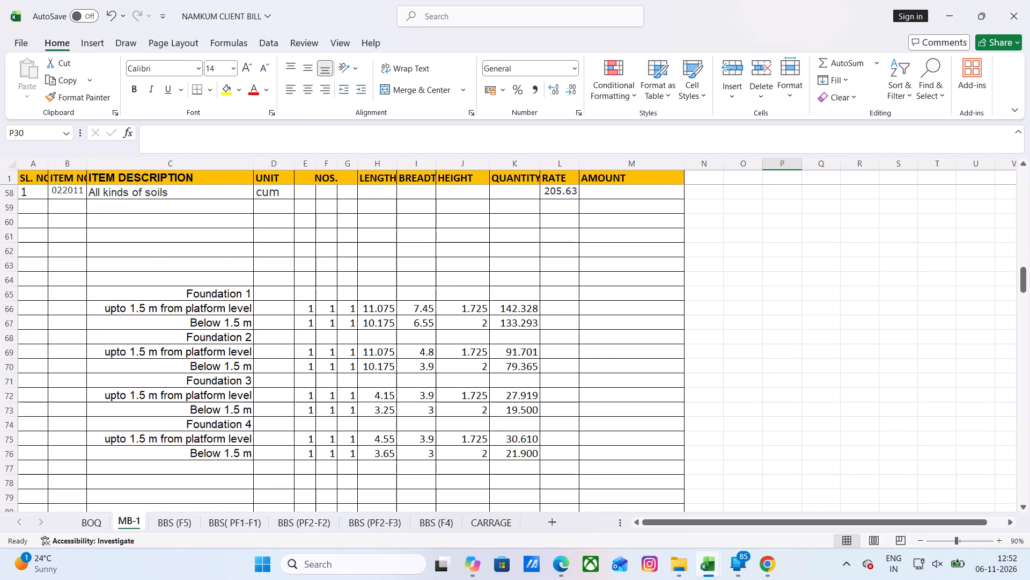
pyautogui.scroll(1, 262, 397)
pyautogui.scroll(-1, 262, 397)
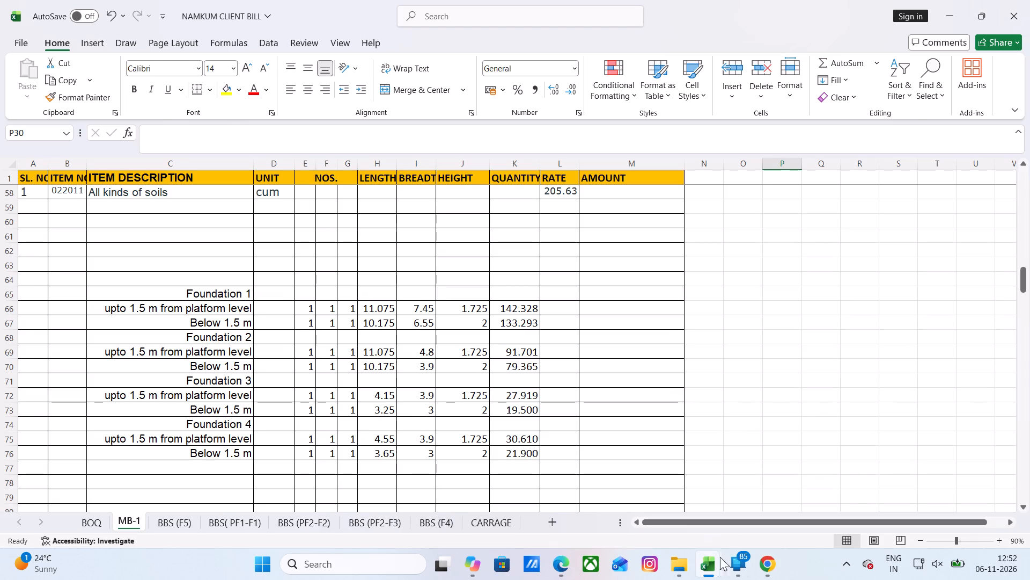
# Examine the F3, F4 and F5 excavation and backfilling rows in the CONTRACTOR RATE QUANTITY workbook, and return to NAMKUM CLIENT BILL.
pyautogui.click(768, 512)
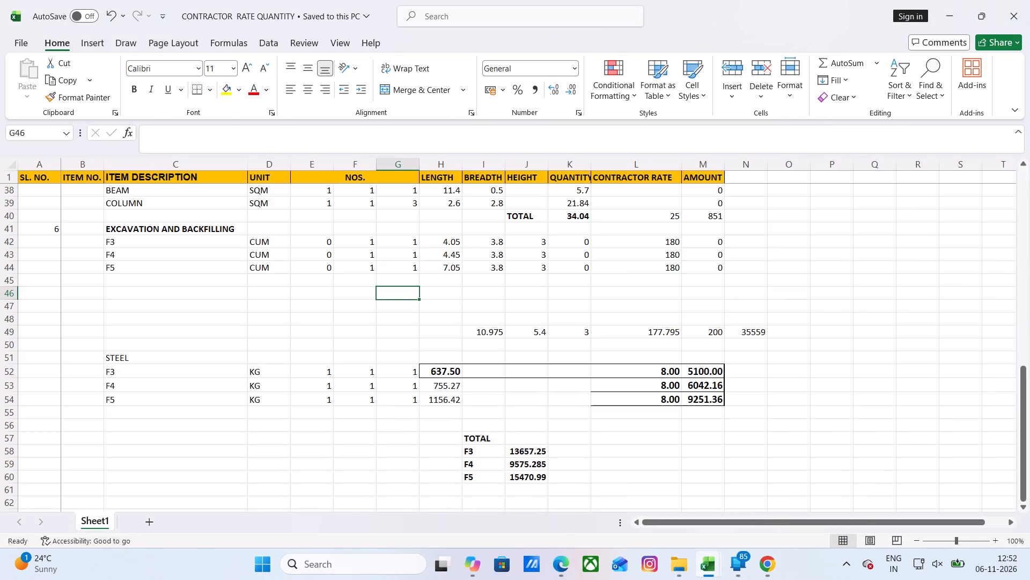
pyautogui.scroll(2, 248, 341)
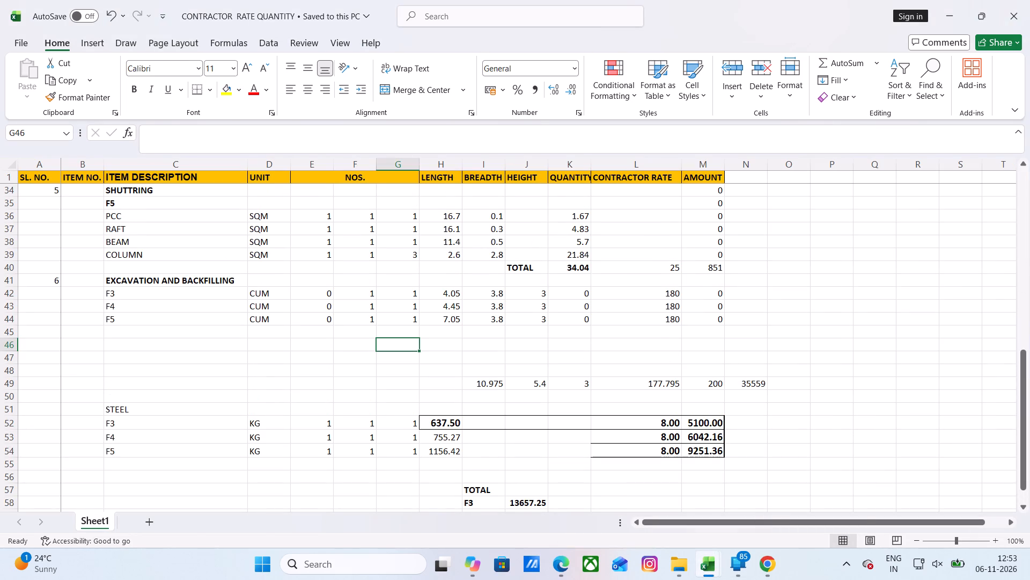
pyautogui.moveTo(104, 291); pyautogui.dragTo(167, 294)
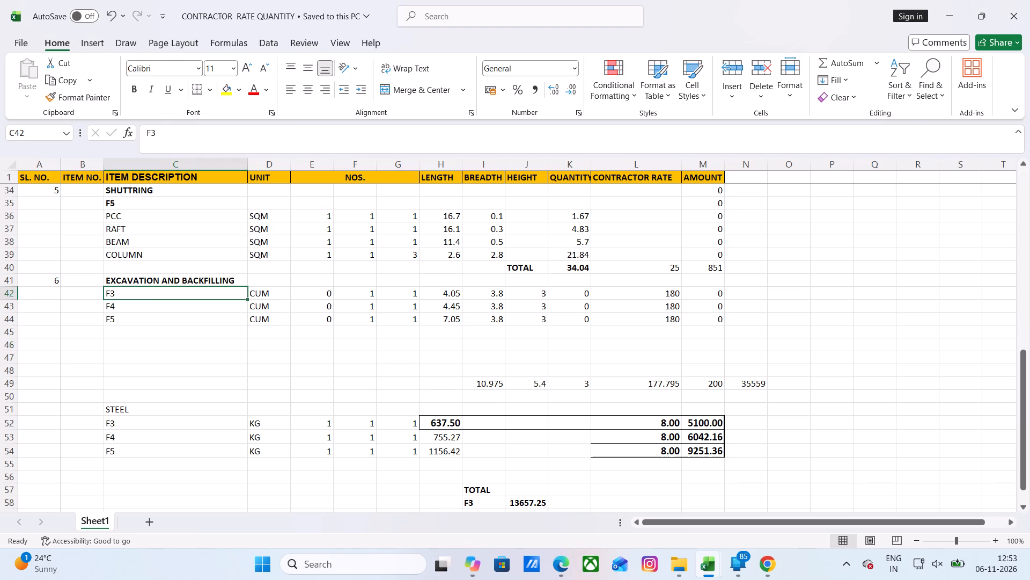
pyautogui.moveTo(167, 294); pyautogui.dragTo(359, 317)
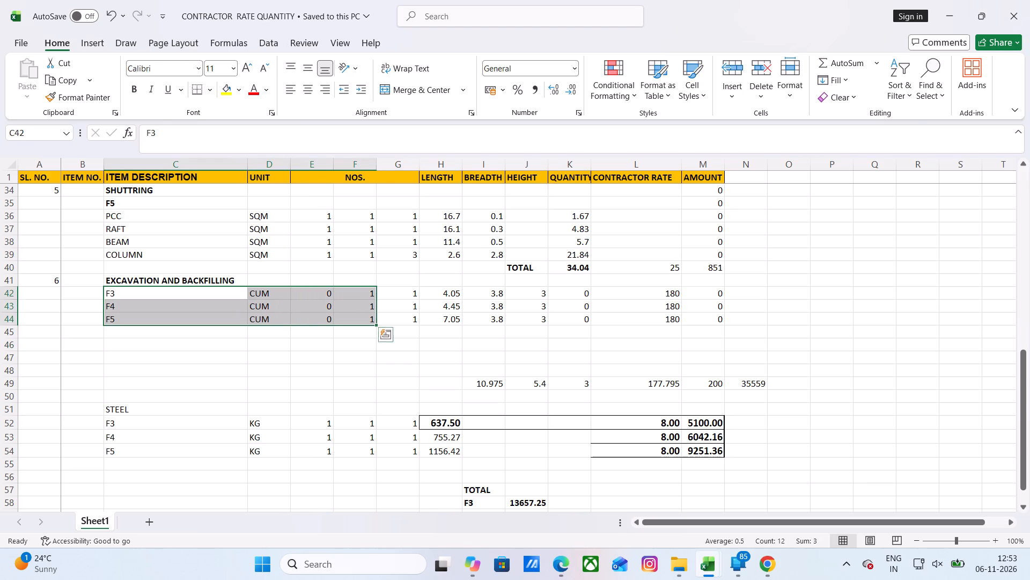
pyautogui.click(282, 353)
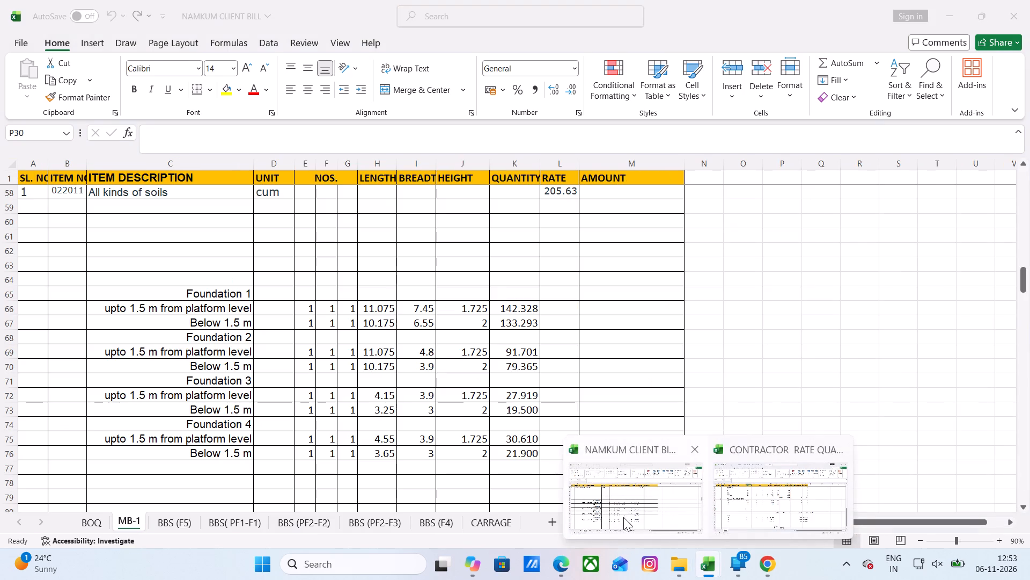
pyautogui.click(623, 517)
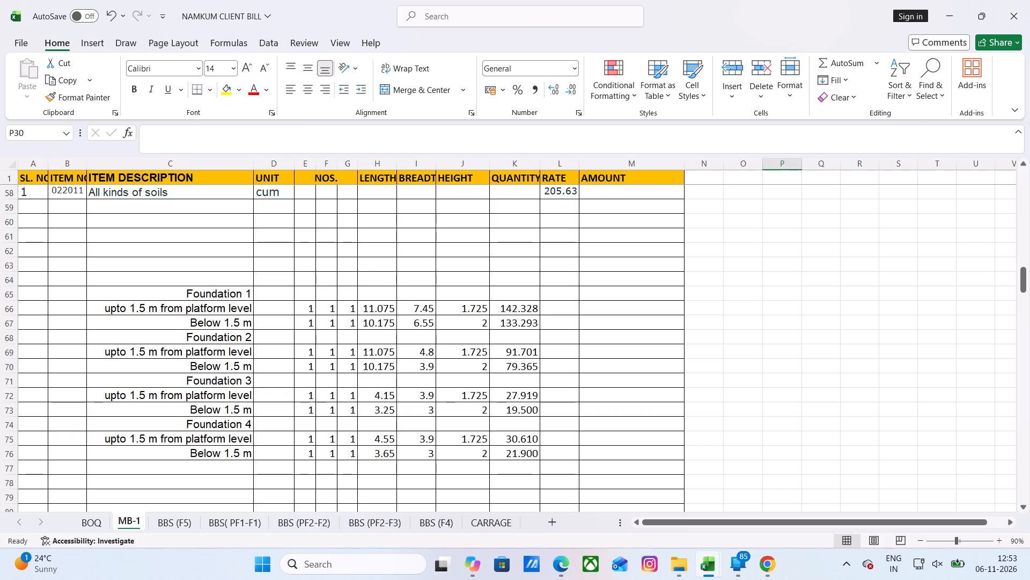
# Examine the length and breadth formulas of Foundation 1's two excavation rows, 66 and 67.
pyautogui.click(415, 313)
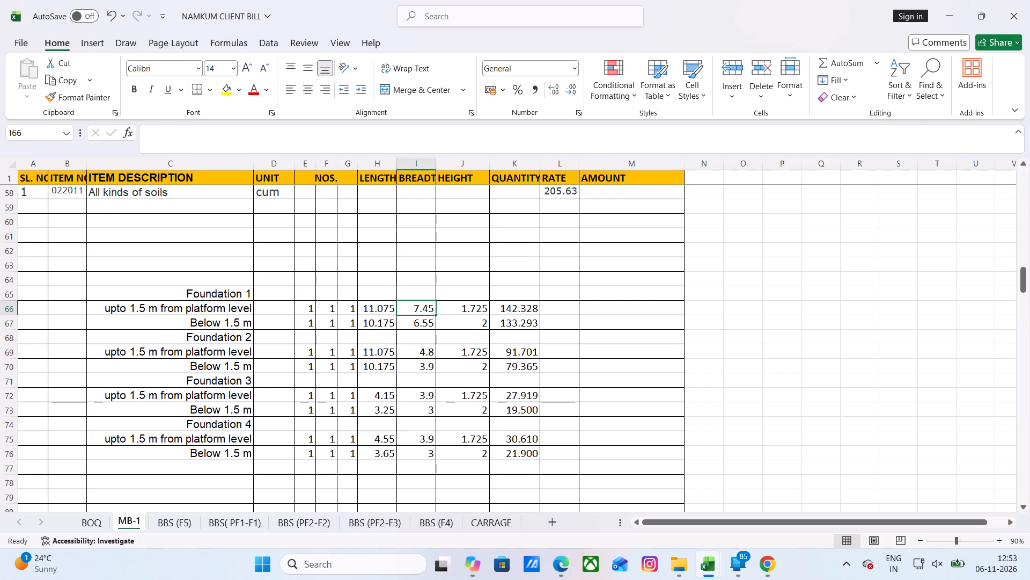
pyautogui.click(383, 308)
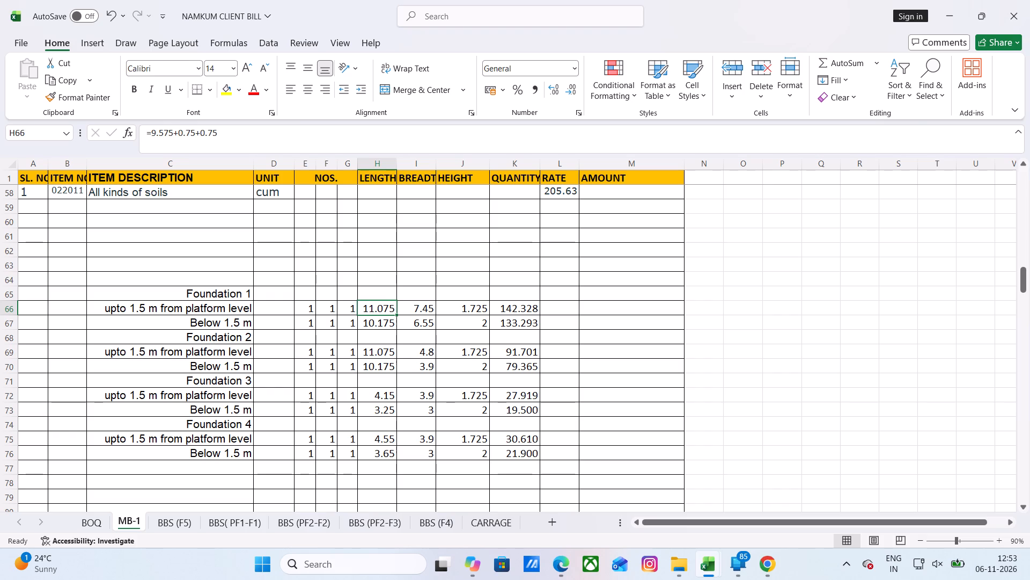
pyautogui.click(428, 310)
pyautogui.click(372, 309)
pyautogui.click(413, 311)
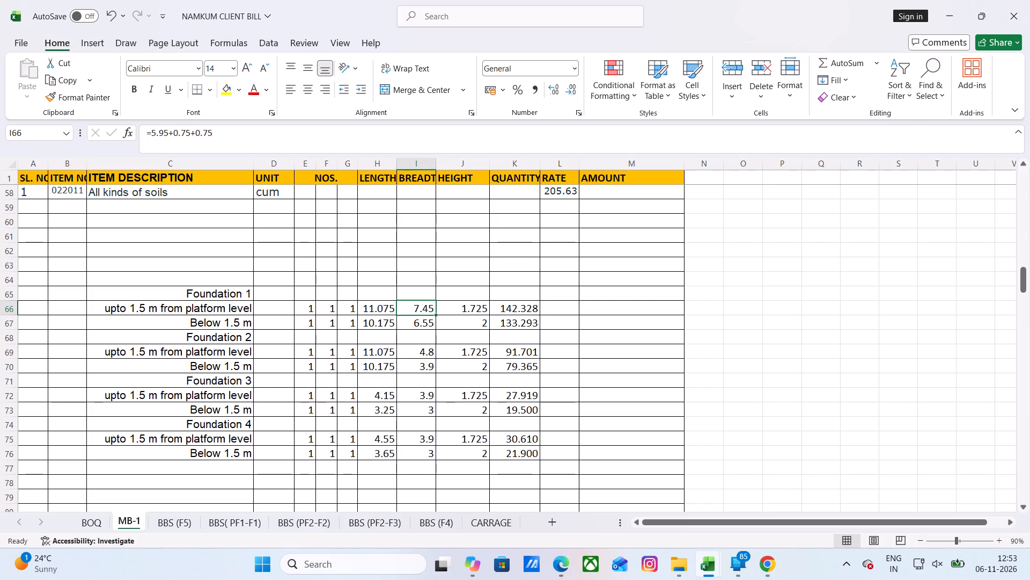
pyautogui.click(382, 327)
pyautogui.click(432, 322)
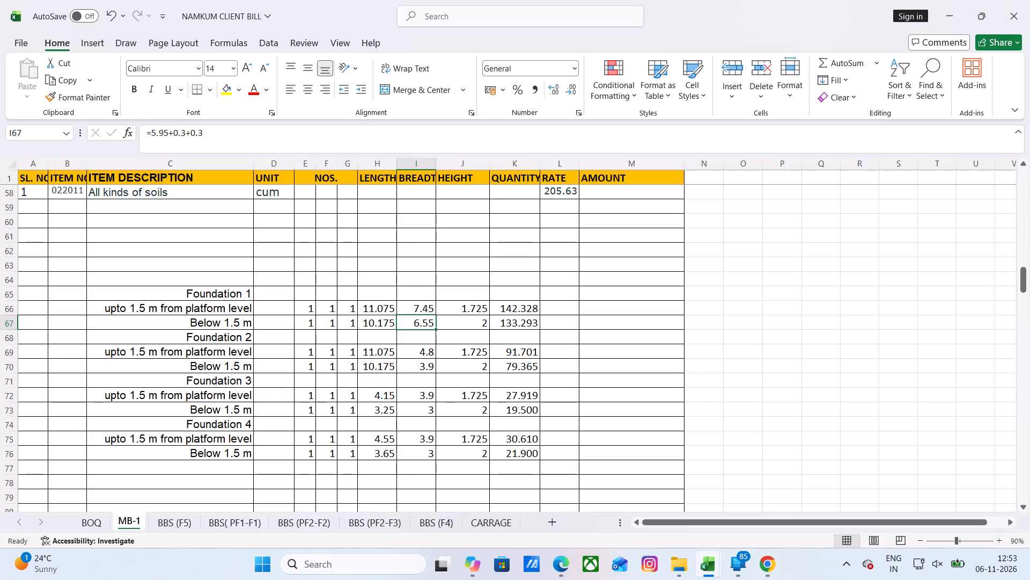
pyautogui.moveTo(111, 308); pyautogui.dragTo(407, 306)
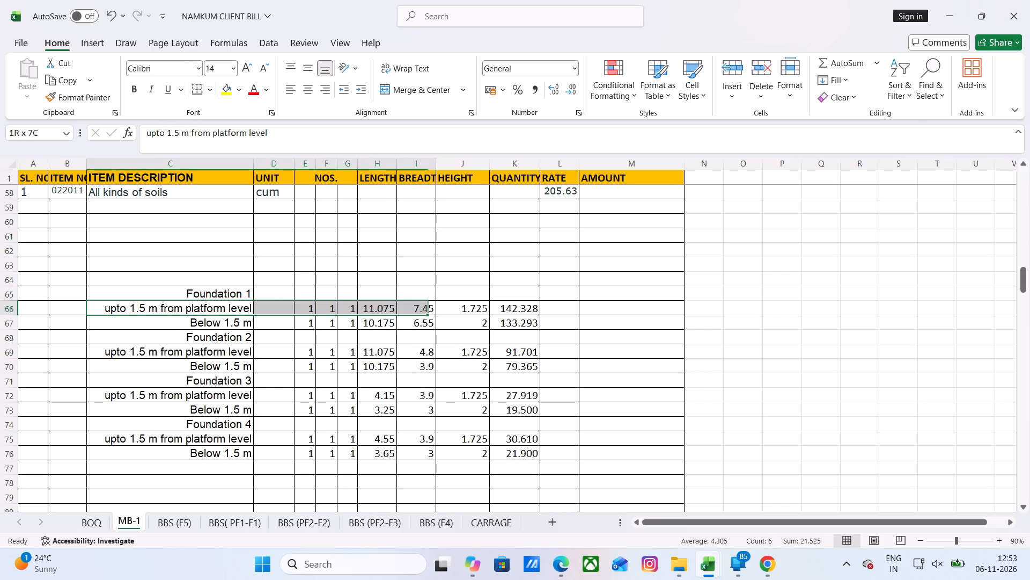
pyautogui.moveTo(407, 306); pyautogui.dragTo(494, 310)
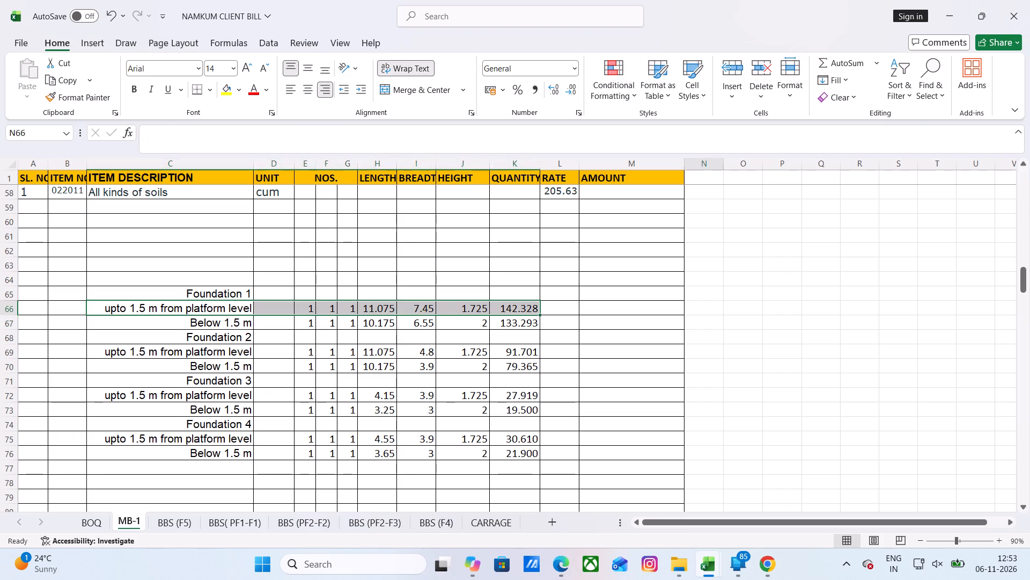
pyautogui.click(704, 312)
# Delete the empty rows 59 to 64 between "All kinds of soils" and Foundation 1.
pyautogui.click(11, 209)
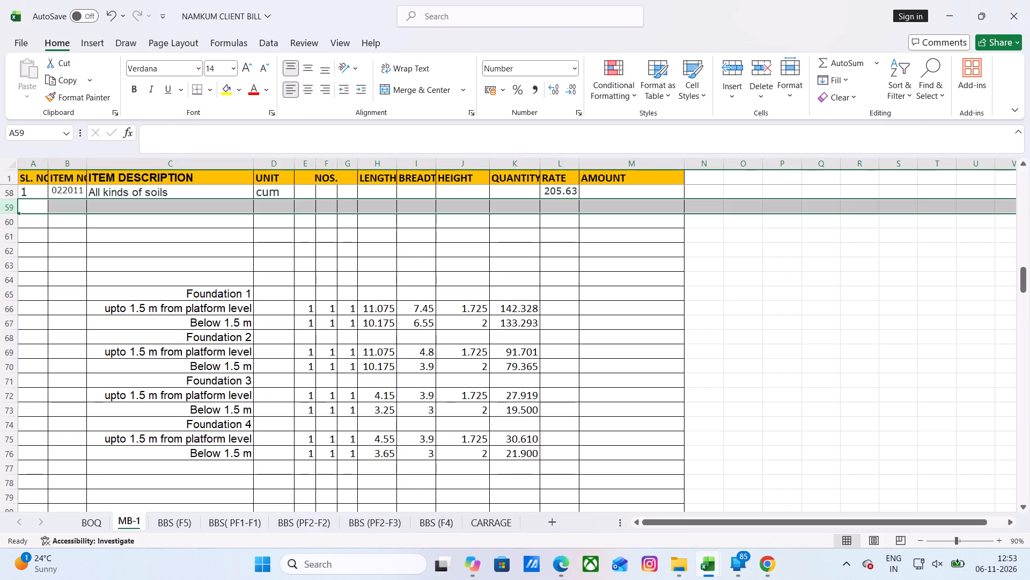
pyautogui.moveTo(9, 207); pyautogui.dragTo(9, 221)
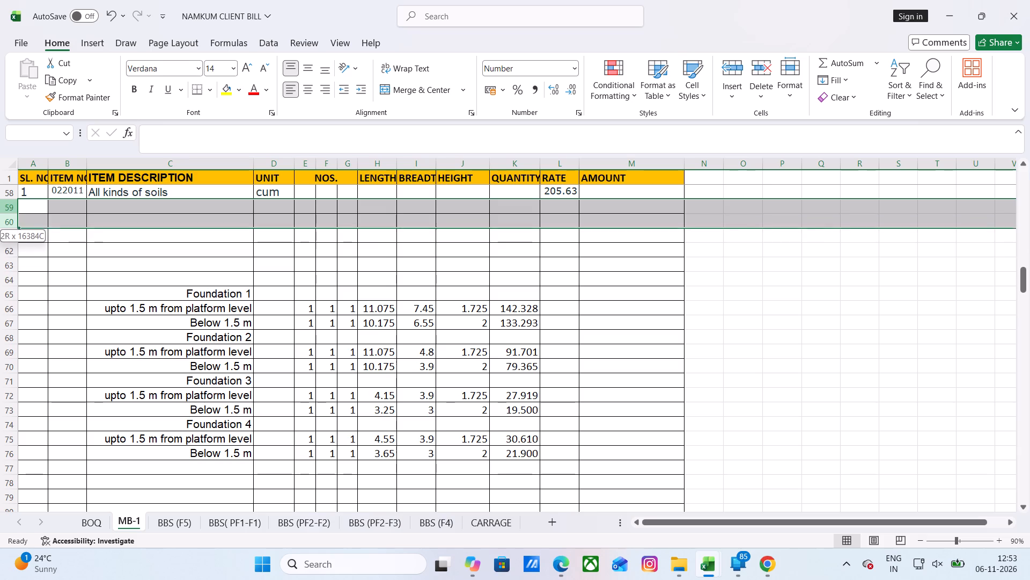
pyautogui.moveTo(9, 221); pyautogui.dragTo(9, 272)
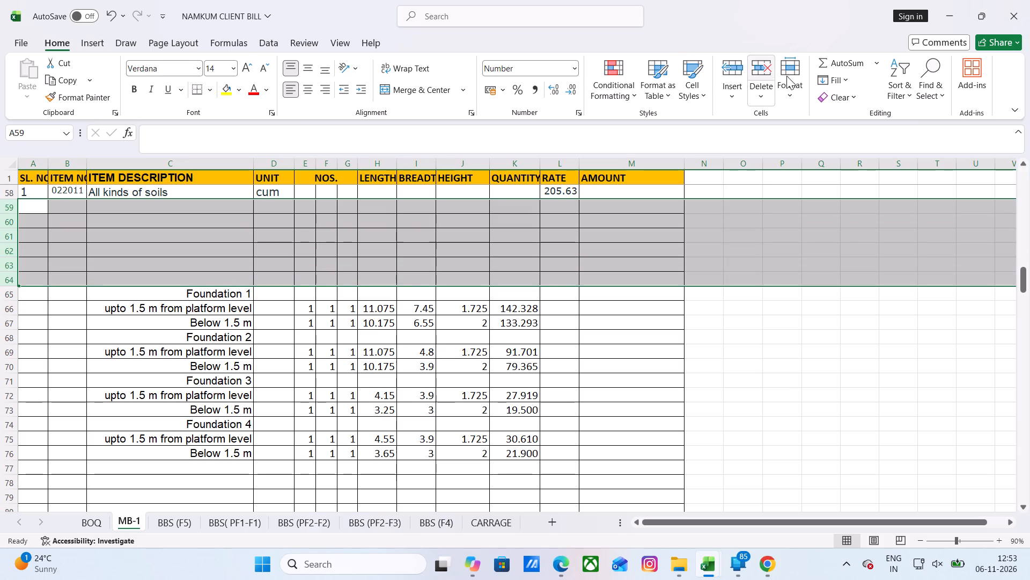
pyautogui.click(764, 71)
pyautogui.click(731, 322)
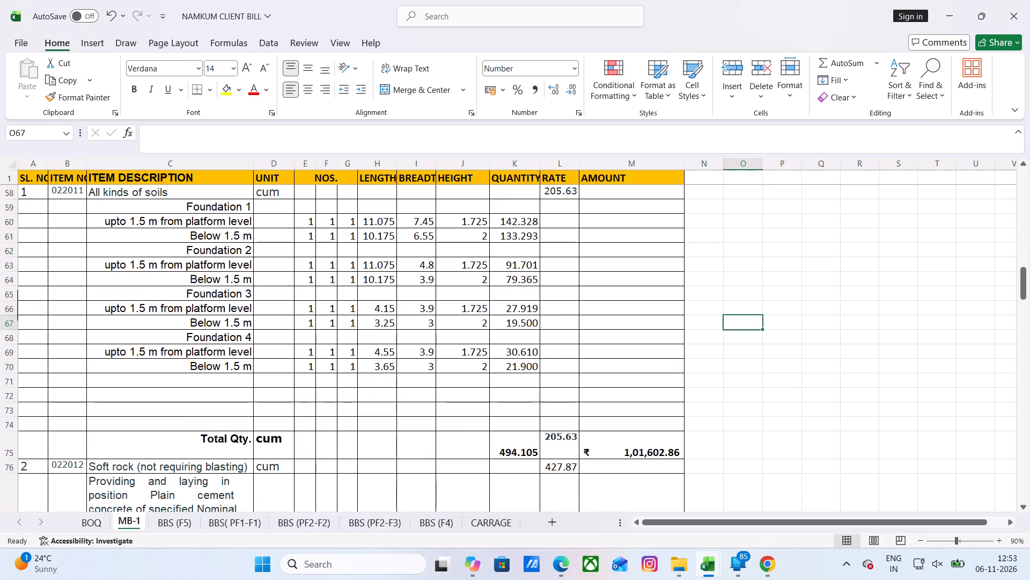
# Reduce Foundation 1's excavation to one measurement row by setting the height in J60 to 3 and deleting its "Below 1.5 m" row.
pyautogui.scroll(1, 490, 314)
pyautogui.scroll(-2, 490, 314)
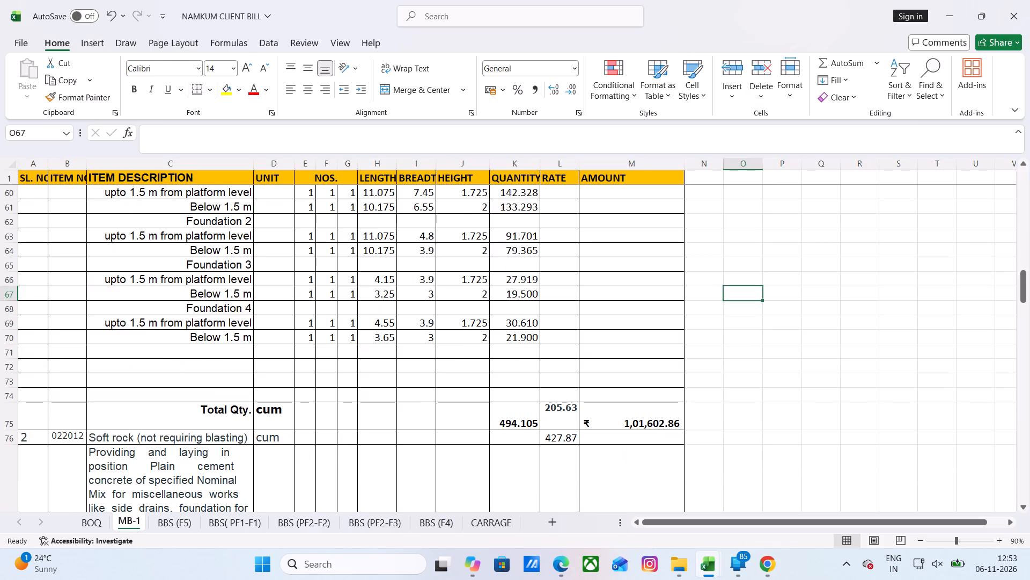
pyautogui.scroll(1, 490, 314)
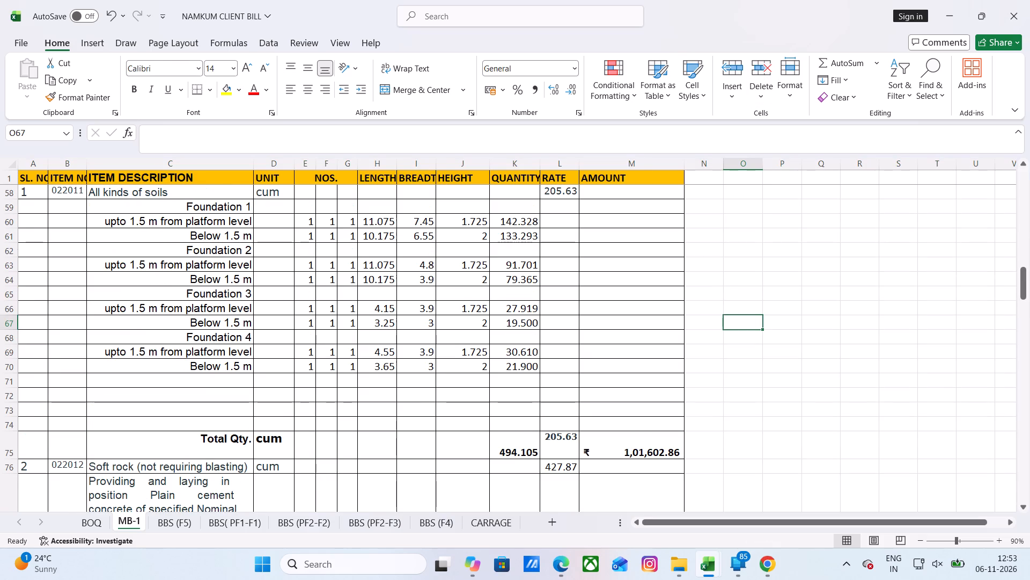
pyautogui.click(230, 218)
pyautogui.click(214, 237)
pyautogui.click(474, 223)
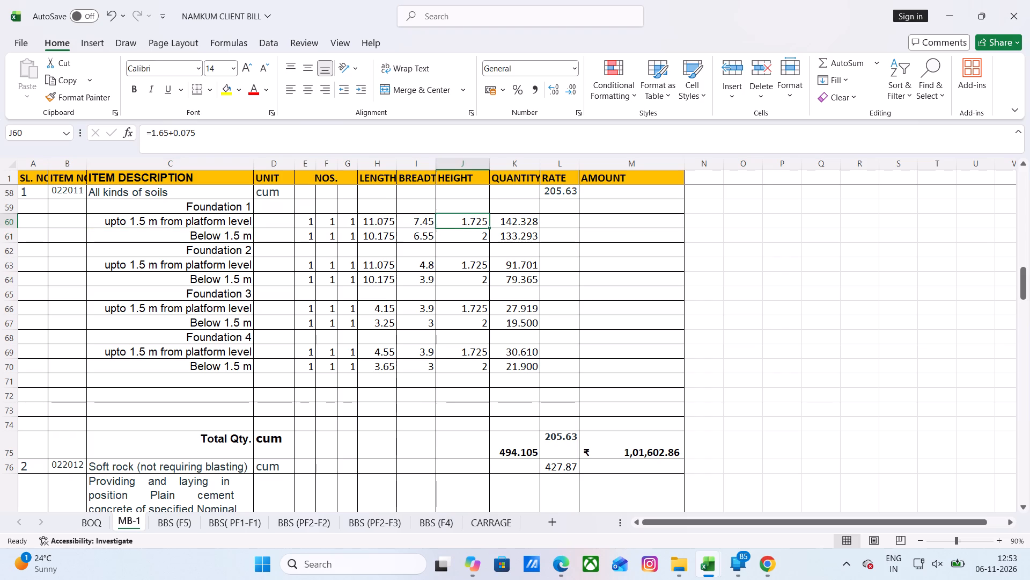
pyautogui.press('3')
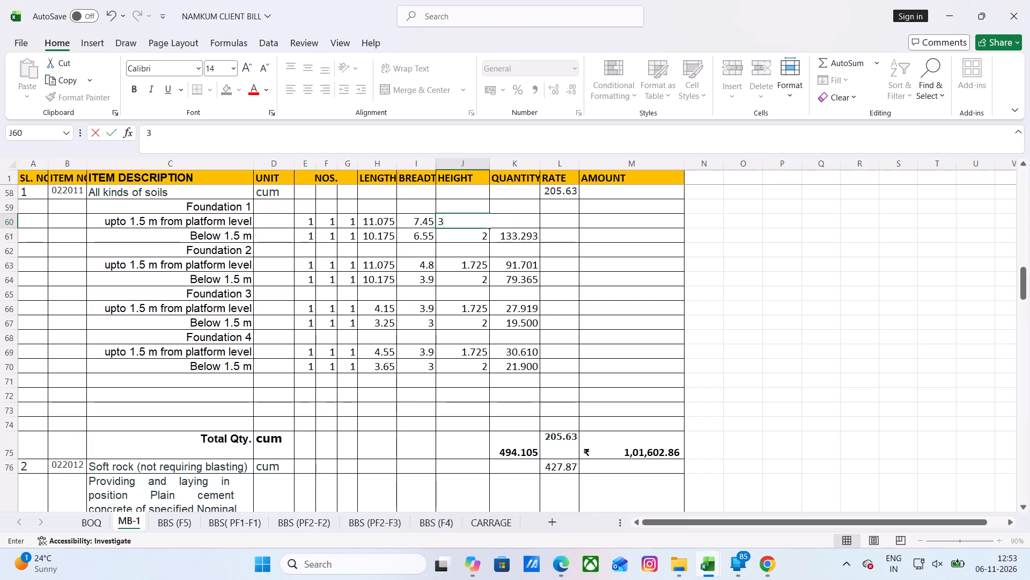
pyautogui.click(982, 277)
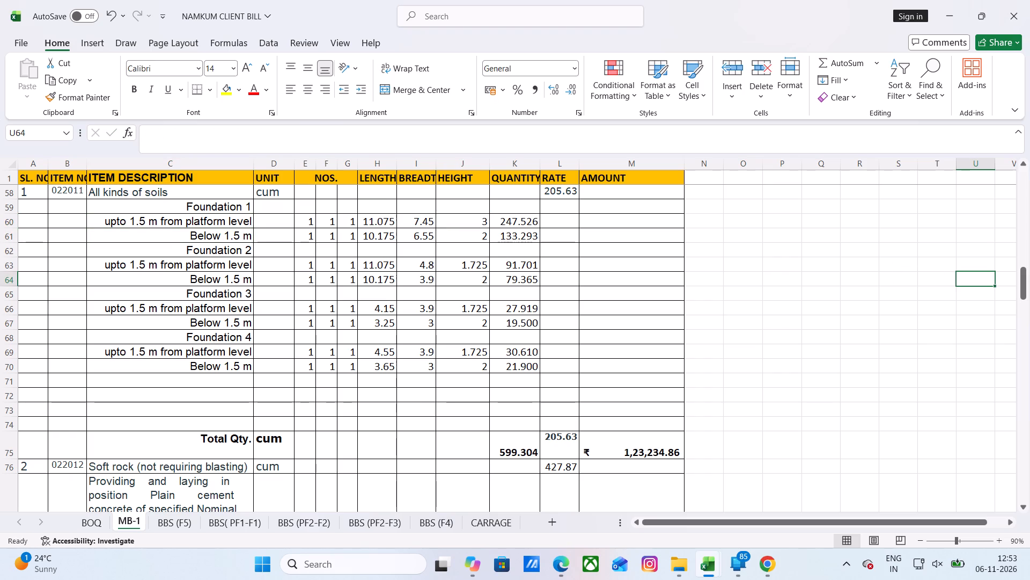
pyautogui.click(10, 238)
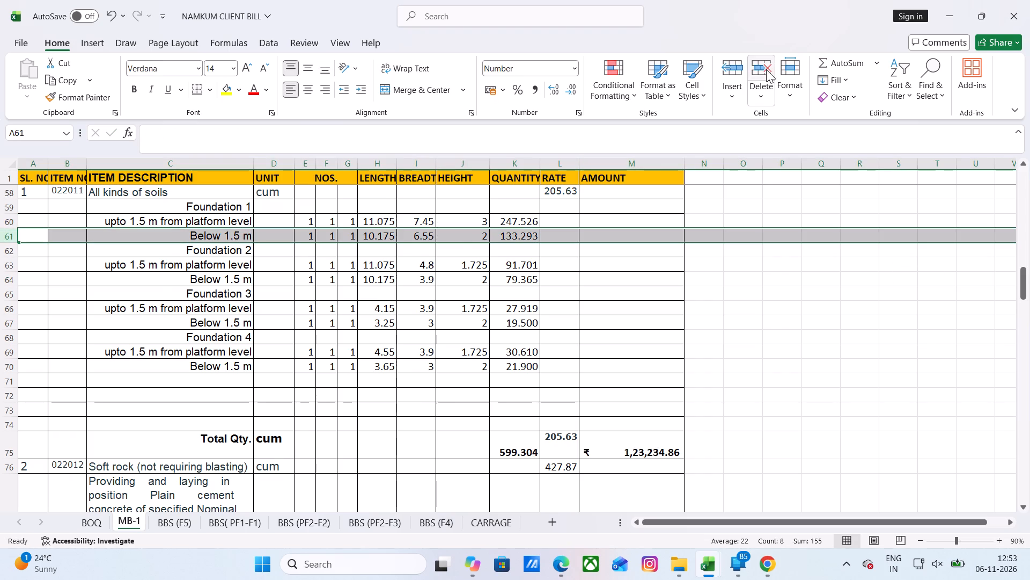
pyautogui.click(766, 69)
pyautogui.click(778, 314)
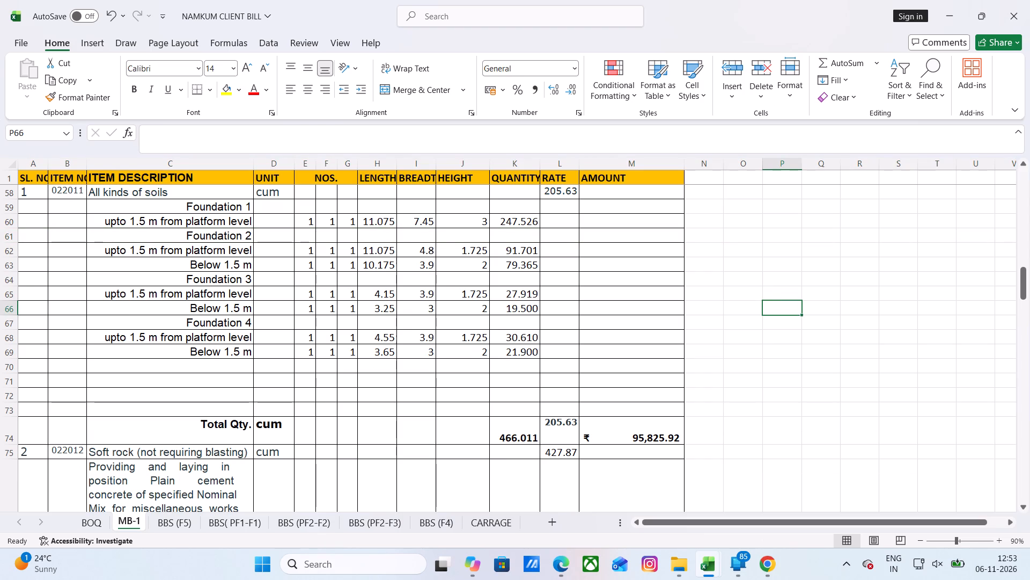
# Clear the "upto 1.5 m from platform level" text in C60 and move the Foundation 1 label from C59 into that cell.
pyautogui.click(146, 221)
pyautogui.click(150, 221)
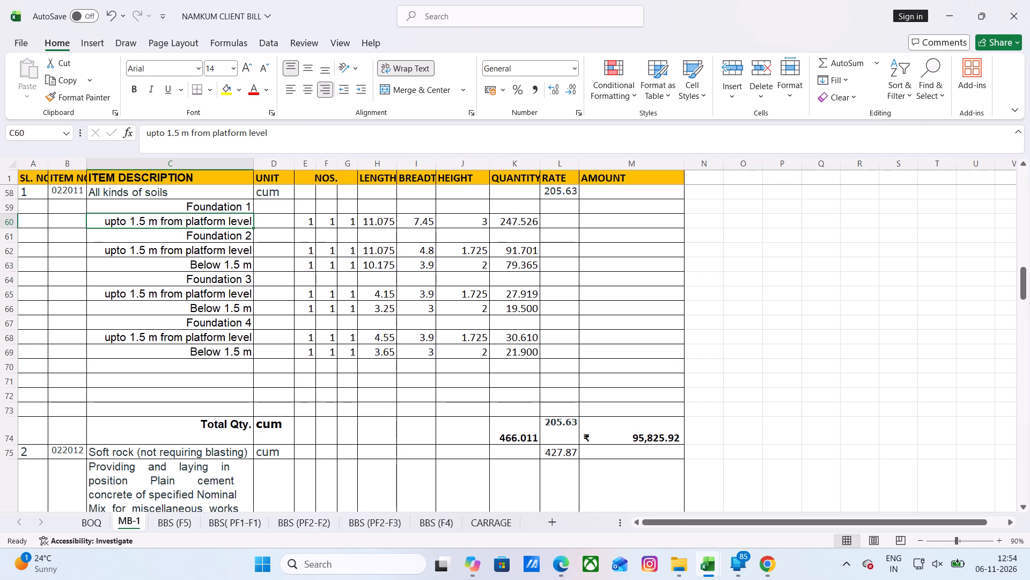
pyautogui.click(233, 222)
pyautogui.press('BackSpace')
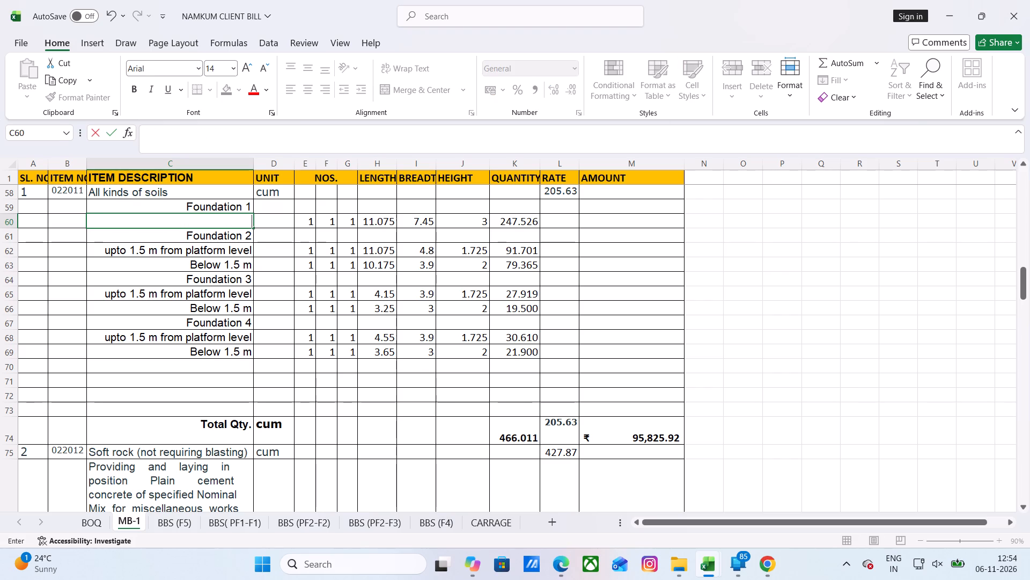
pyautogui.click(815, 257)
pyautogui.click(223, 209)
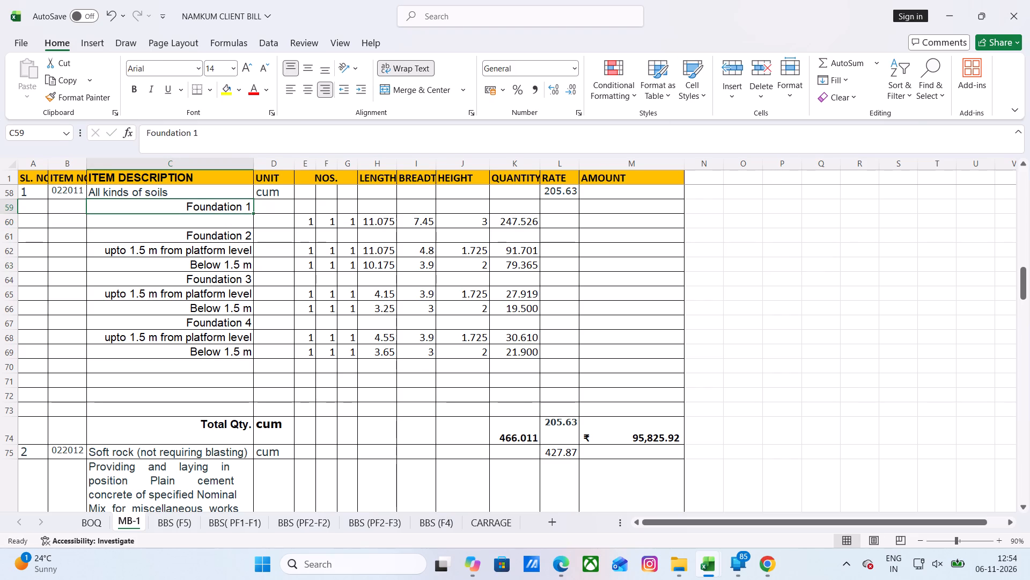
pyautogui.moveTo(226, 213); pyautogui.dragTo(226, 220)
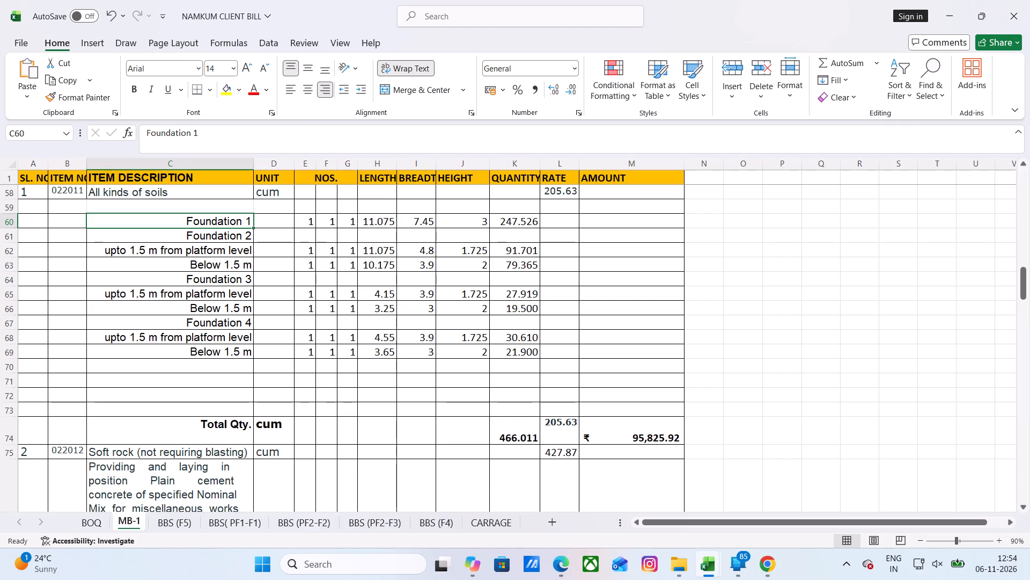
# Reduce Foundation 2's excavation to one measurement row by deleting its "Below 1.5 m" row and setting the height in J62 to 3.
pyautogui.click(13, 266)
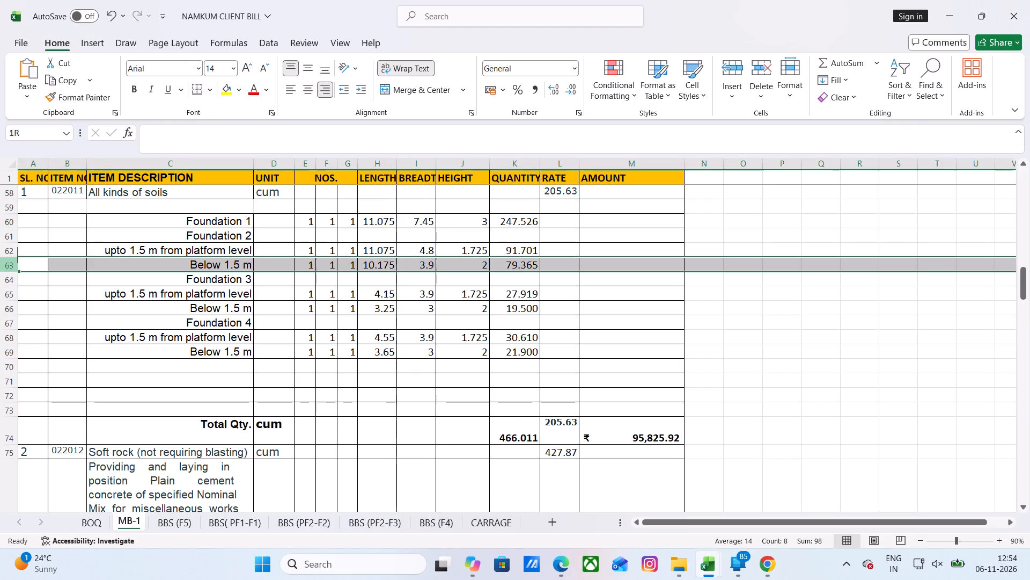
pyautogui.click(760, 73)
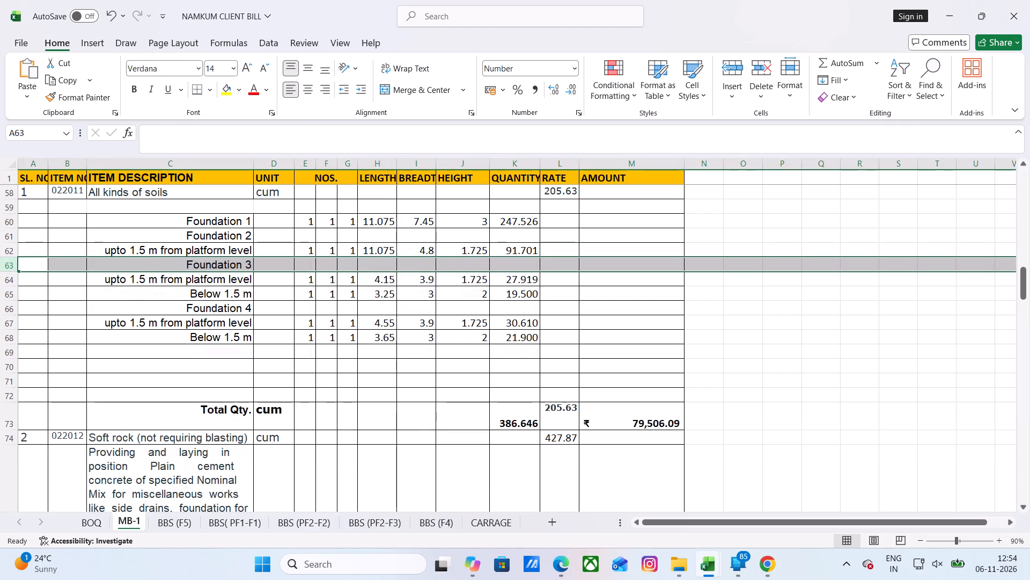
pyautogui.click(474, 252)
pyautogui.press('3')
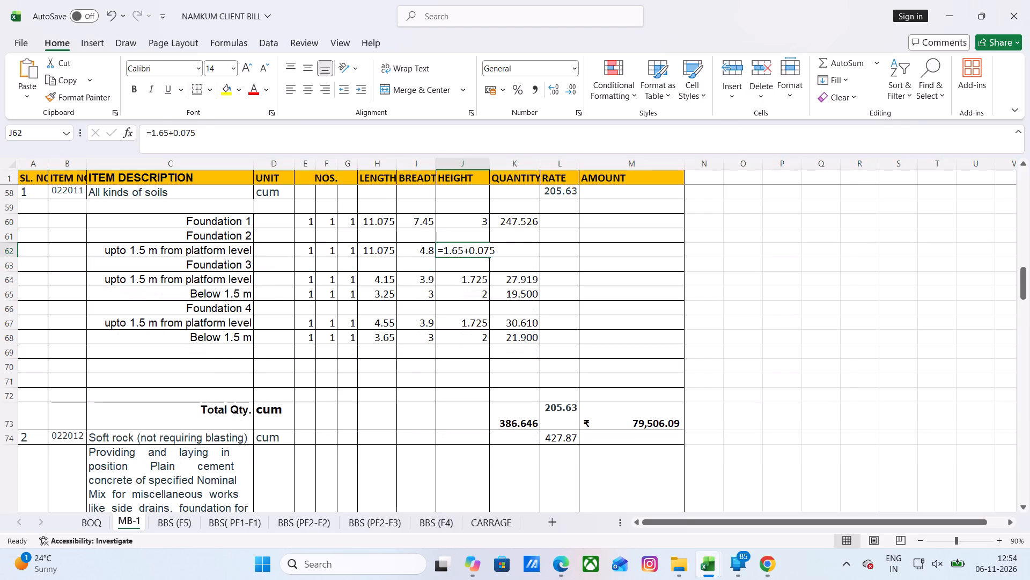
pyautogui.click(887, 329)
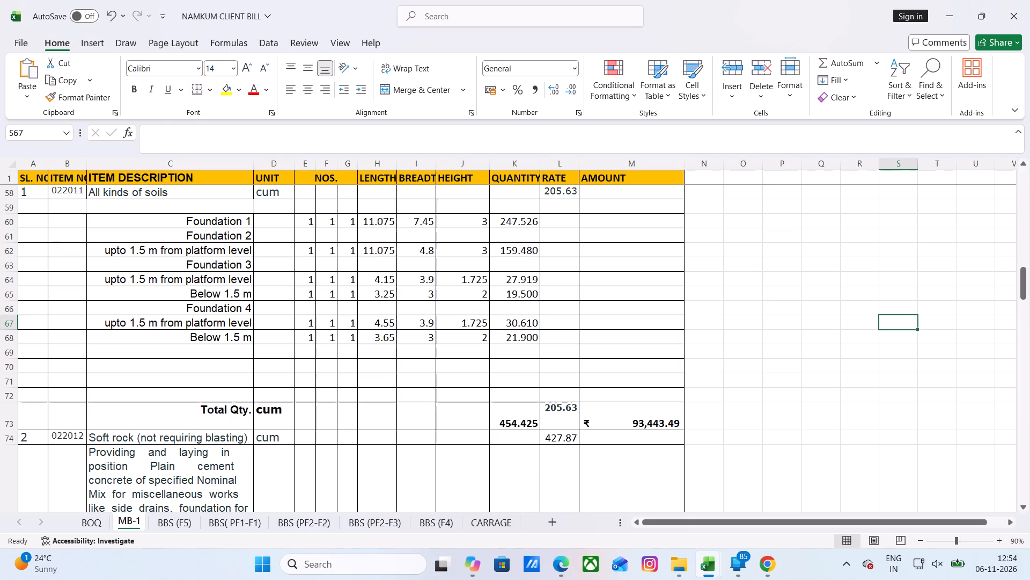
# Delete the Foundation 3 and Foundation 4 excavation entries in rows 63 to 68.
pyautogui.click(481, 279)
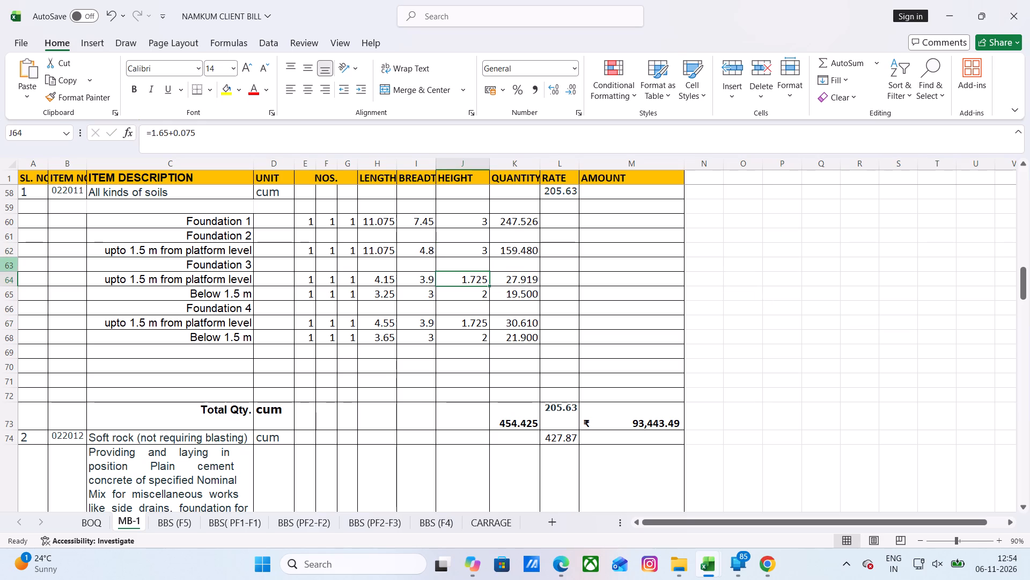
pyautogui.moveTo(10, 266); pyautogui.dragTo(5, 316)
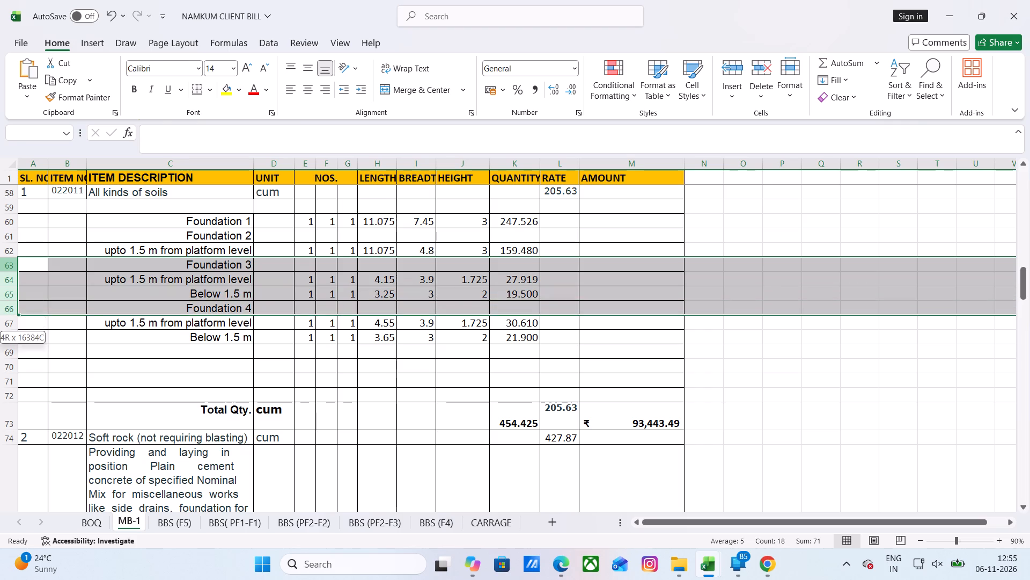
pyautogui.moveTo(5, 316); pyautogui.dragTo(1, 340)
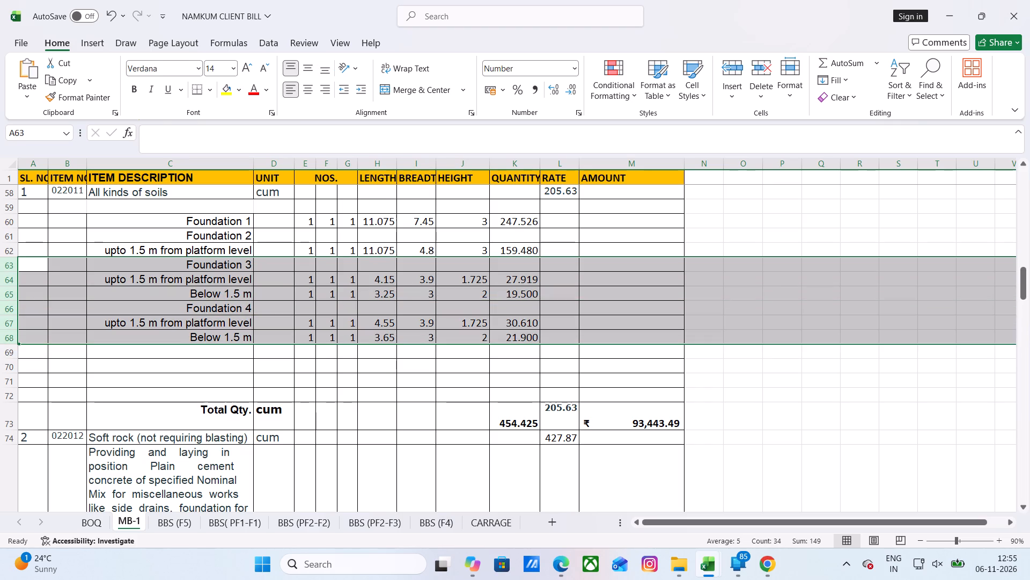
pyautogui.click(756, 72)
pyautogui.click(821, 227)
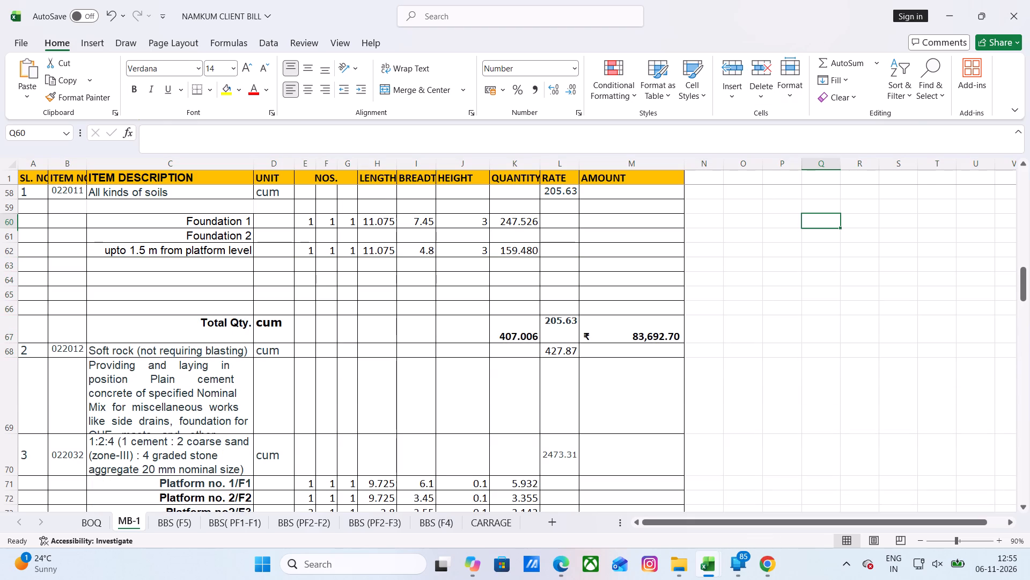
# Clear the "upto 1.5 m from platform level" text in C62 and move the Foundation 2 label from C61 into that cell.
pyautogui.click(215, 249)
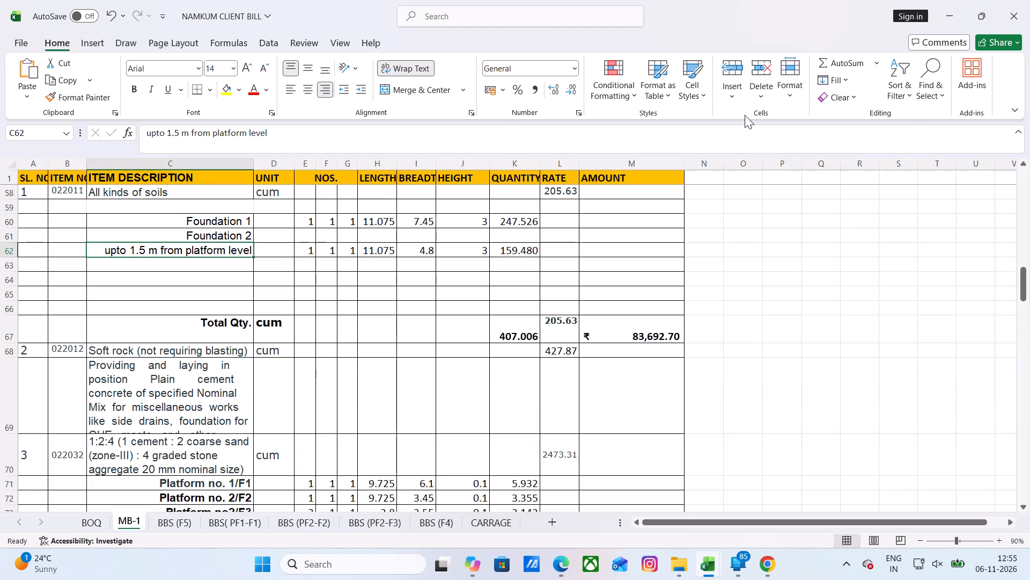
pyautogui.press('BackSpace')
pyautogui.click(902, 255)
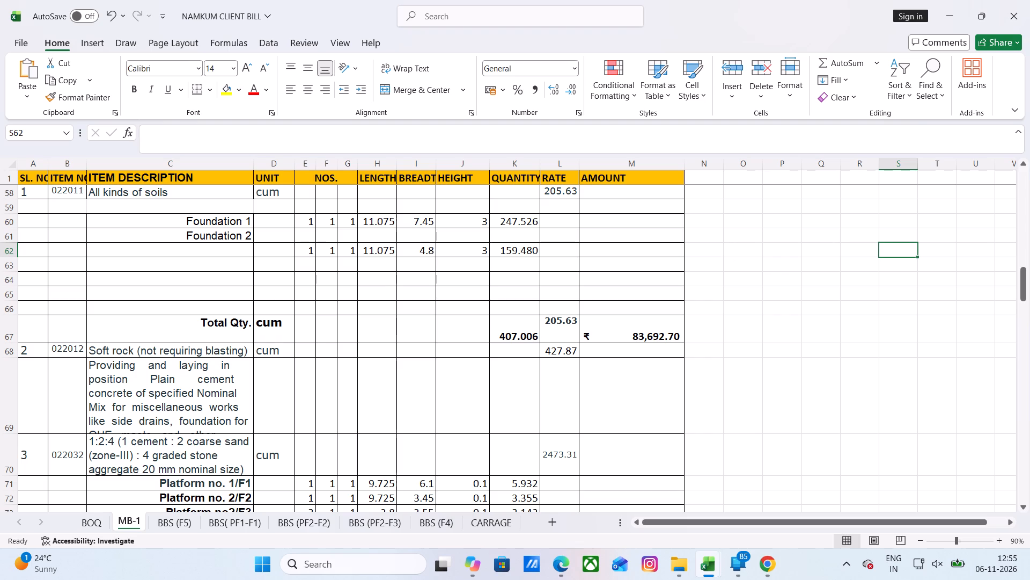
pyautogui.click(210, 236)
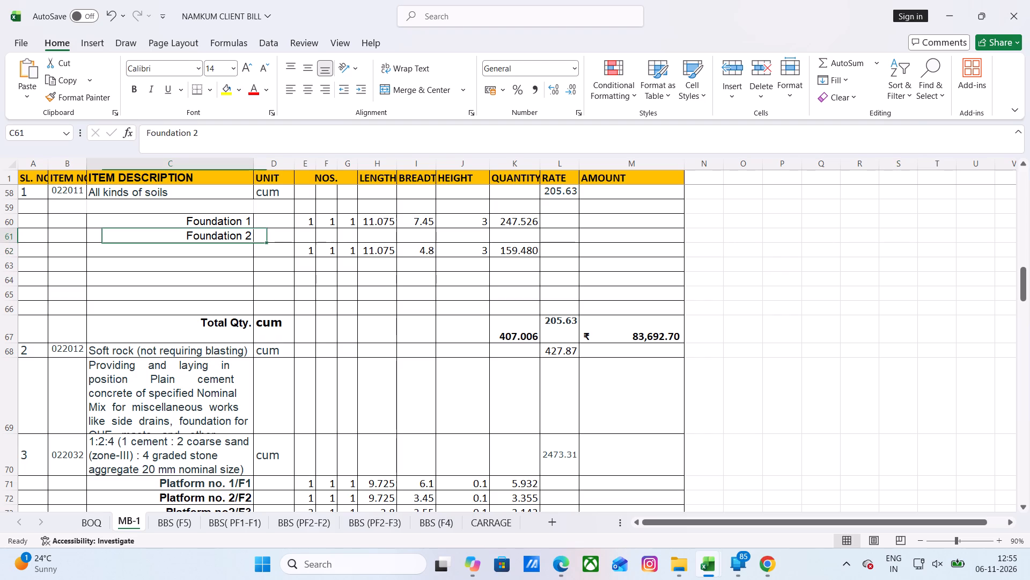
pyautogui.moveTo(217, 241); pyautogui.dragTo(218, 249)
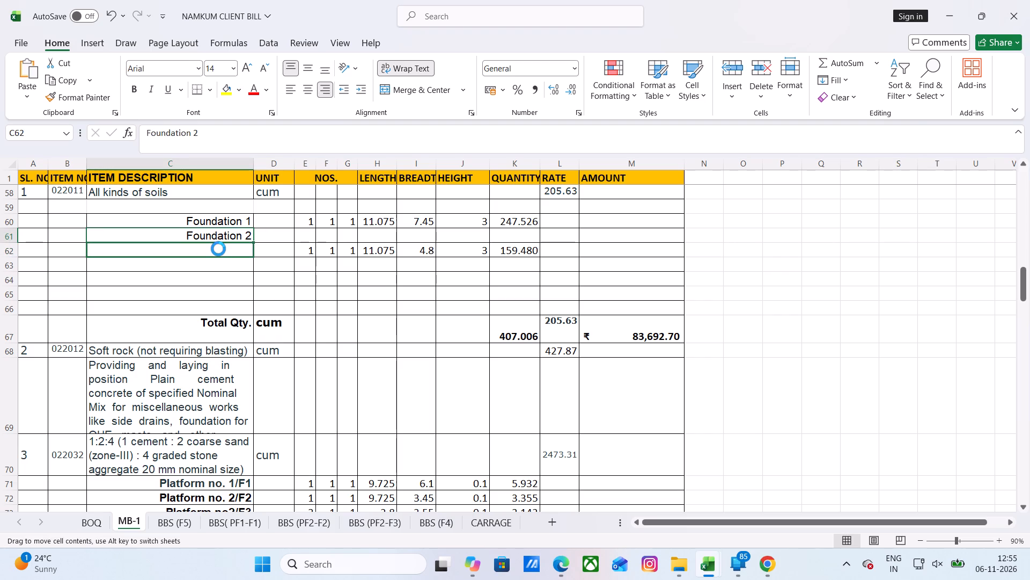
# Delete the empty row between Foundation 1 and Foundation 2 and the four empty rows between Foundation 2 and its Total Qty. row.
pyautogui.click(5, 234)
pyautogui.click(757, 68)
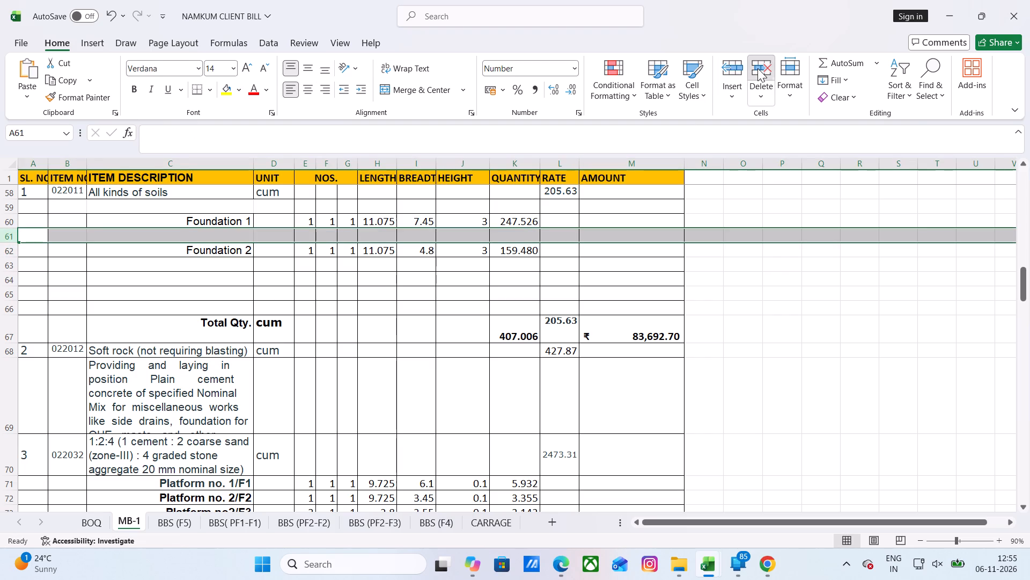
pyautogui.click(793, 300)
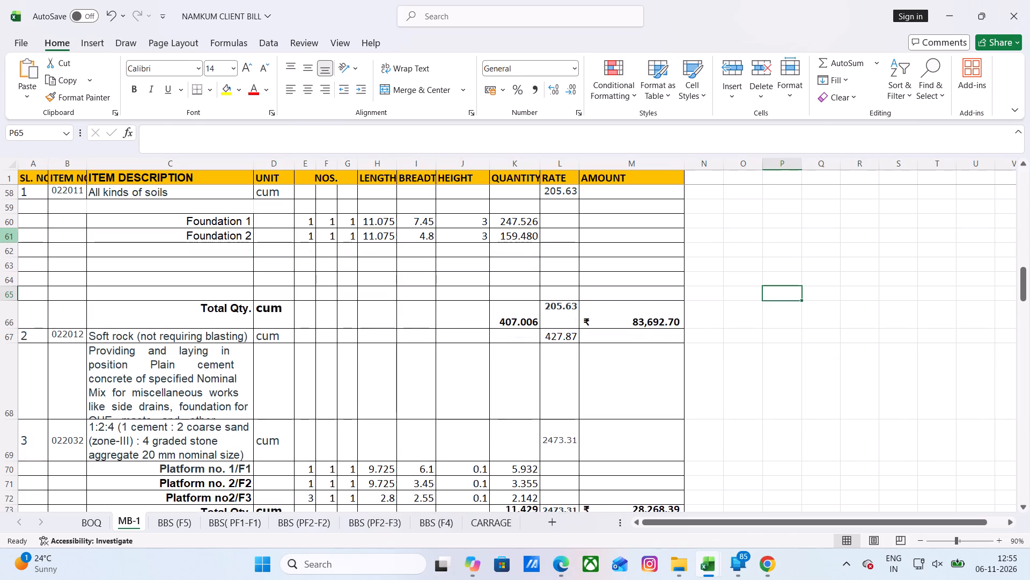
pyautogui.moveTo(8, 247); pyautogui.dragTo(8, 277)
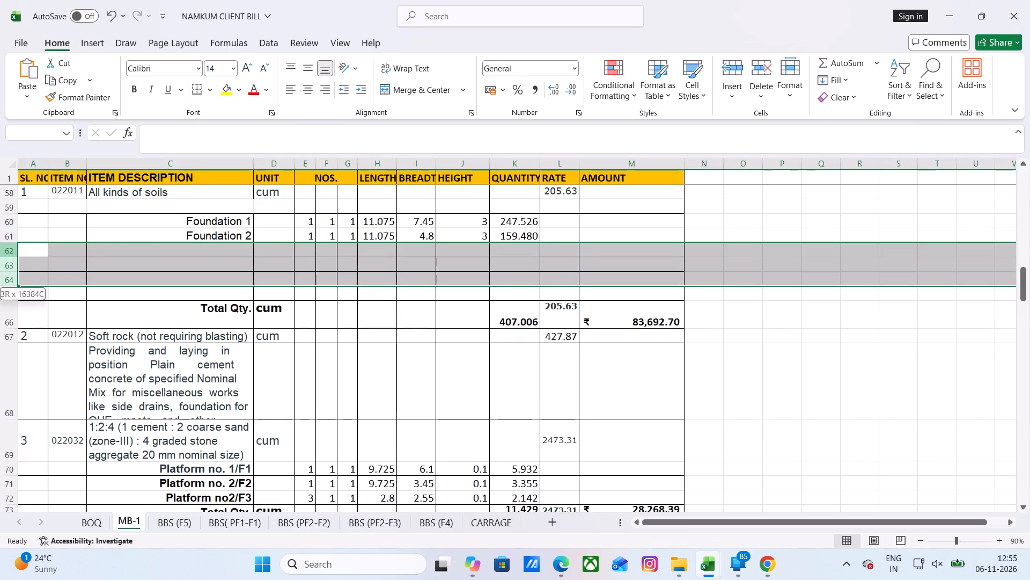
pyautogui.moveTo(8, 277); pyautogui.dragTo(8, 287)
pyautogui.click(767, 76)
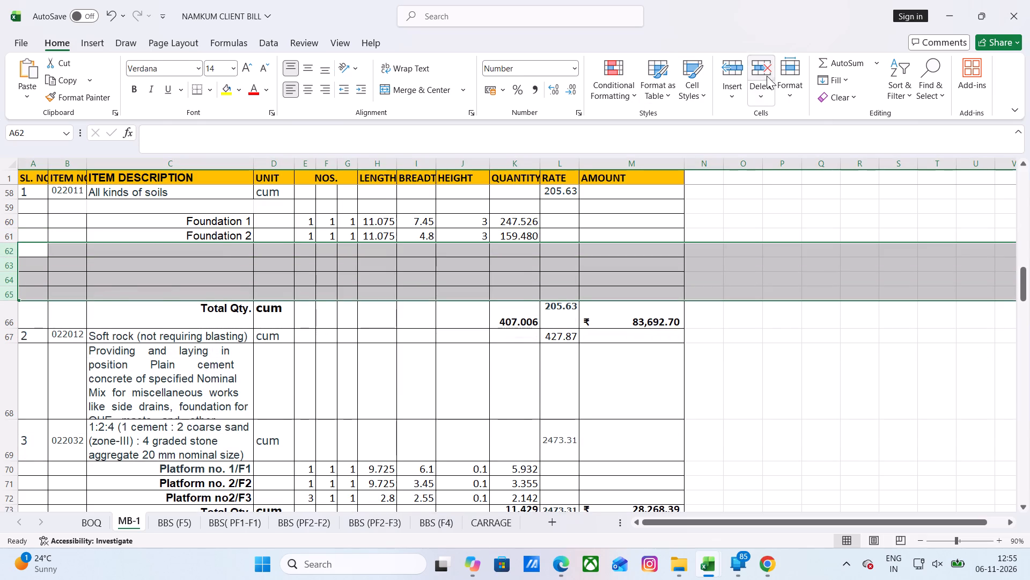
pyautogui.click(809, 223)
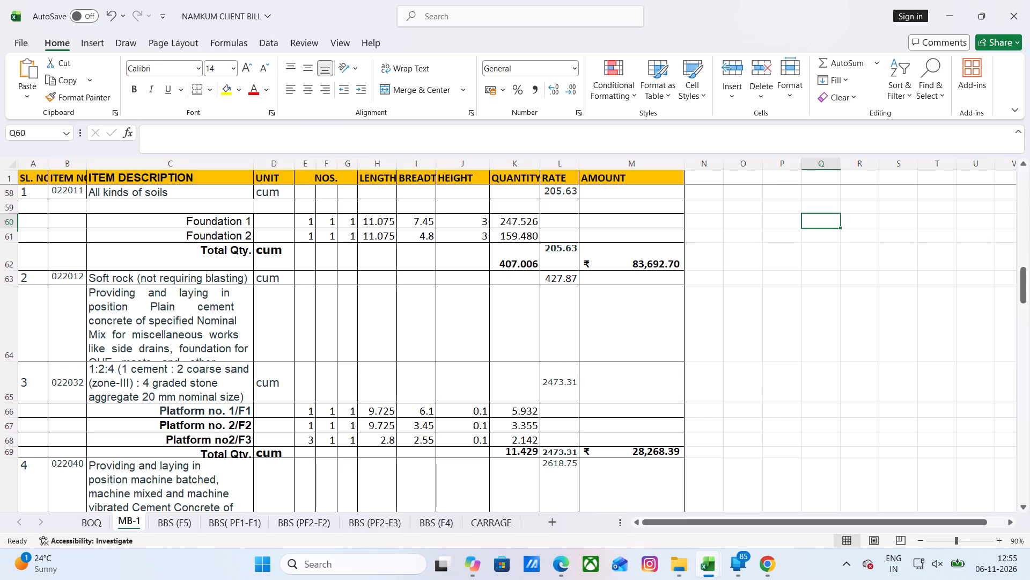
pyautogui.click(523, 265)
pyautogui.click(563, 255)
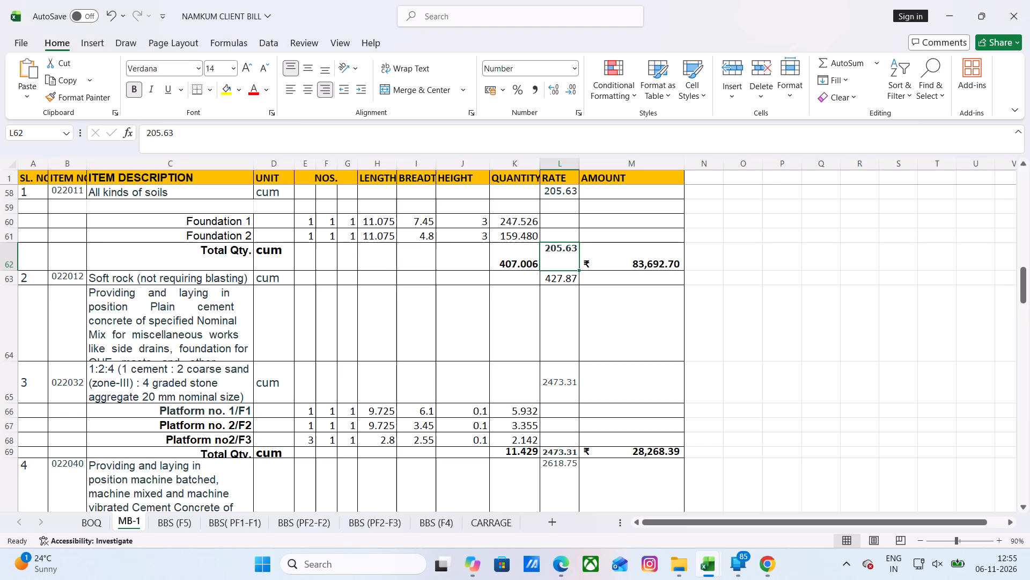
# Increase the height of row 64 to fit the full plain cement concrete description down to "All work up to plinth level".
pyautogui.scroll(-1, 137, 309)
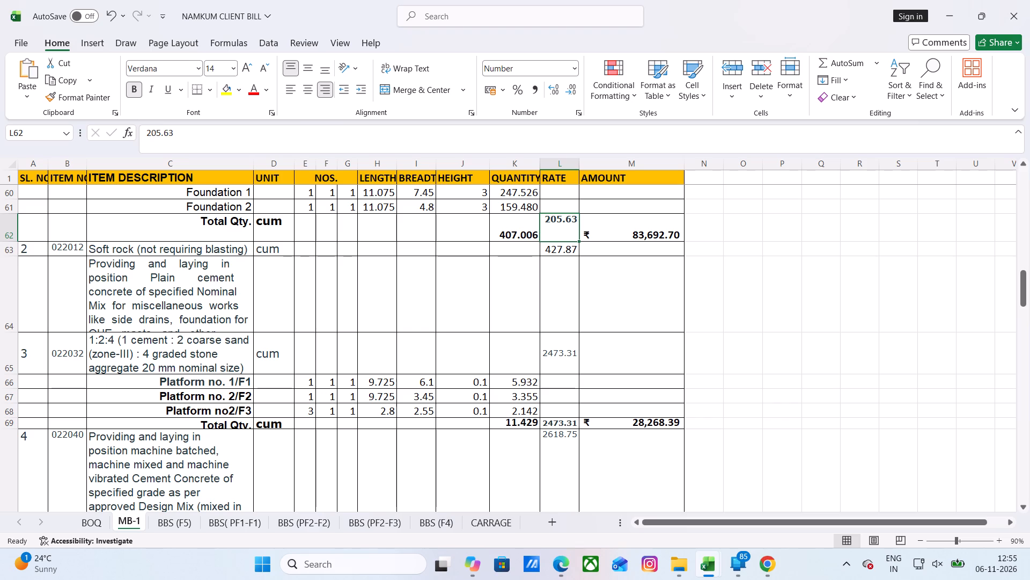
pyautogui.moveTo(10, 331); pyautogui.dragTo(7, 345)
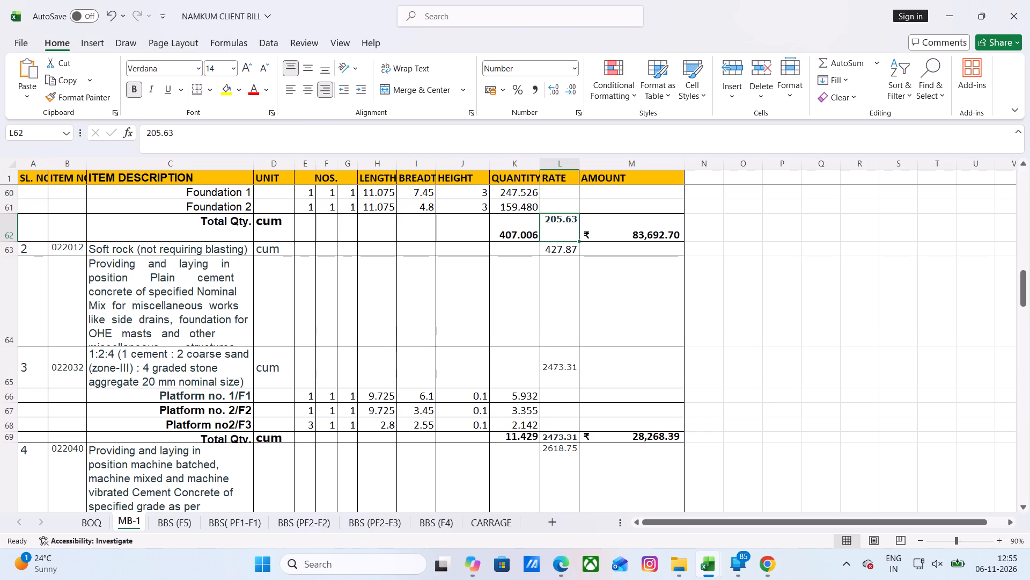
pyautogui.moveTo(7, 345); pyautogui.dragTo(5, 373)
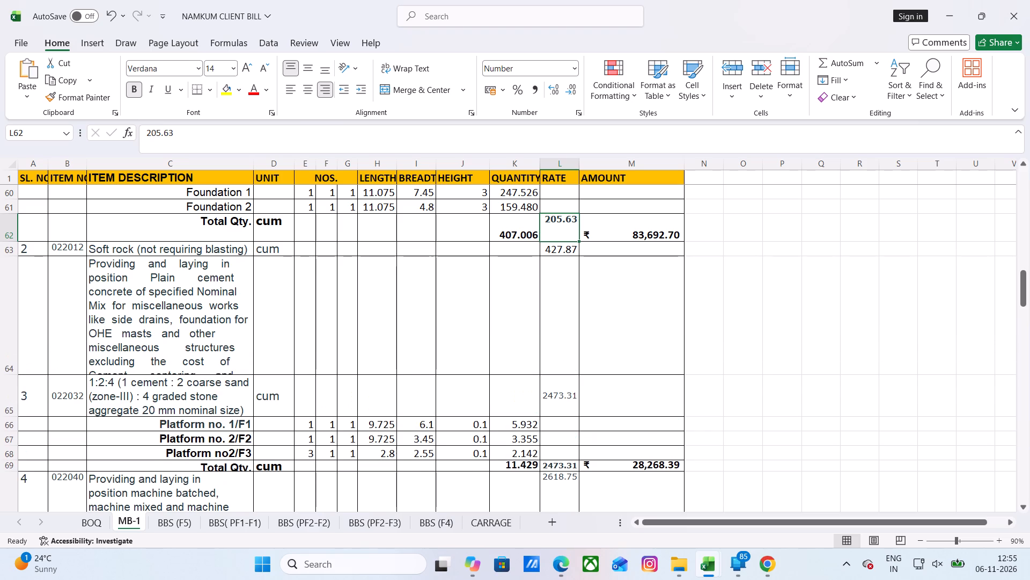
pyautogui.moveTo(4, 375); pyautogui.dragTo(1, 444)
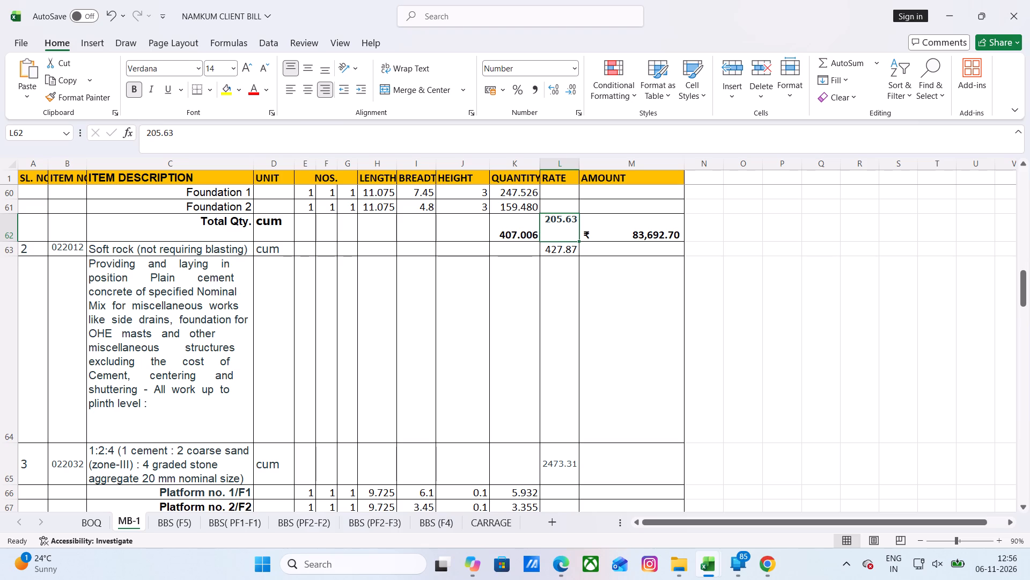
# Increase the height of row 69 slightly to fit the Total Qty. text of item 3.
pyautogui.scroll(-1, 161, 352)
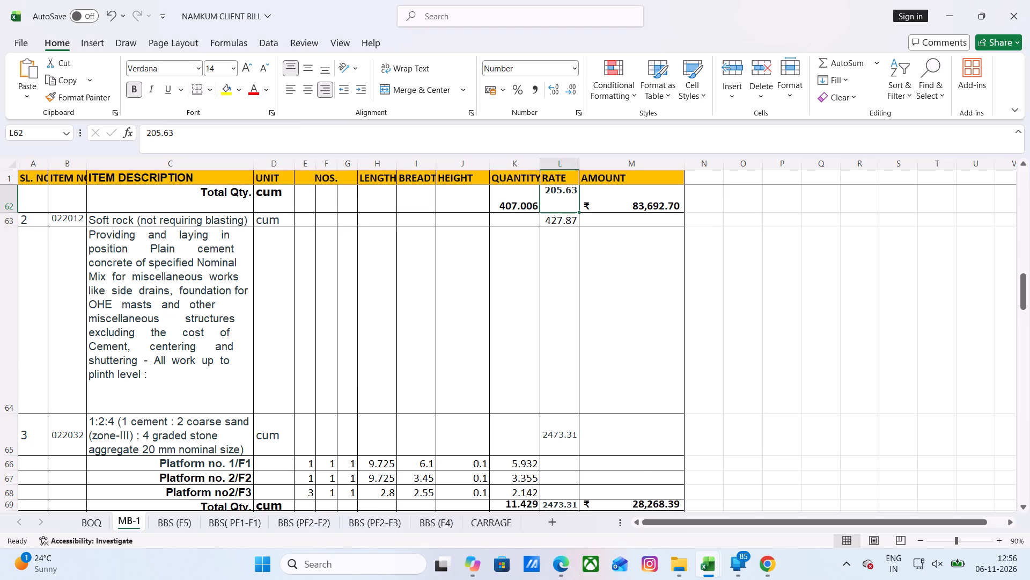
pyautogui.scroll(-2, 158, 351)
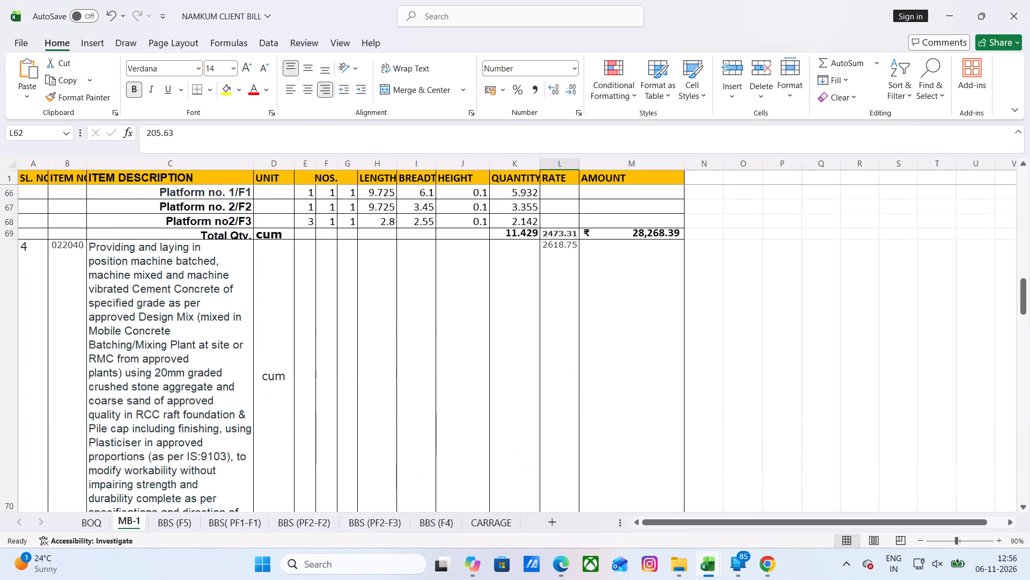
pyautogui.scroll(1, 158, 351)
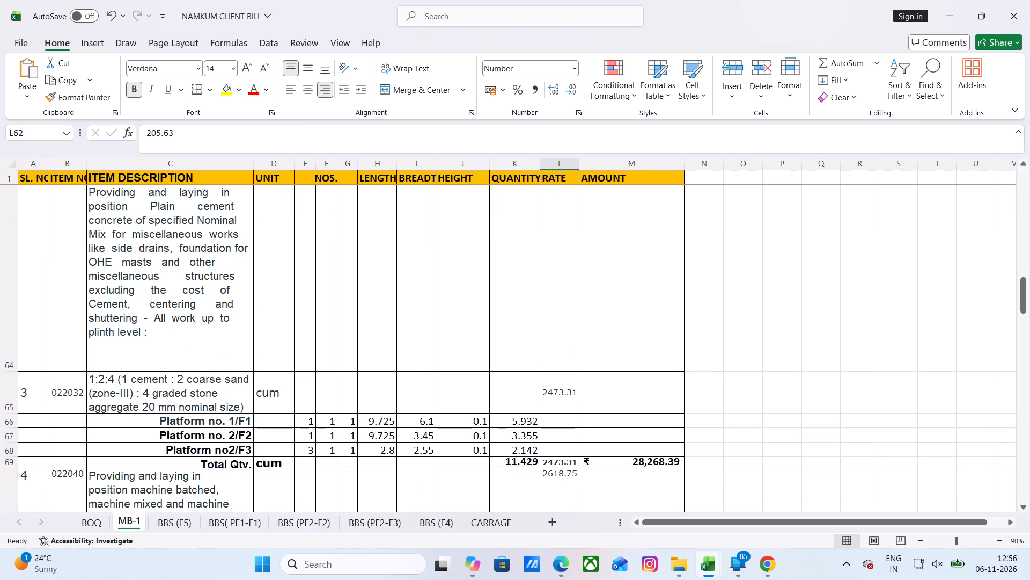
pyautogui.moveTo(9, 468); pyautogui.dragTo(9, 475)
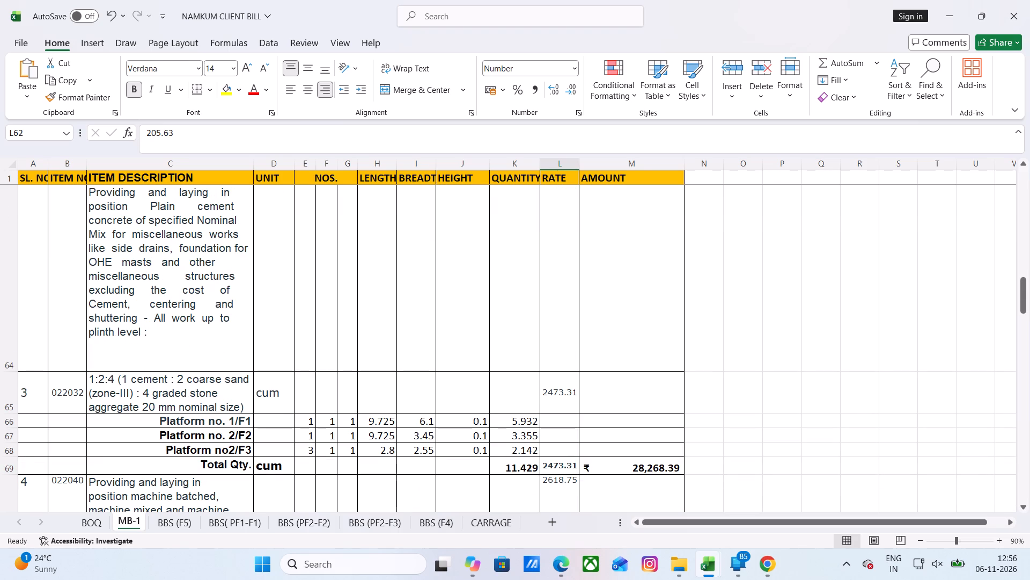
pyautogui.scroll(-1, 449, 320)
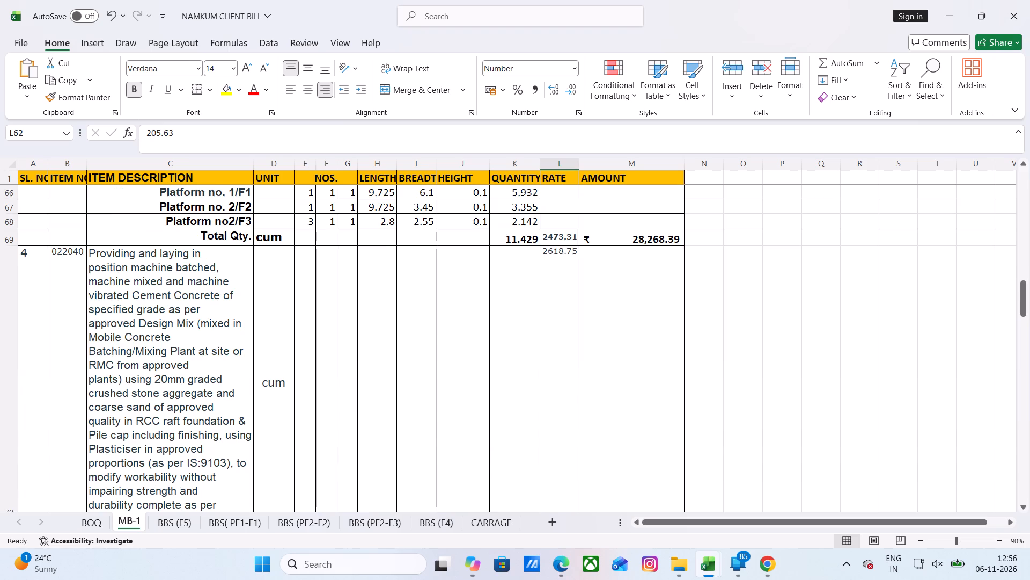
pyautogui.scroll(1, 449, 320)
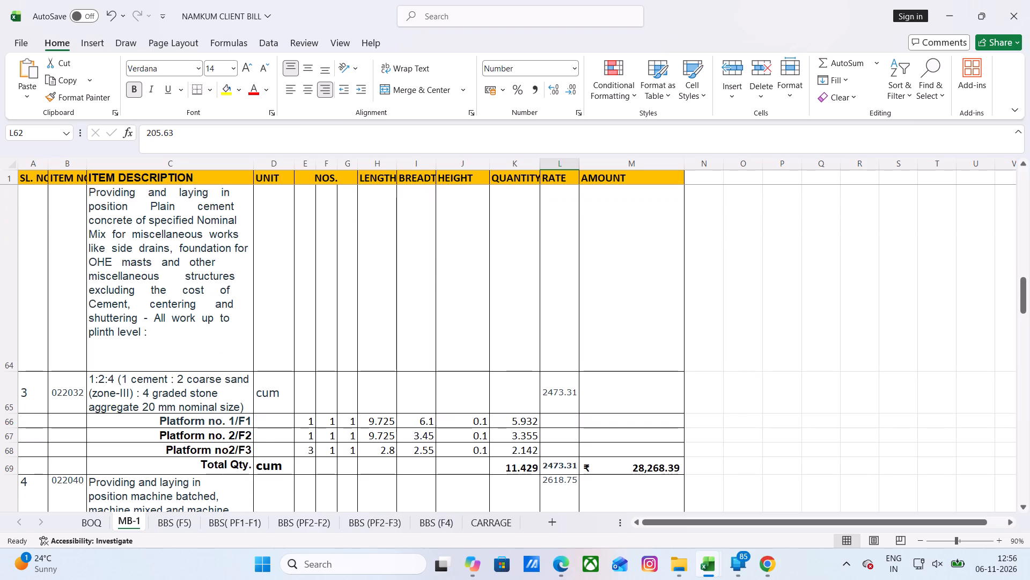
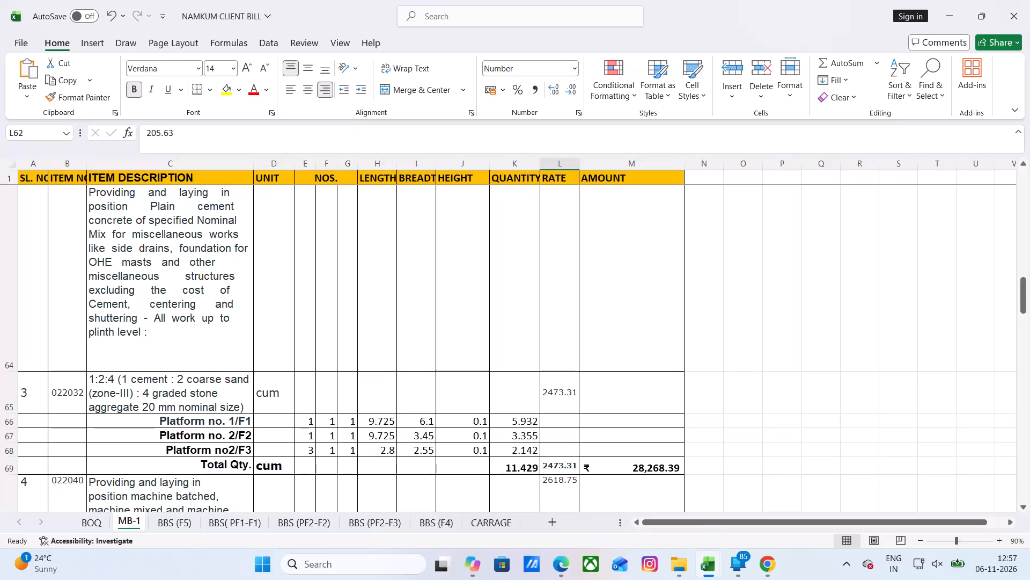
# Delete the Platform no2/F3 measurement row from item 3, the 1:2:4 cement concrete.
pyautogui.scroll(-1, 320, 358)
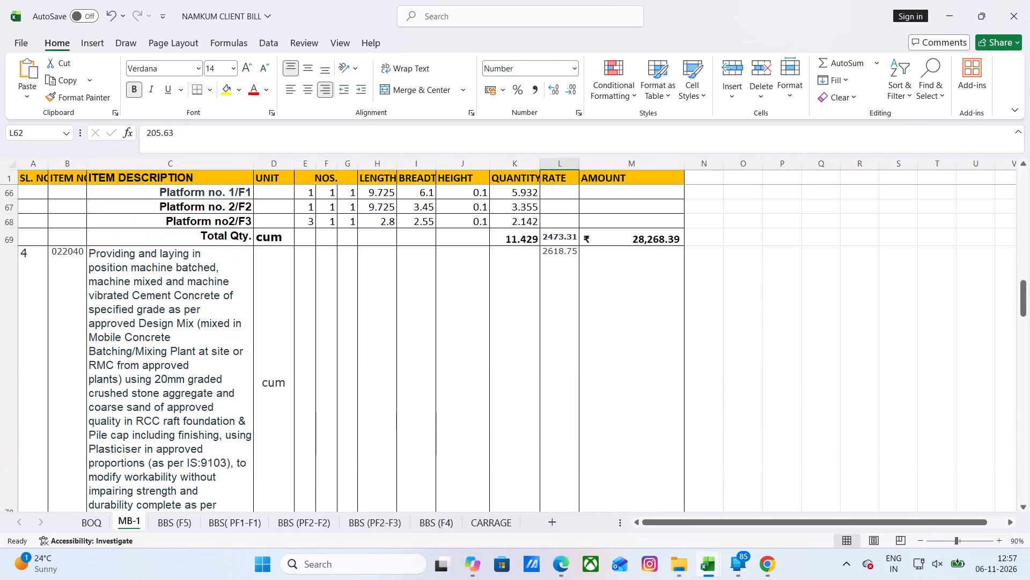
pyautogui.scroll(1, 311, 346)
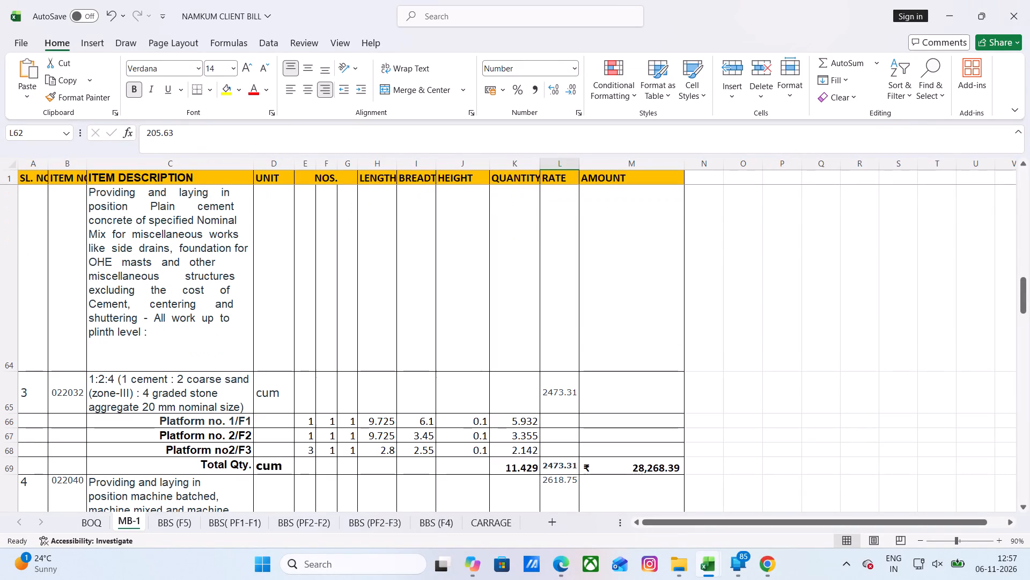
pyautogui.click(17, 451)
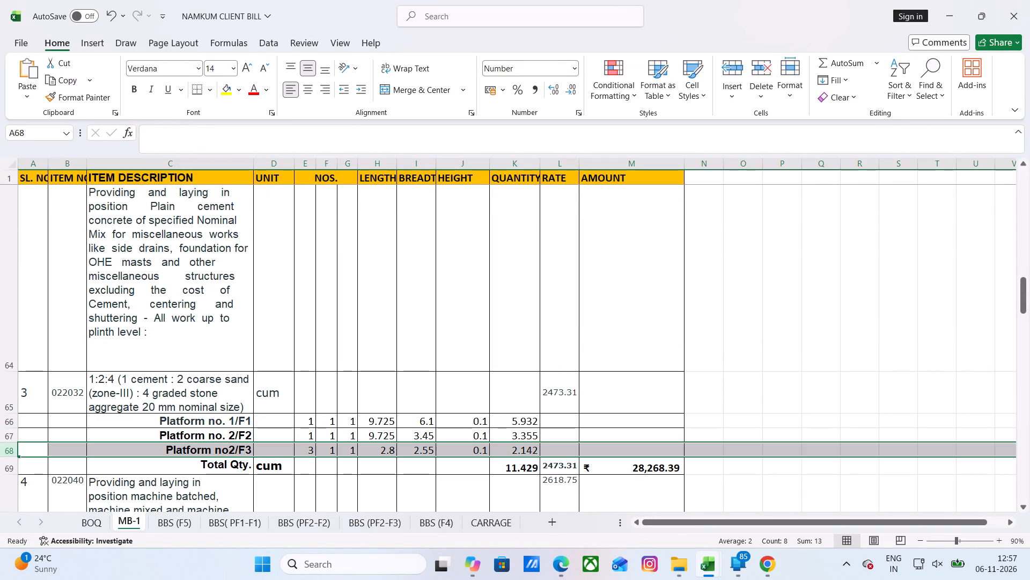
pyautogui.click(760, 71)
pyautogui.click(737, 293)
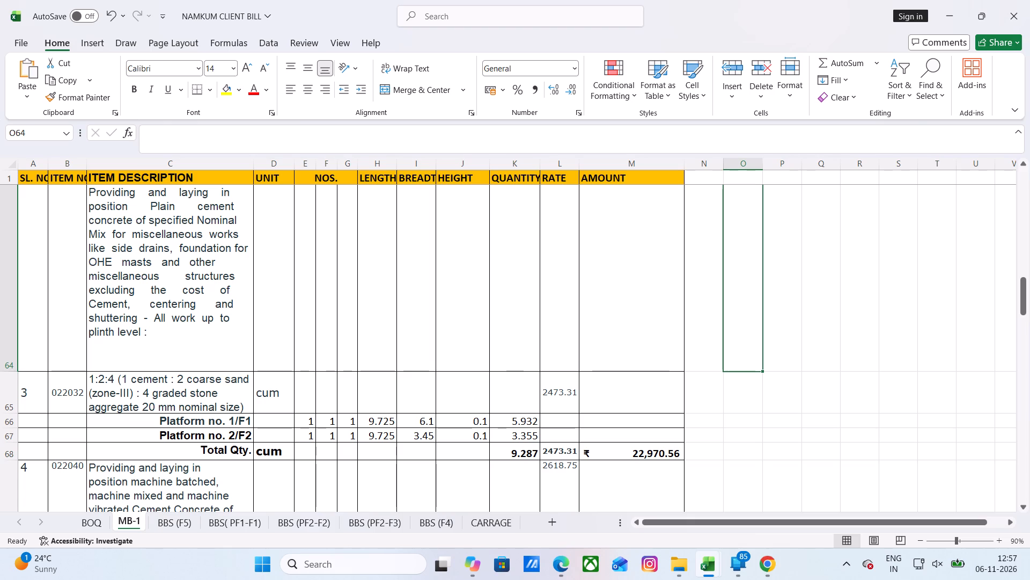
# Check the length and breadth formulas of the Platform no. 1/F1 and Platform no. 2/F2 rows in item 3.
pyautogui.click(372, 426)
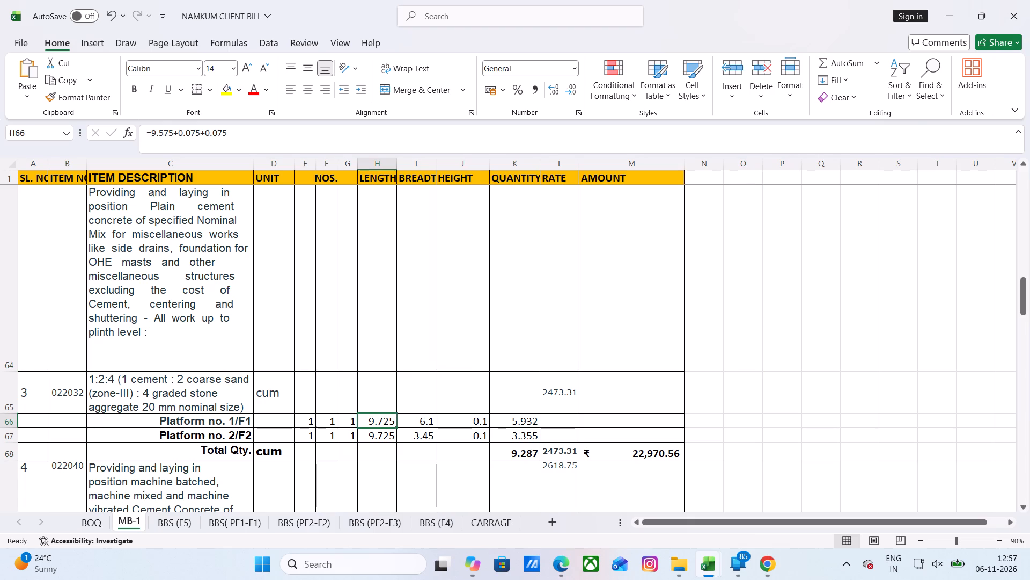
pyautogui.click(421, 424)
pyautogui.click(364, 429)
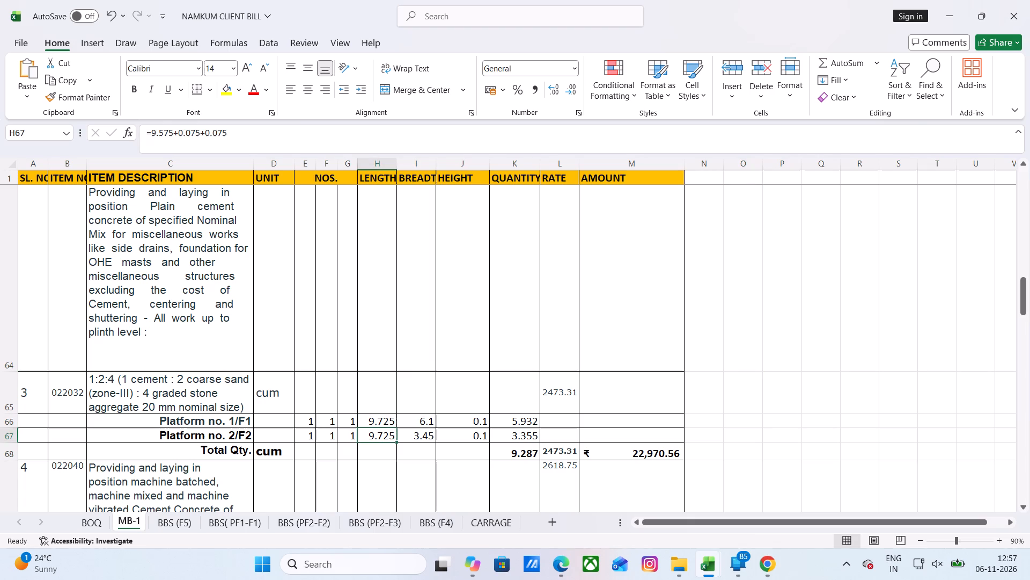
pyautogui.click(432, 423)
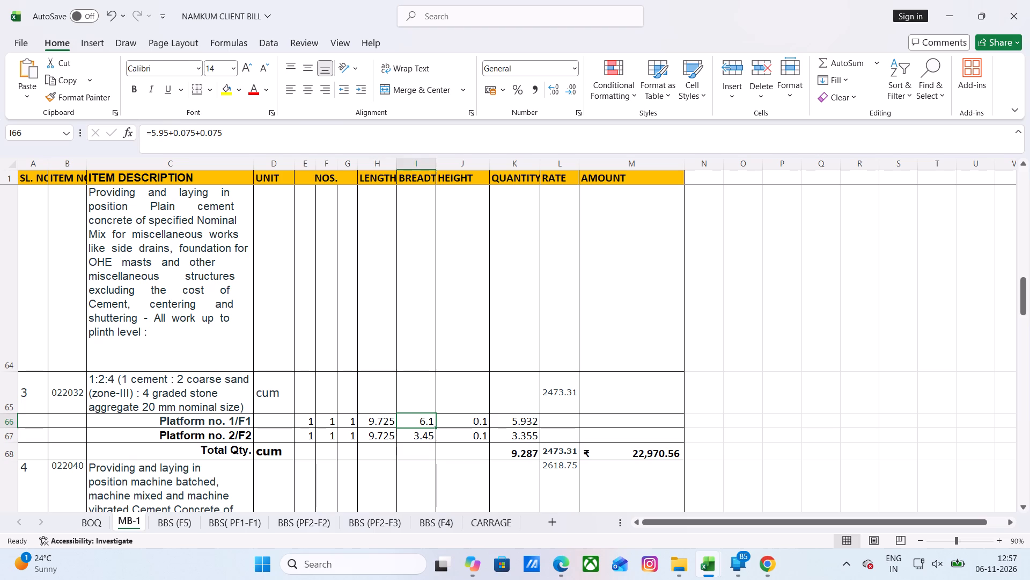
pyautogui.click(387, 436)
pyautogui.click(420, 437)
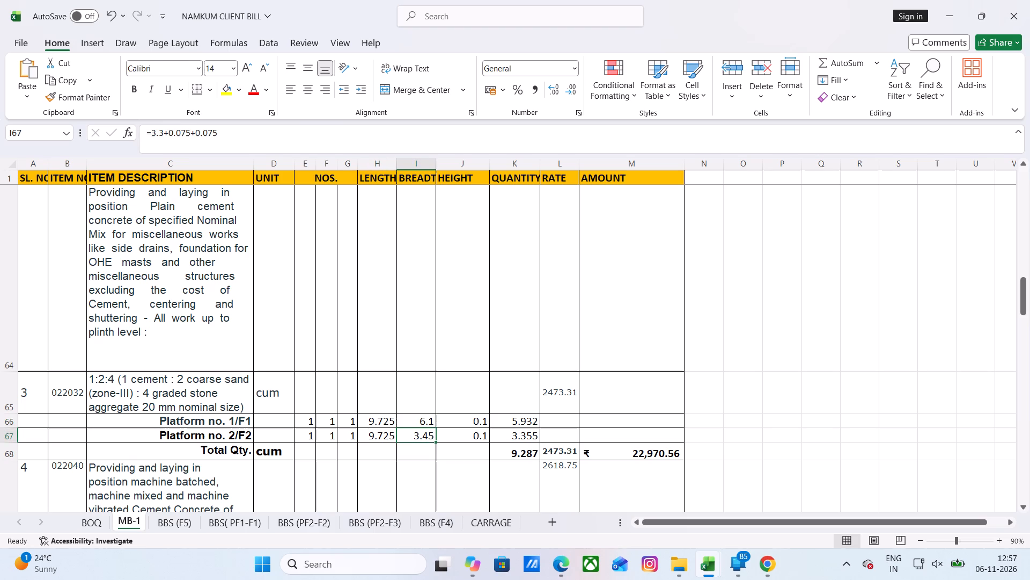
# Review the measurements of the dismantling items, examining the lengths of the first R.C.C row and the Fotting 1 floor PCC row.
pyautogui.scroll(4, 328, 403)
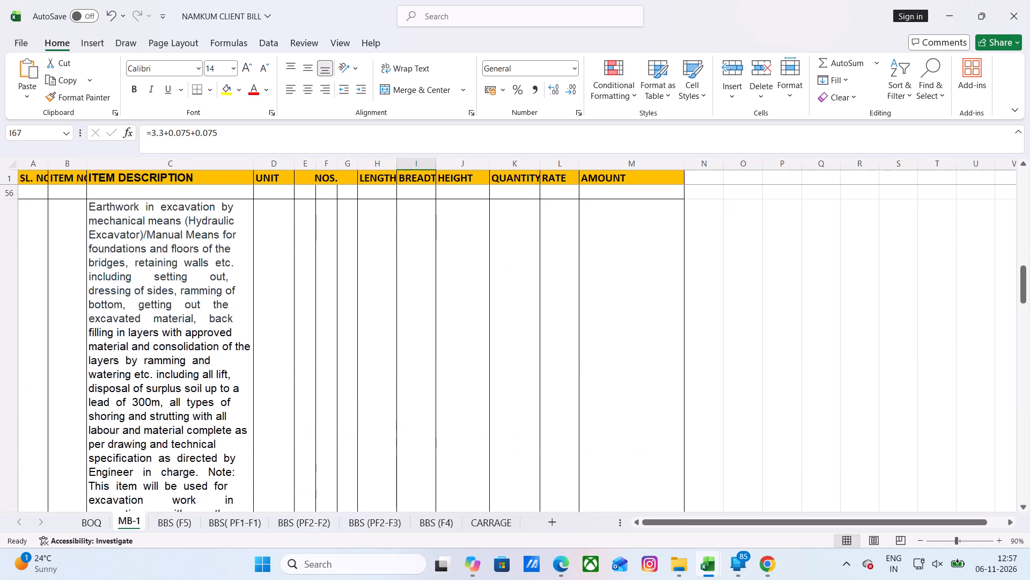
pyautogui.scroll(16, 328, 403)
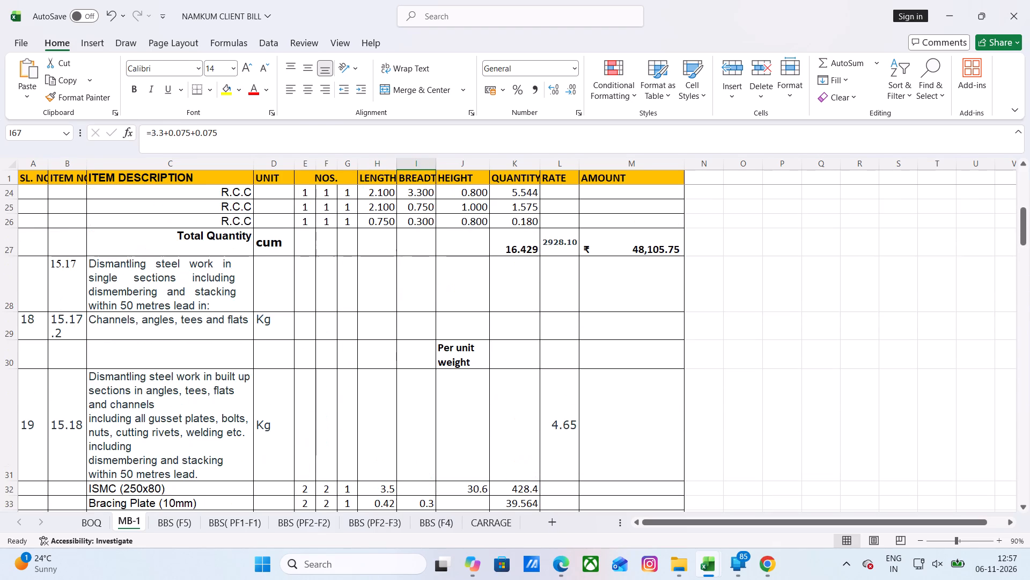
pyautogui.scroll(-2, 328, 403)
pyautogui.scroll(8, 328, 403)
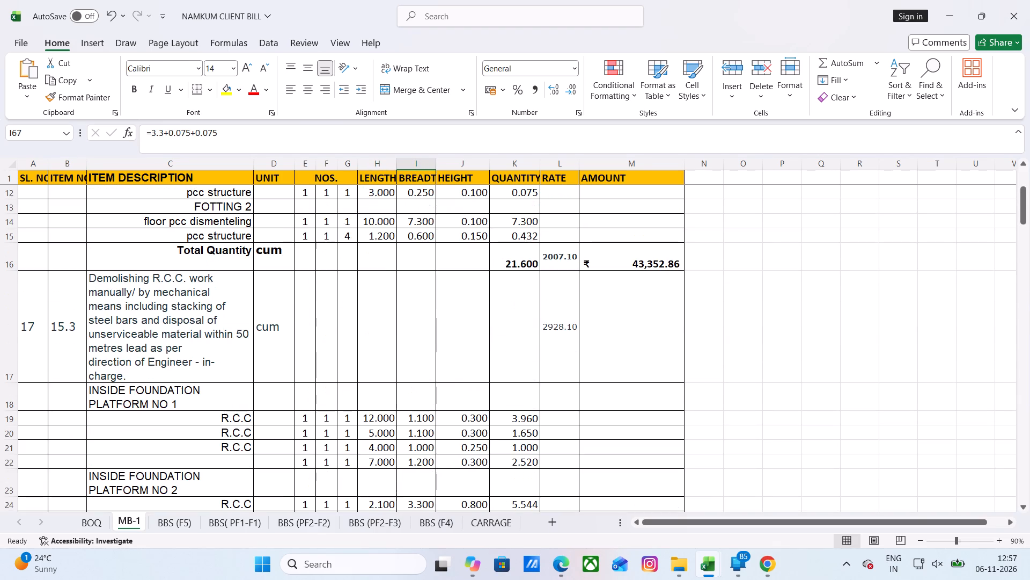
pyautogui.scroll(-1, 328, 403)
pyautogui.scroll(3, 328, 403)
pyautogui.scroll(-1, 328, 403)
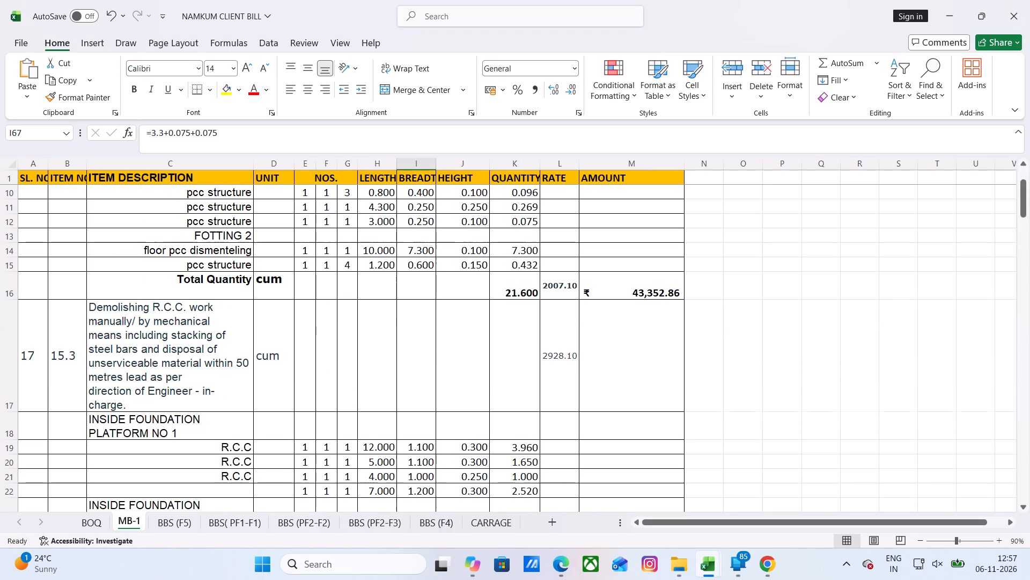
pyautogui.click(372, 445)
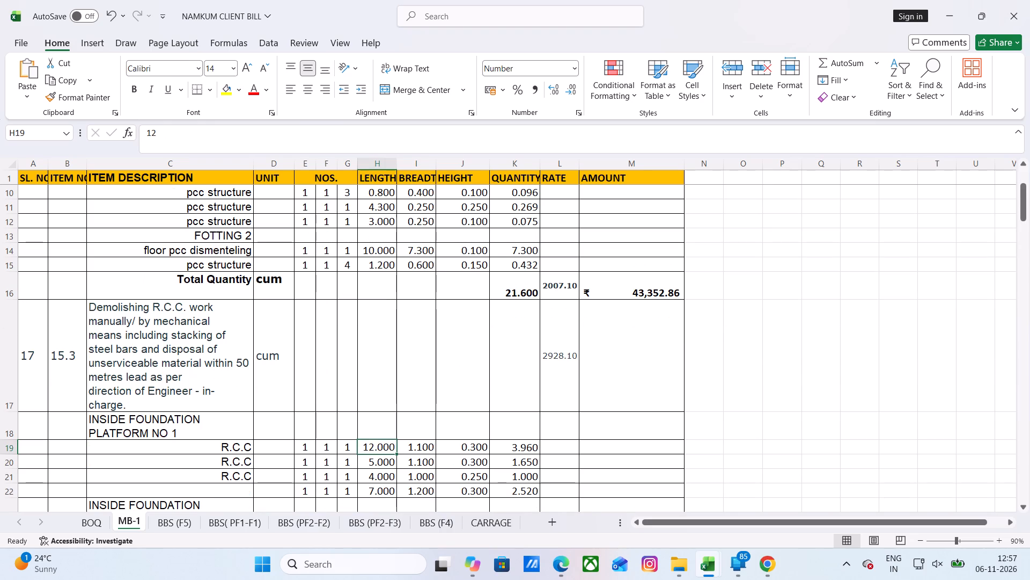
pyautogui.scroll(-1, 341, 418)
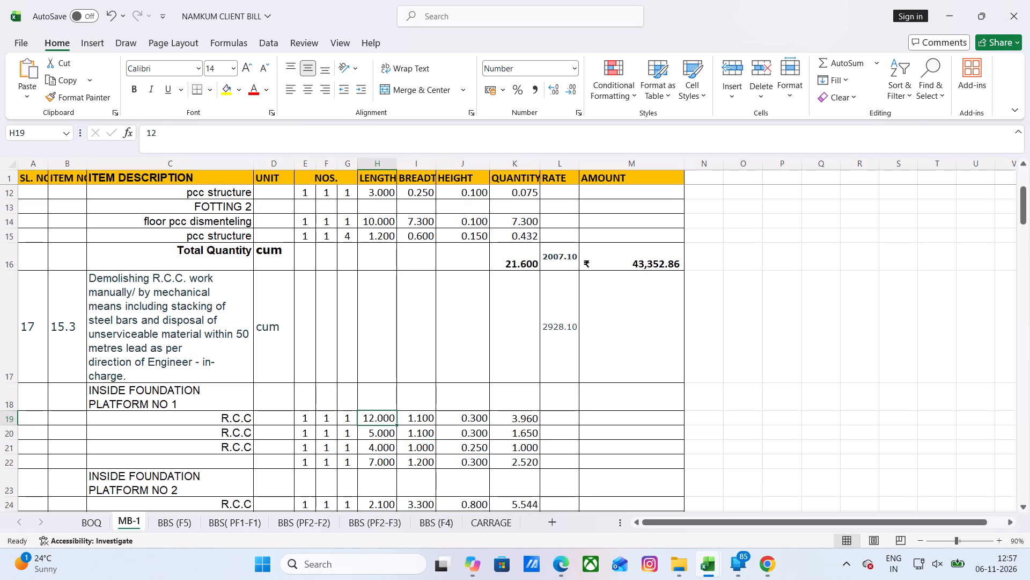
pyautogui.scroll(-1, 365, 418)
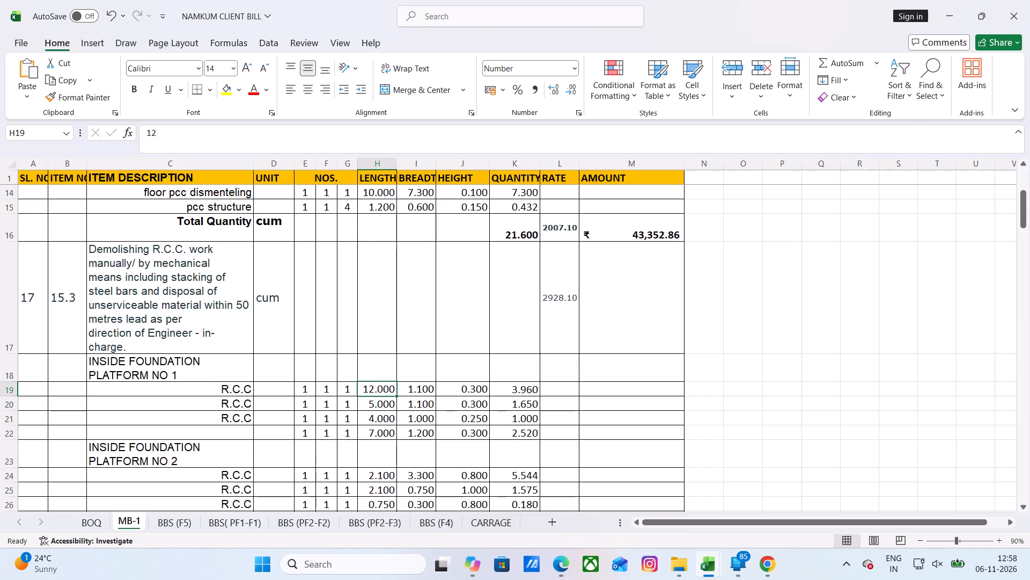
pyautogui.scroll(6, 377, 348)
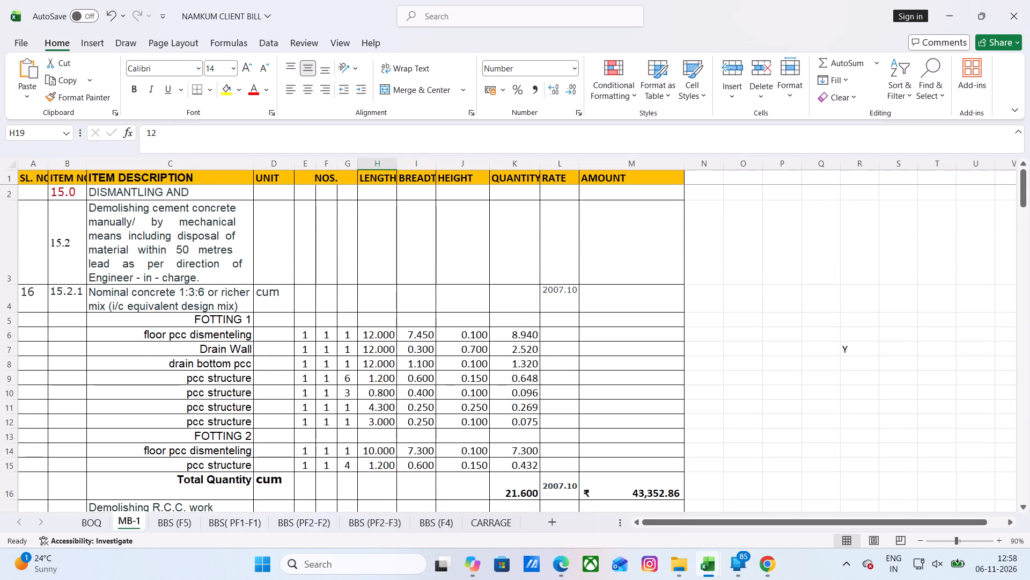
pyautogui.click(384, 336)
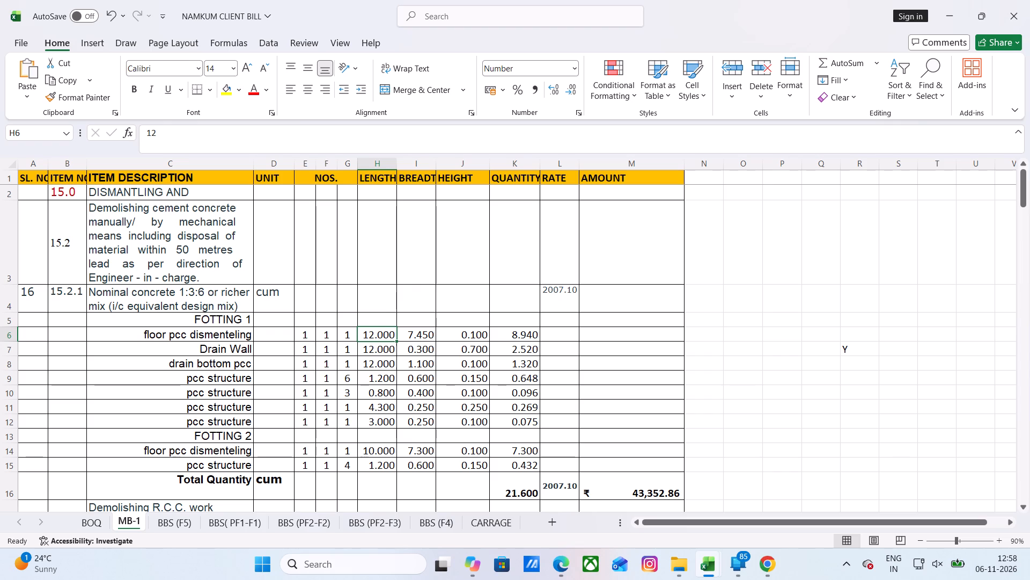
pyautogui.scroll(2, 380, 347)
pyautogui.scroll(-6, 386, 347)
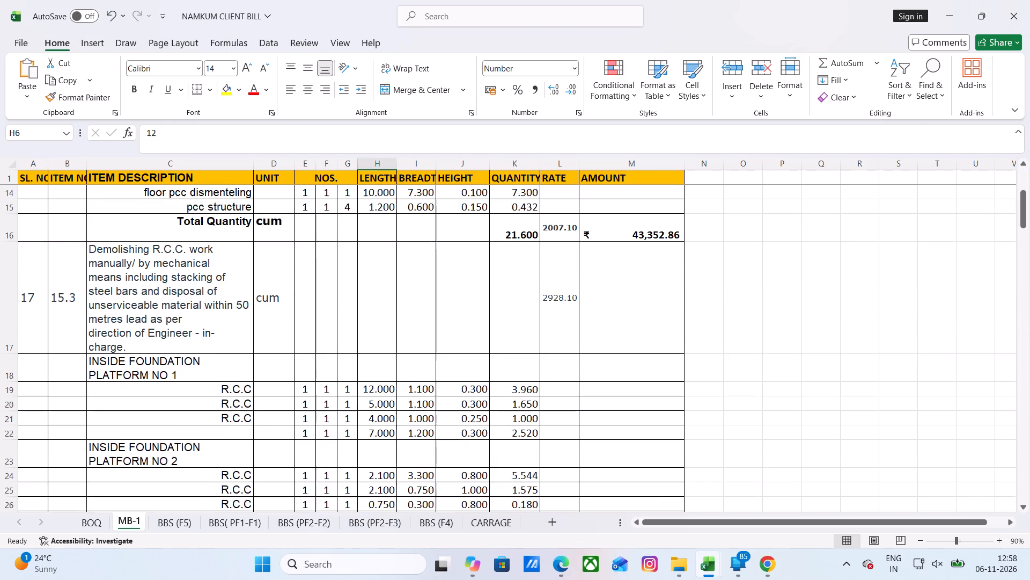
pyautogui.scroll(-17, 386, 347)
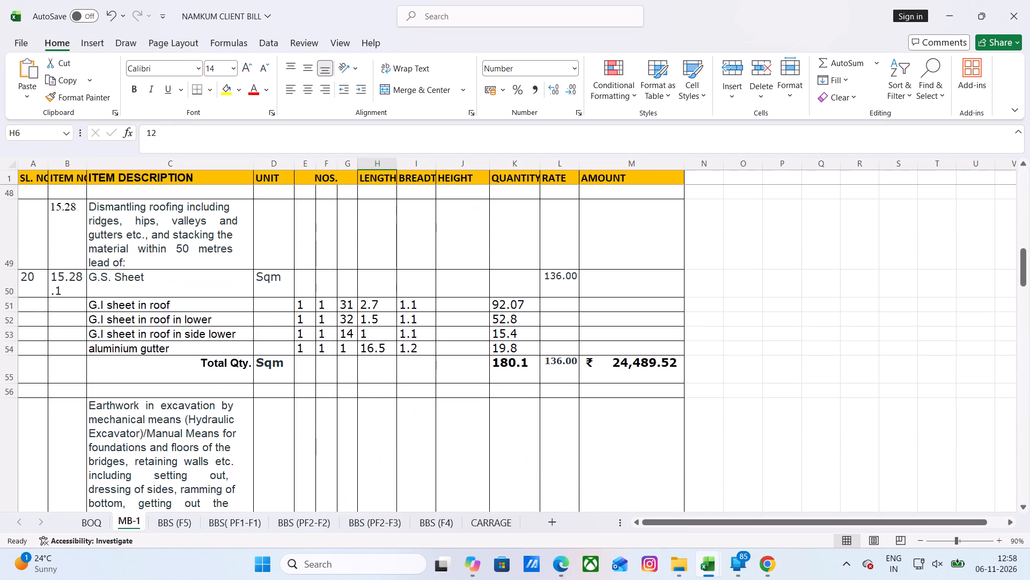
# Review the steel work and roofing dismantling measurements, and examine the length formula of the Platform no. 1/F1 row in item 3.
pyautogui.scroll(9, 385, 340)
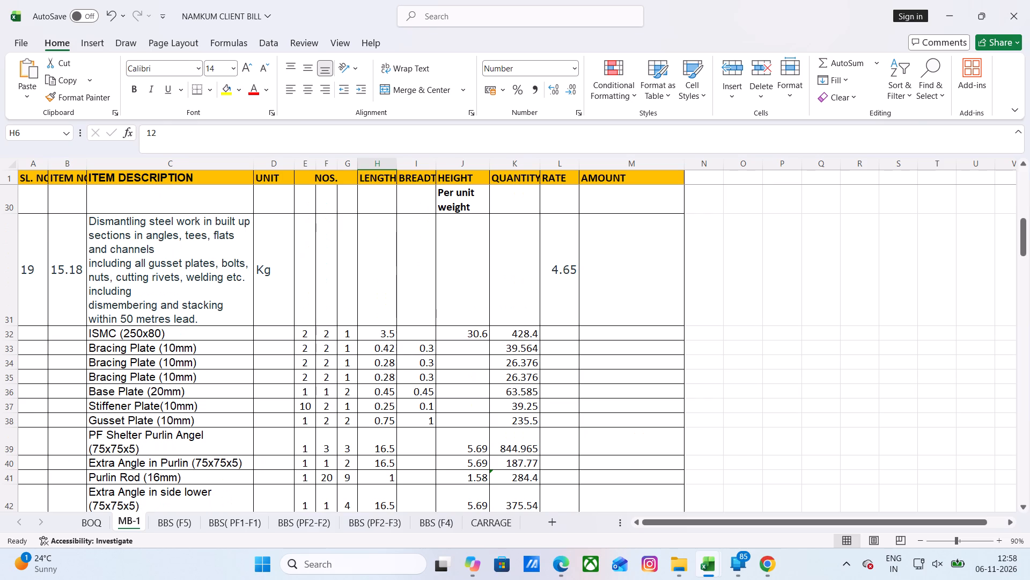
pyautogui.scroll(-3, 385, 340)
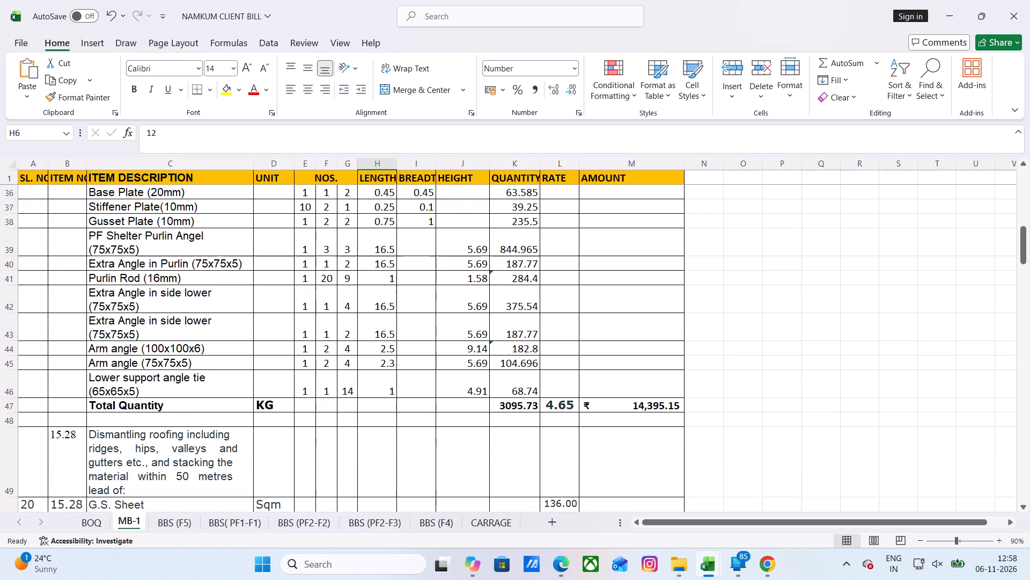
pyautogui.scroll(4, 385, 340)
pyautogui.scroll(-8, 385, 340)
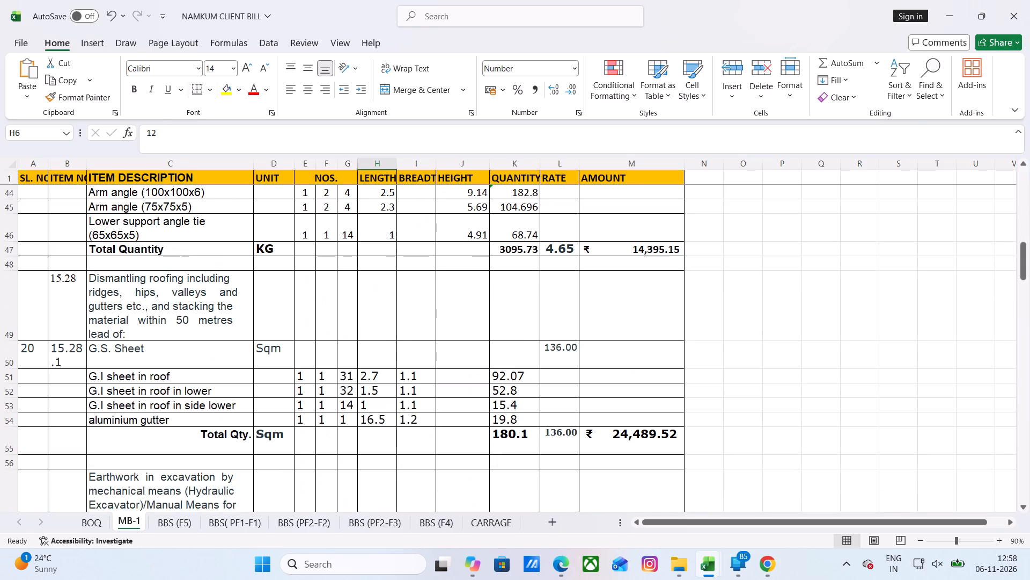
pyautogui.scroll(-12, 385, 340)
pyautogui.scroll(2, 385, 317)
pyautogui.click(371, 423)
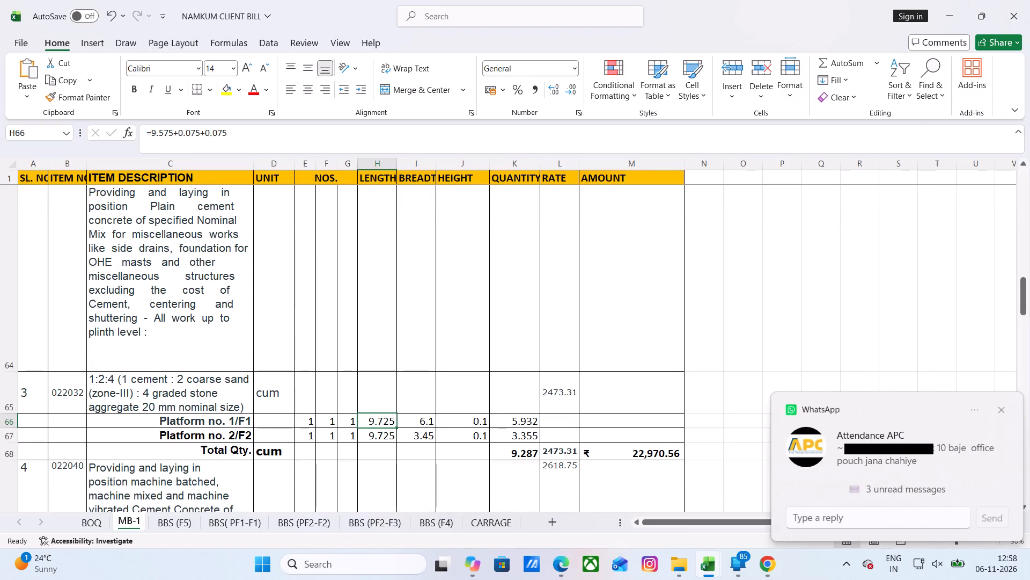
pyautogui.click(1004, 414)
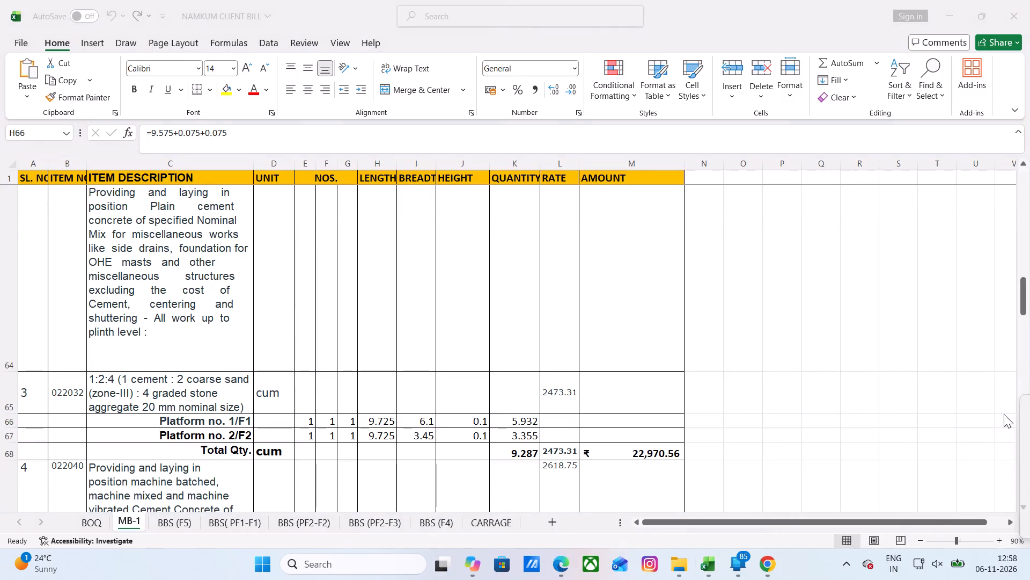
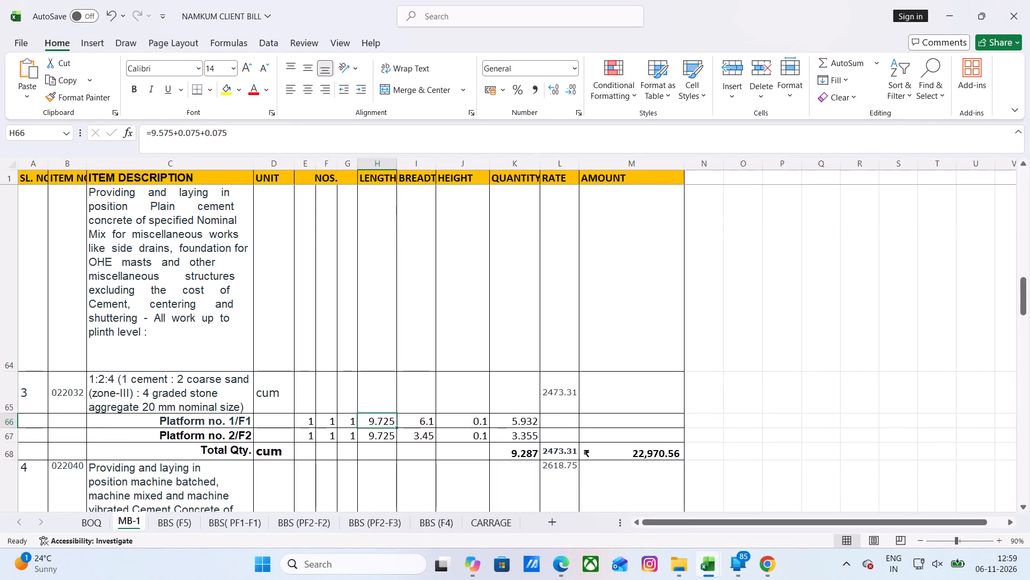
# Check the length and breadth formulas of the Platform no. 2/F2 row and the height of the Platform no. 1/F1 row in item 3.
pyautogui.scroll(-1, 345, 444)
pyautogui.click(385, 205)
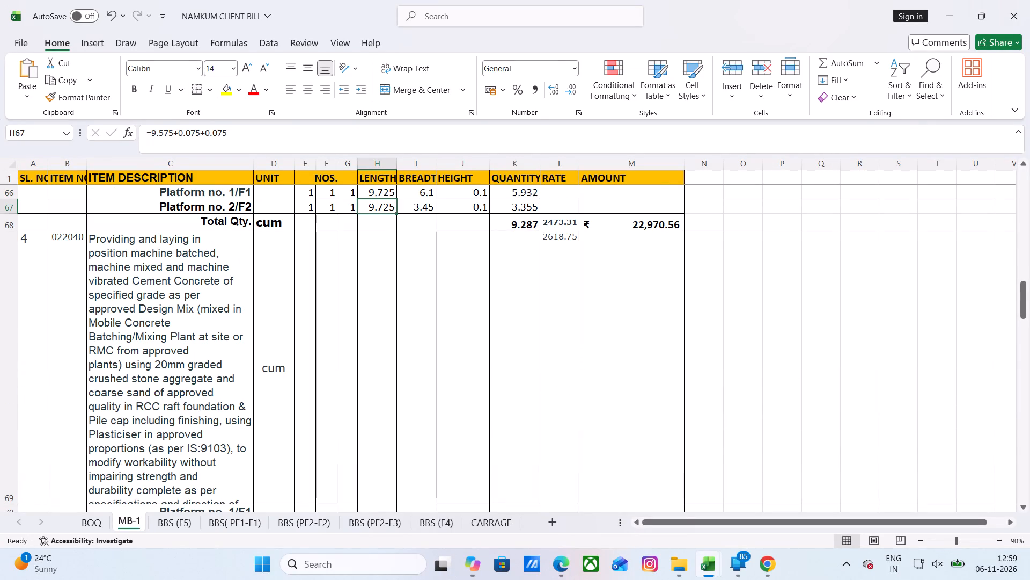
pyautogui.click(420, 207)
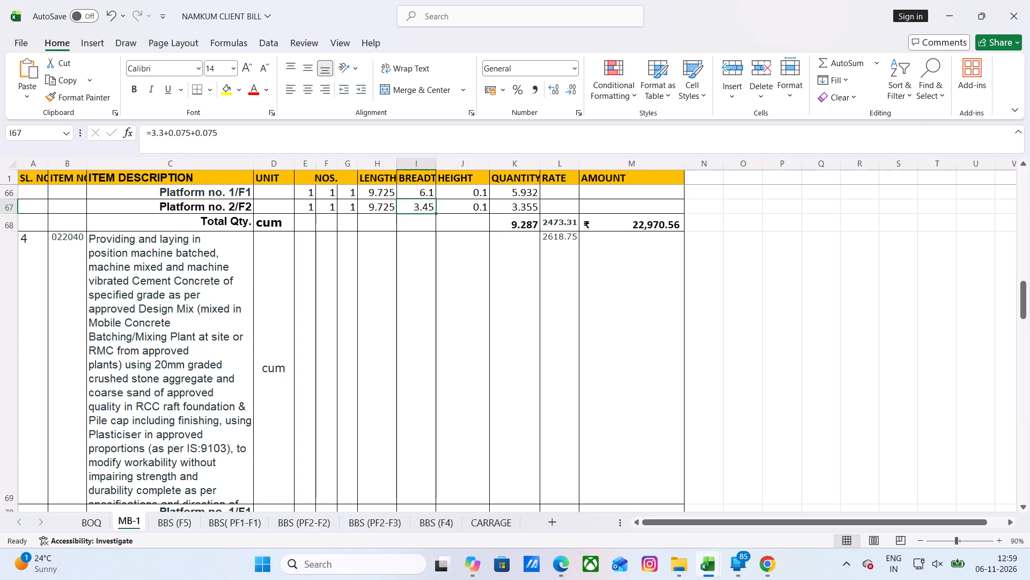
pyautogui.scroll(1, 453, 207)
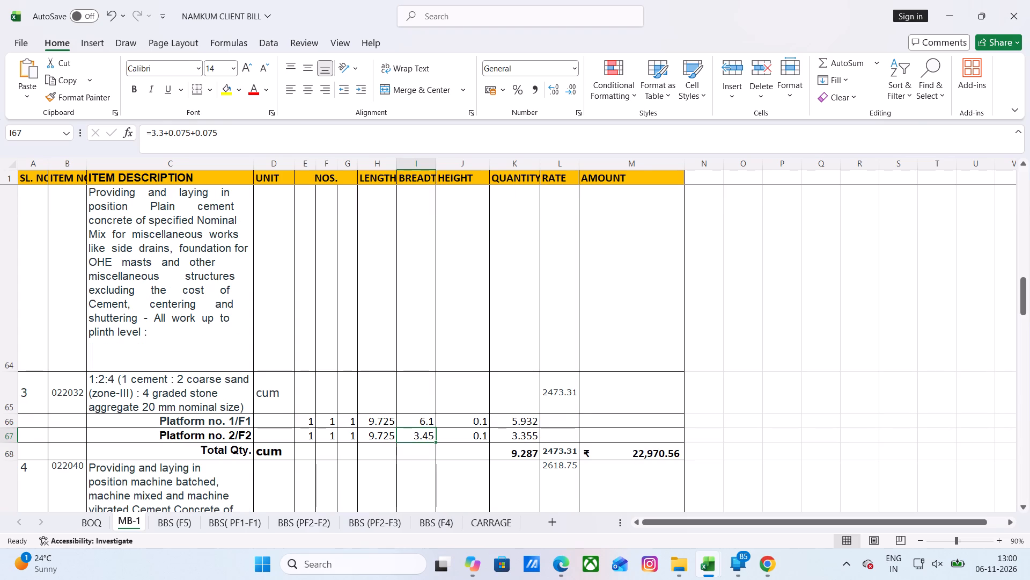
pyautogui.click(459, 422)
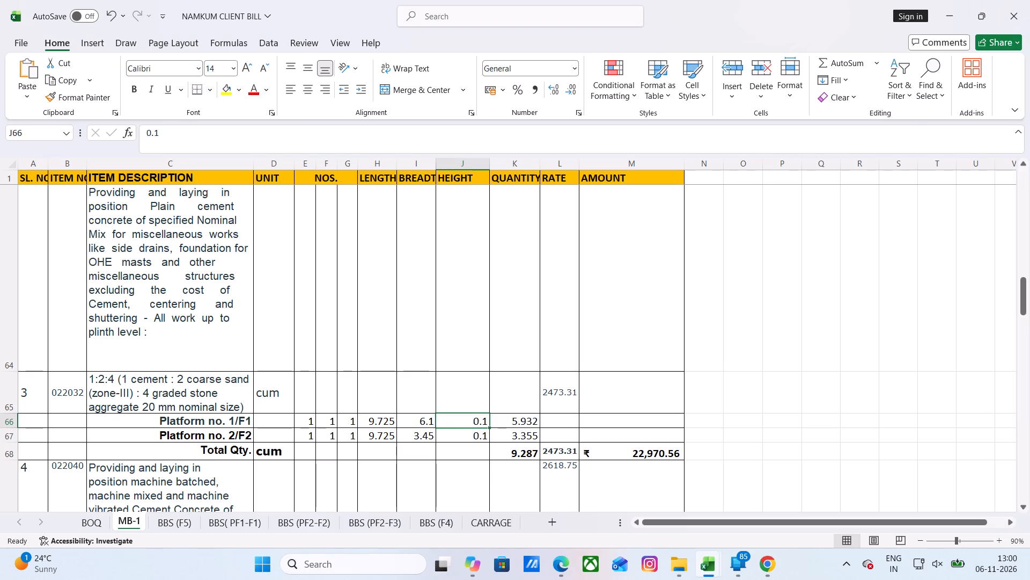
# Delete the Platform no2/F3 and Platform no2/F4 rows, including the blank rows above the total, from item 4.
pyautogui.scroll(5, 414, 429)
pyautogui.scroll(-7, 414, 429)
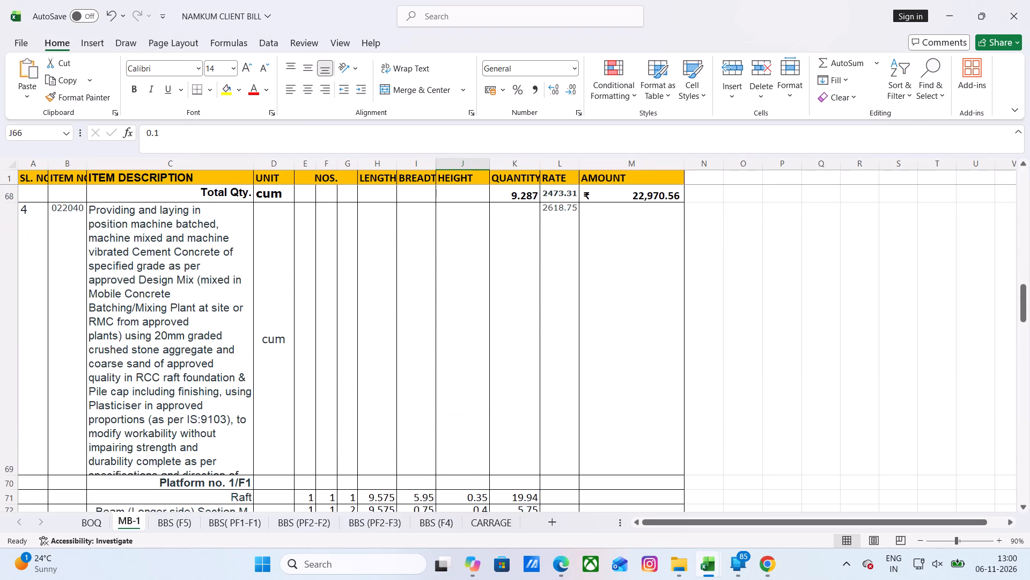
pyautogui.scroll(-1, 414, 429)
pyautogui.scroll(1, 414, 429)
pyautogui.scroll(-3, 414, 429)
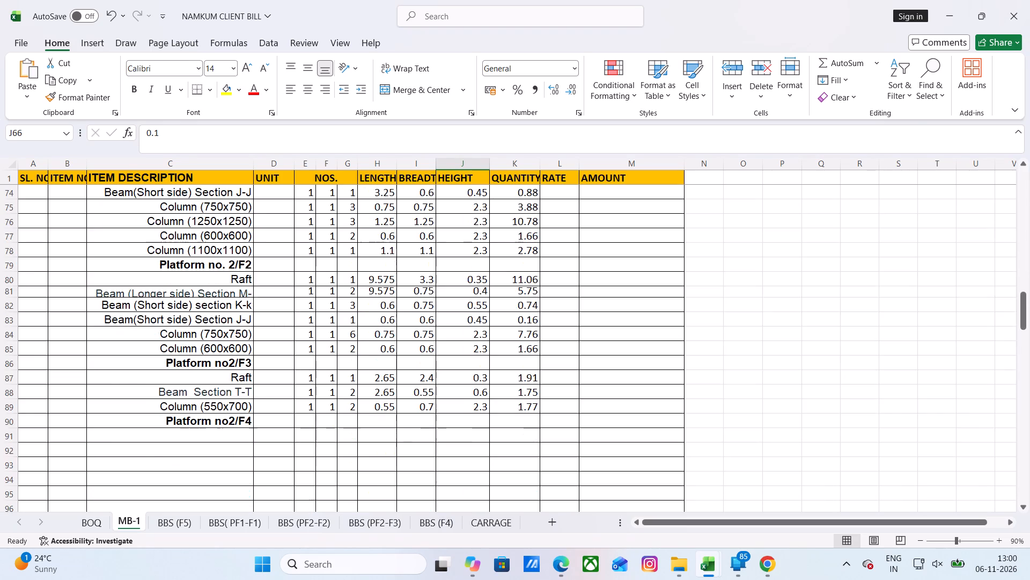
pyautogui.scroll(3, 414, 429)
pyautogui.scroll(-5, 414, 429)
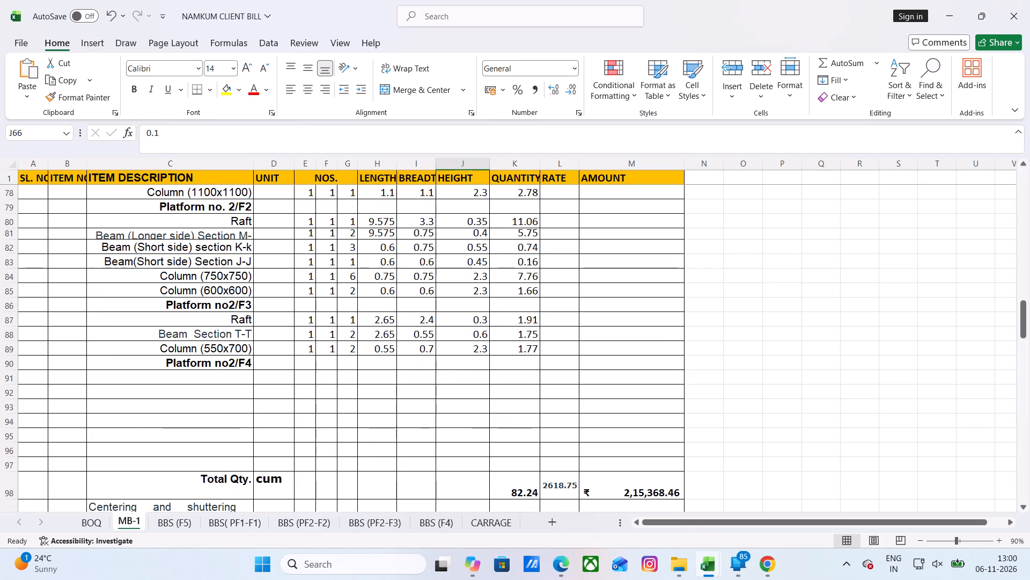
pyautogui.scroll(-4, 414, 429)
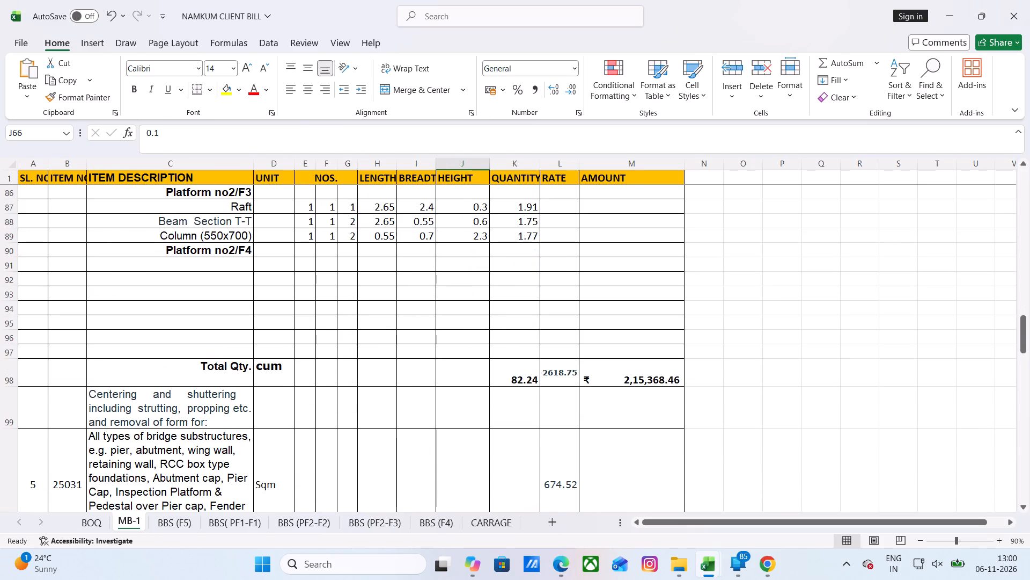
pyautogui.scroll(5, 229, 303)
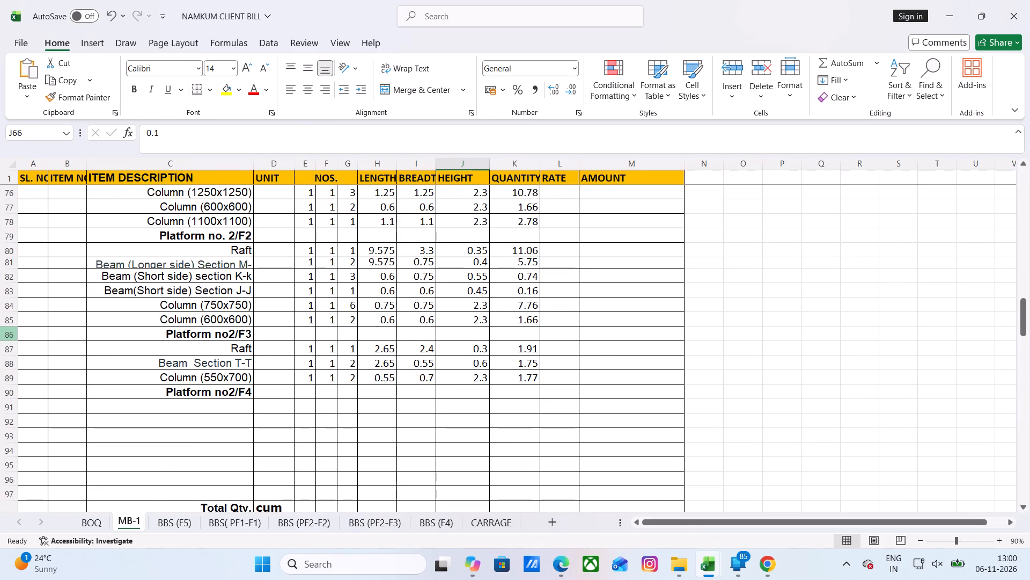
pyautogui.moveTo(12, 335); pyautogui.dragTo(1, 436)
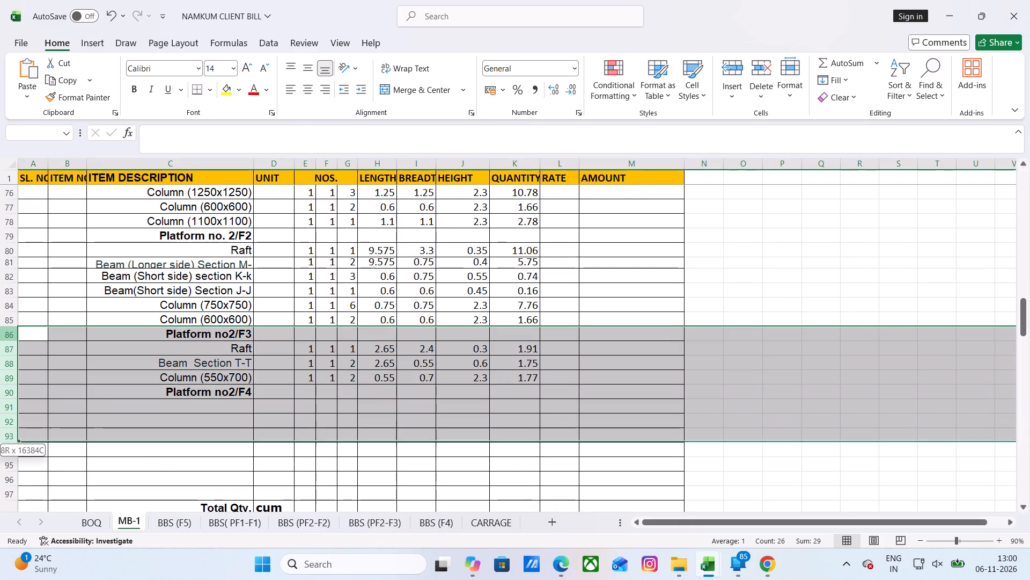
pyautogui.moveTo(1, 436); pyautogui.dragTo(4, 491)
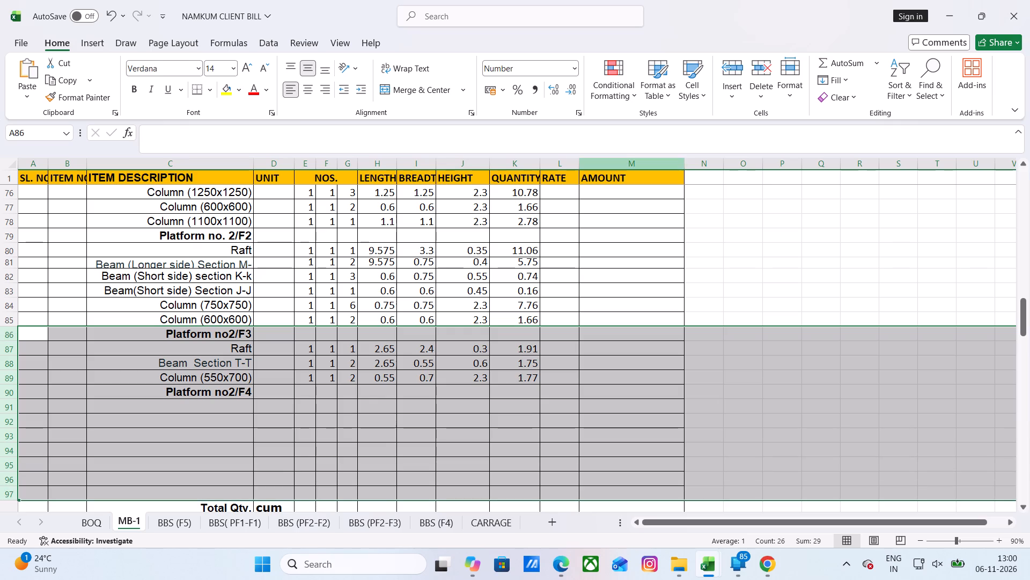
pyautogui.click(759, 75)
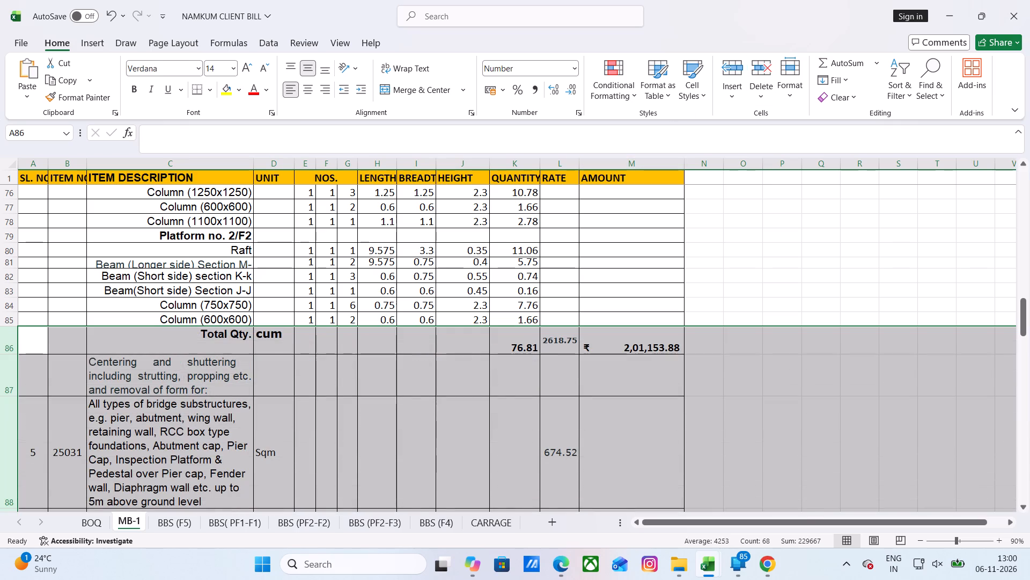
pyautogui.click(753, 269)
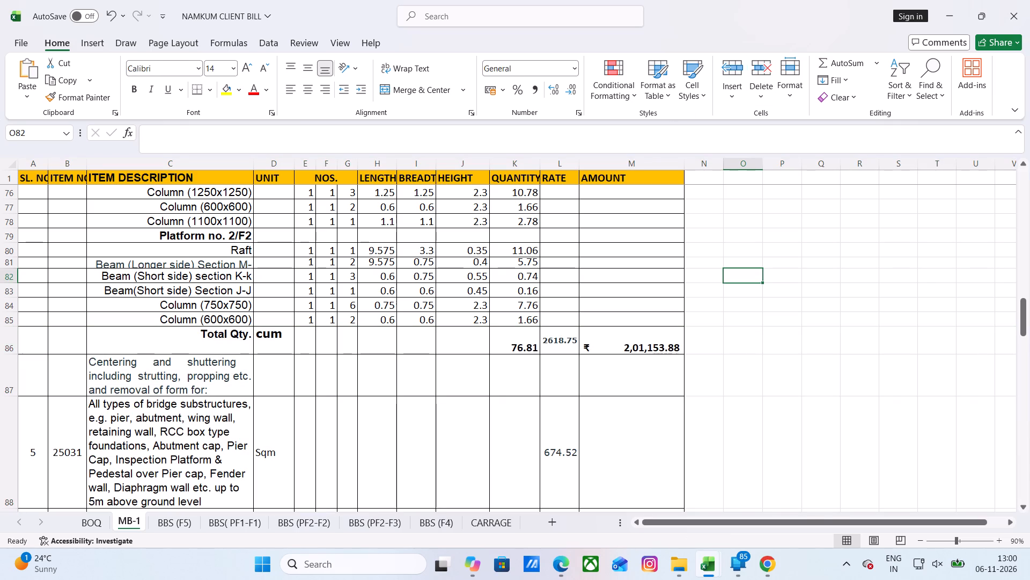
# Increase the heights of the Column (600x600) and Beam (Longer side) rows under Platform no. 2/F2 in item 4.
pyautogui.moveTo(11, 328); pyautogui.dragTo(11, 336)
pyautogui.moveTo(12, 269); pyautogui.dragTo(12, 274)
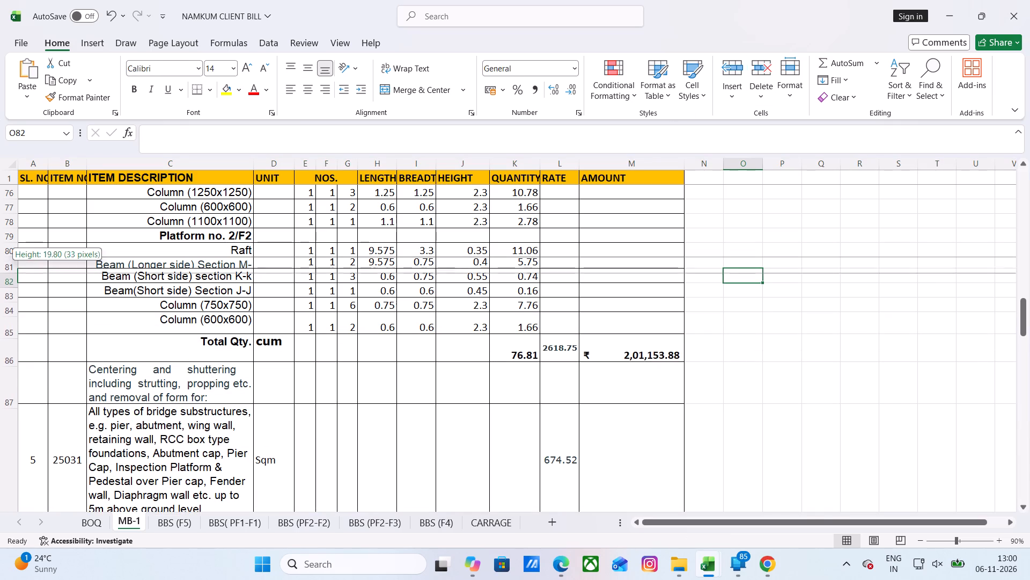
pyautogui.moveTo(12, 274); pyautogui.dragTo(12, 275)
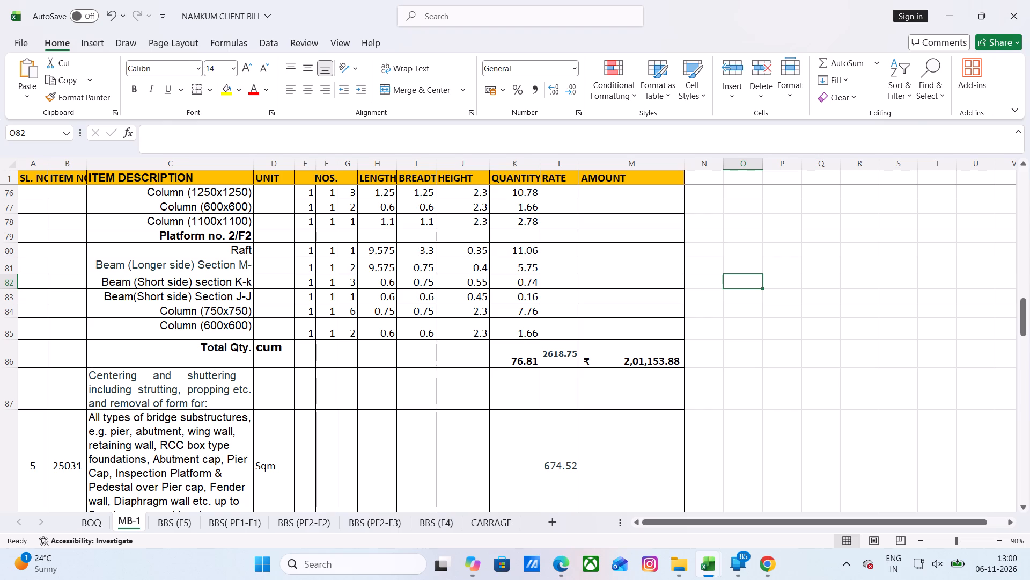
# Review item 4's Platform no. 1/F1 column rows, examining the 750x750 column's height formula, the 1250x1250 column's breadth formula and the column size labels.
pyautogui.scroll(1, 193, 289)
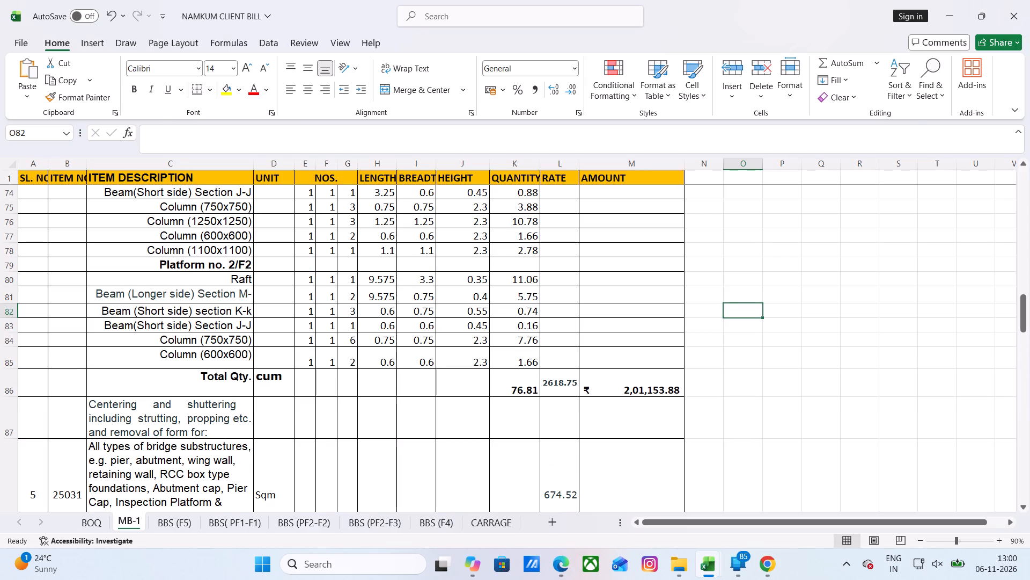
pyautogui.scroll(3, 370, 339)
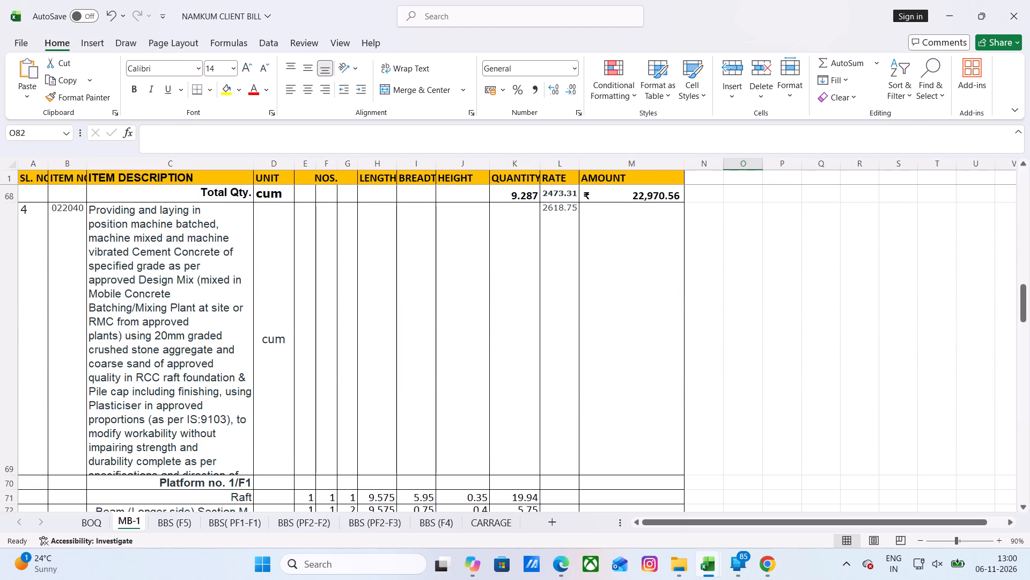
pyautogui.scroll(-2, 370, 339)
pyautogui.scroll(1, 370, 339)
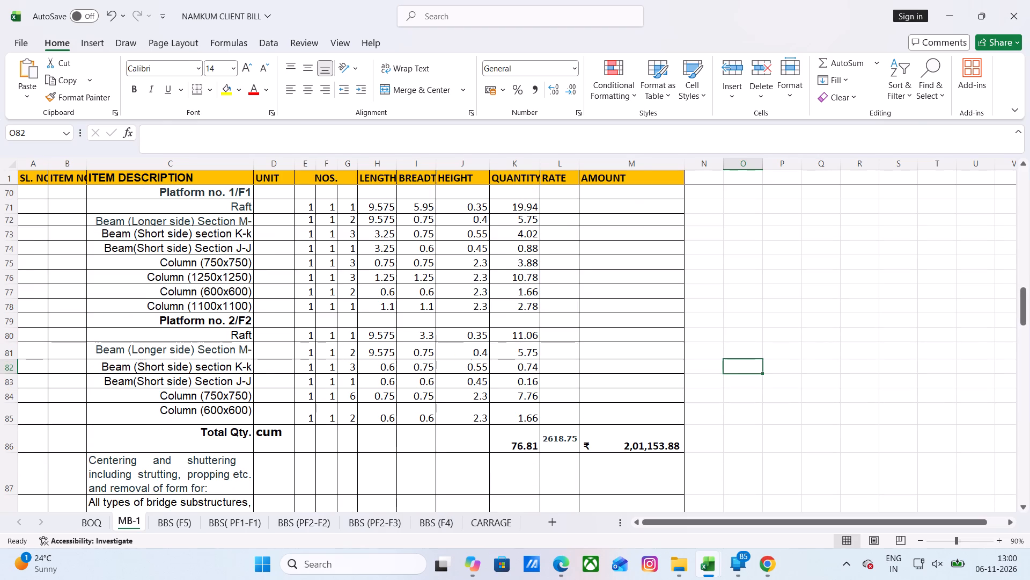
pyautogui.click(475, 264)
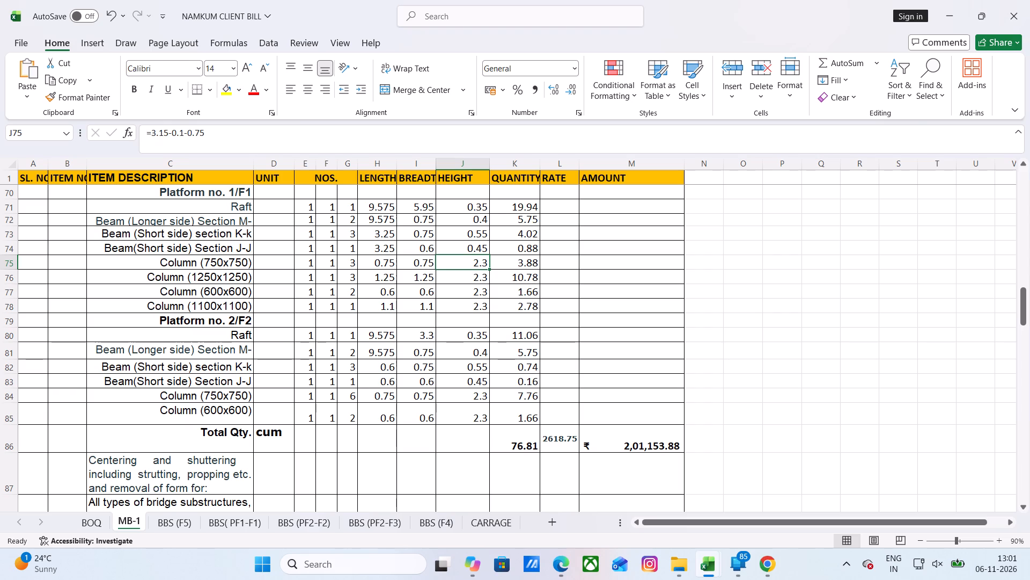
pyautogui.click(205, 293)
pyautogui.click(209, 277)
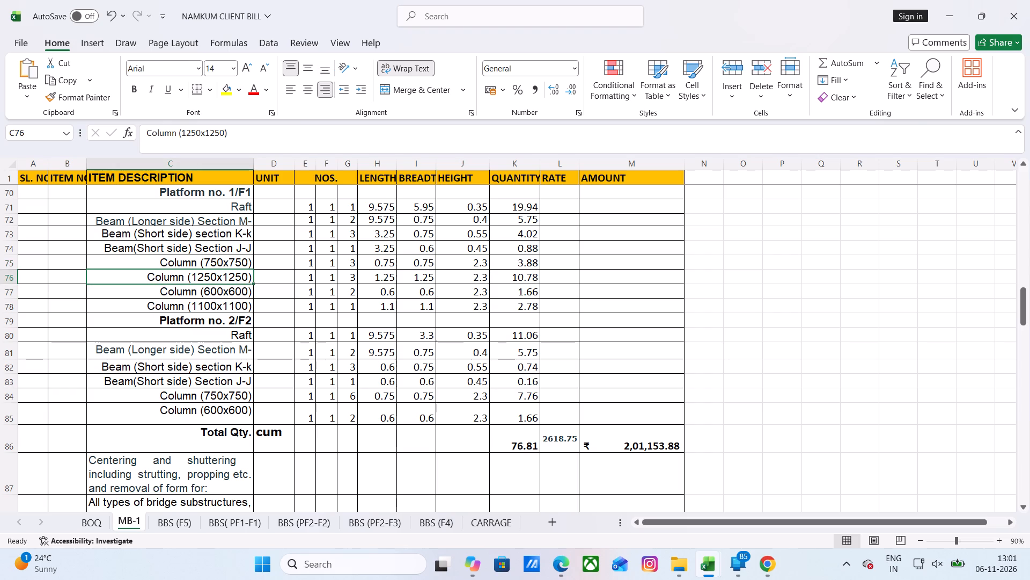
pyautogui.click(235, 294)
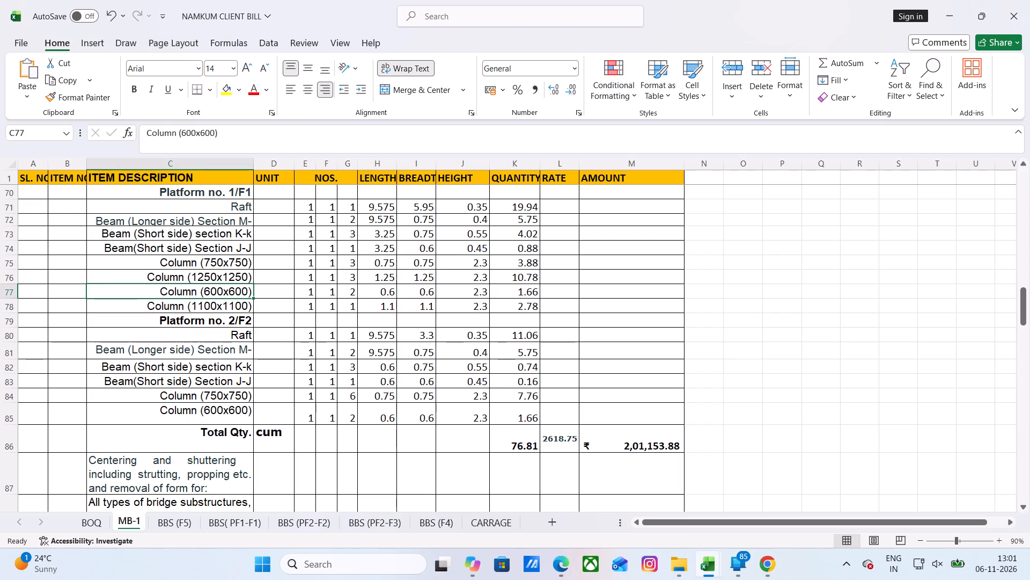
pyautogui.click(227, 281)
pyautogui.click(220, 289)
pyautogui.click(234, 310)
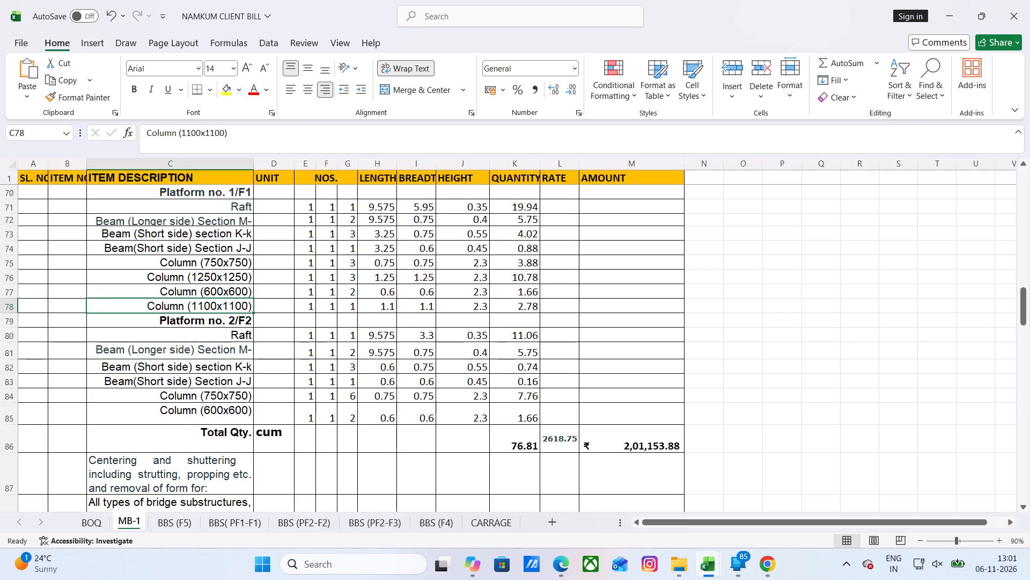
pyautogui.click(225, 288)
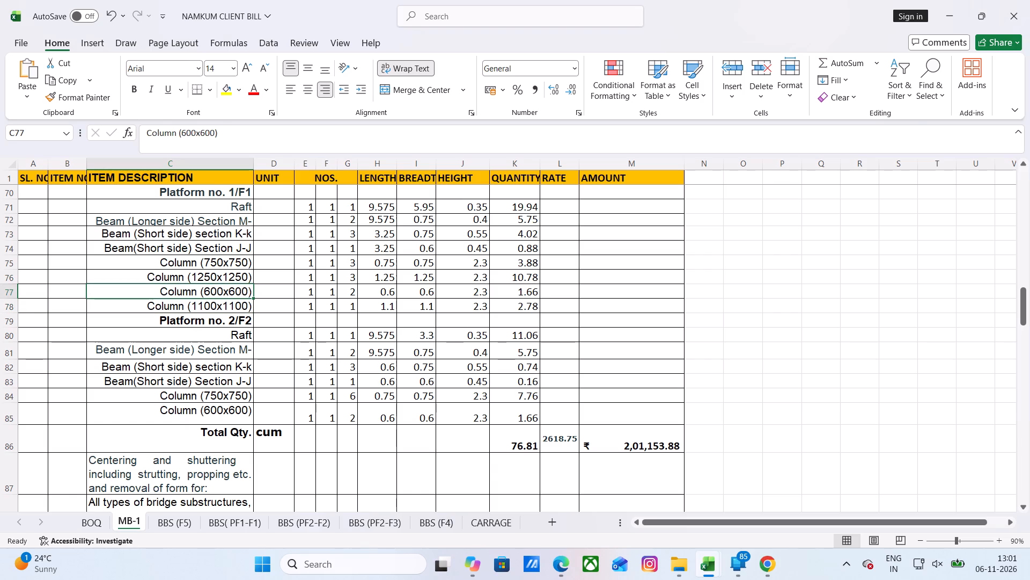
pyautogui.click(408, 278)
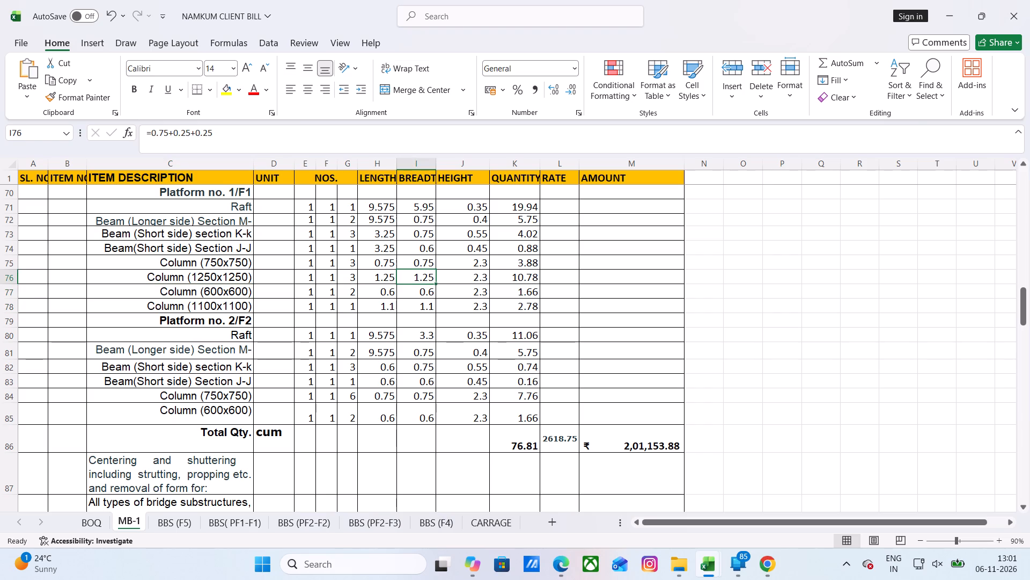
pyautogui.click(220, 278)
pyautogui.click(223, 263)
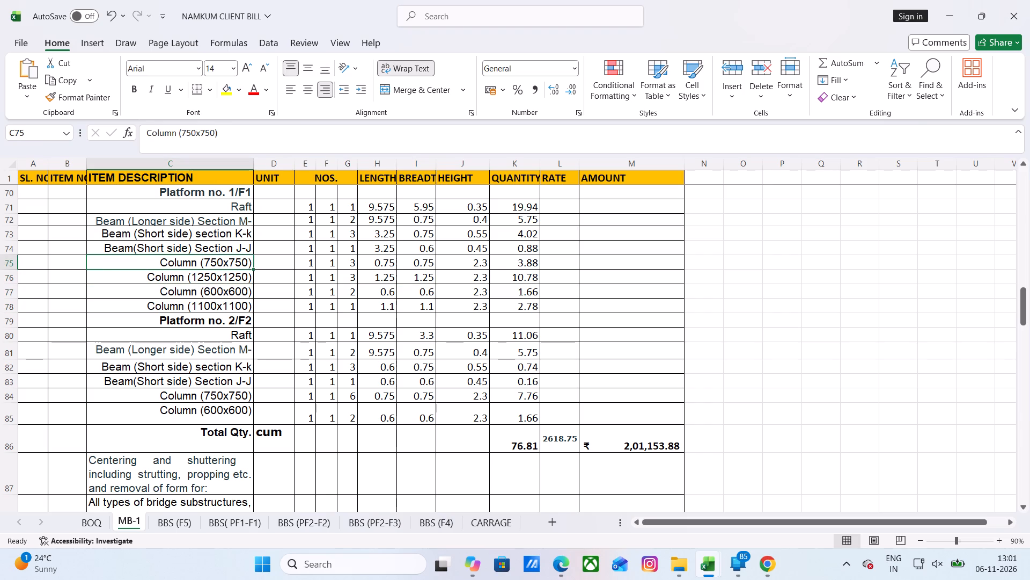
pyautogui.click(225, 306)
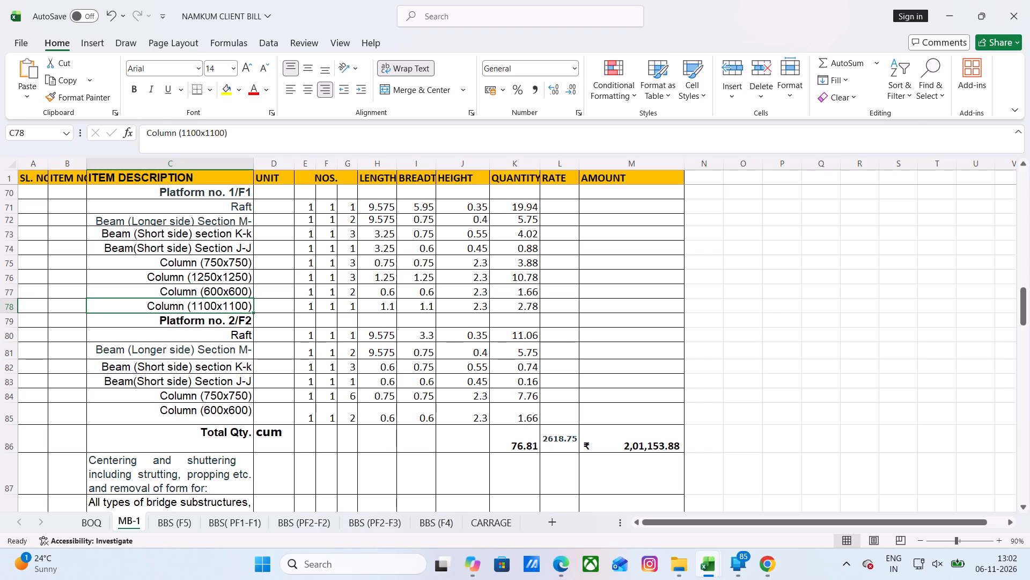
pyautogui.click(223, 306)
pyautogui.click(767, 299)
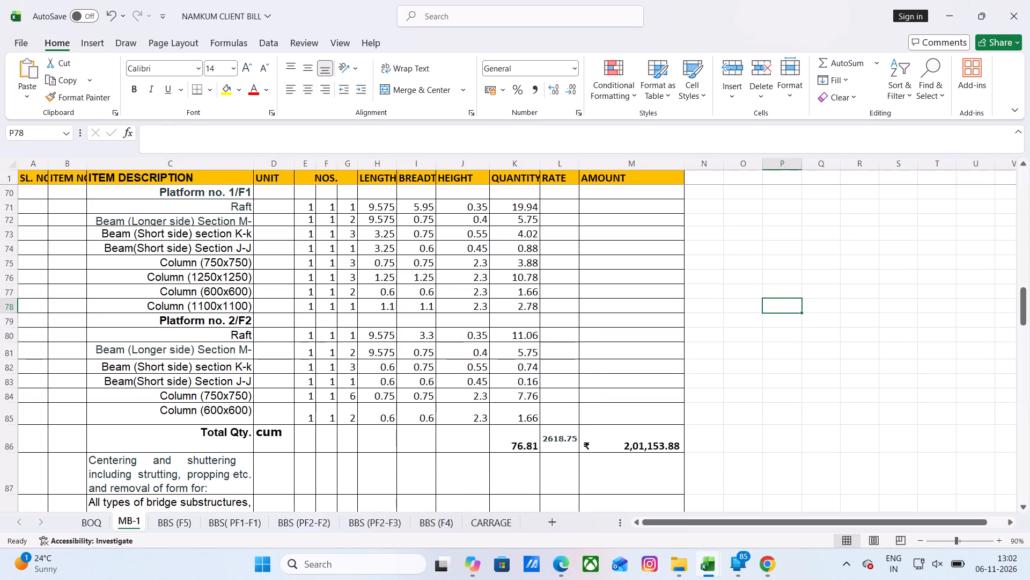
pyautogui.click(609, 304)
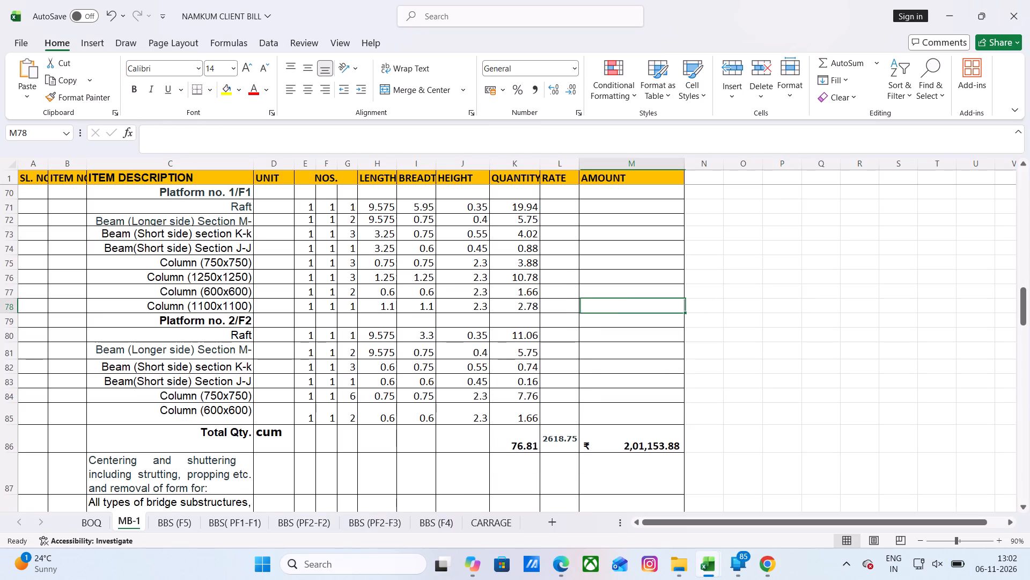
# Review item 5's shuttering measurements down to Platform no2/F3, checking the length, breadth, height and quantity formula of its Column(750x750) row.
pyautogui.scroll(-2, 276, 306)
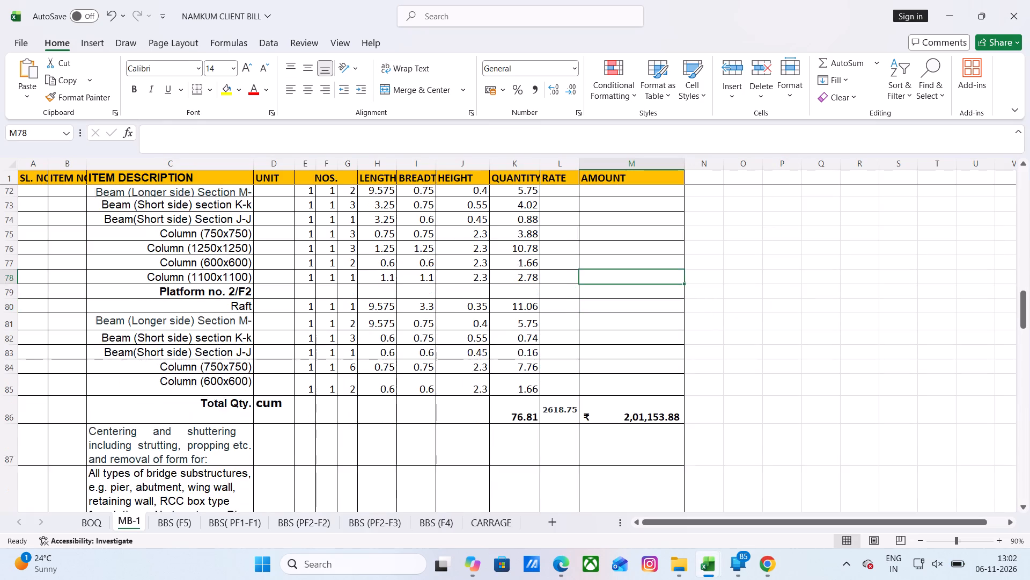
pyautogui.scroll(-3, 276, 306)
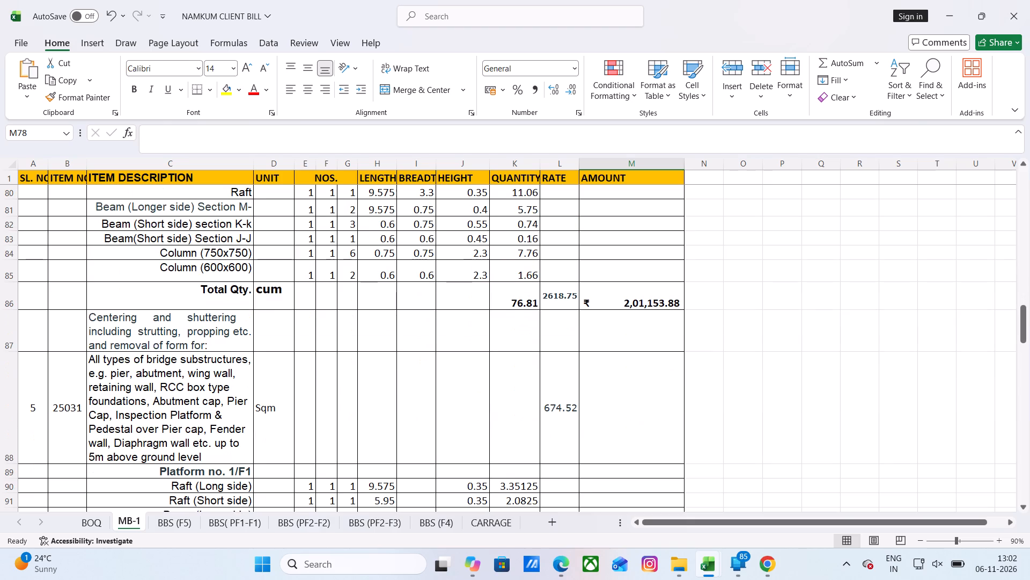
pyautogui.scroll(-1, 276, 306)
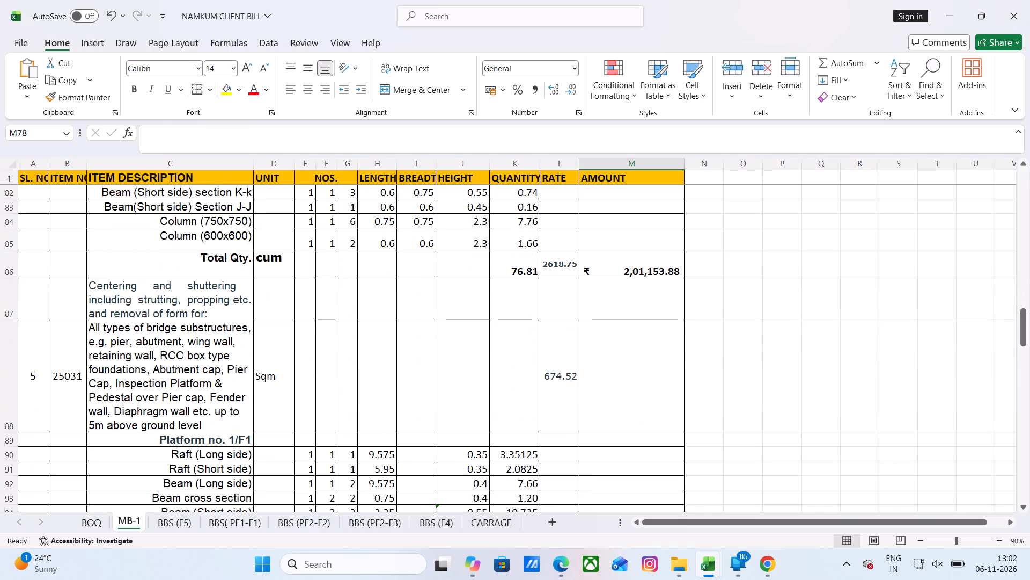
pyautogui.scroll(-4, 276, 306)
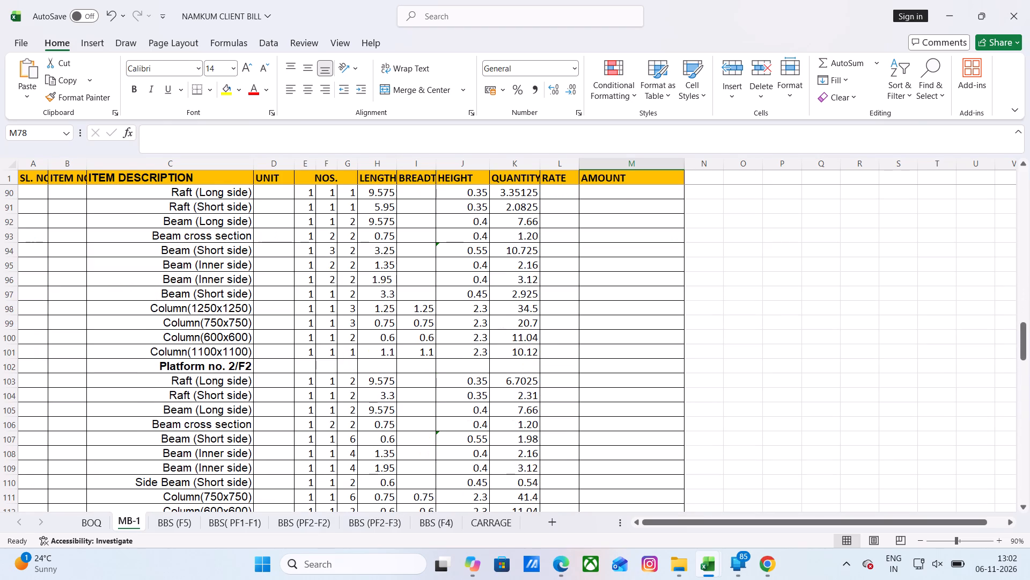
pyautogui.scroll(-2, 276, 306)
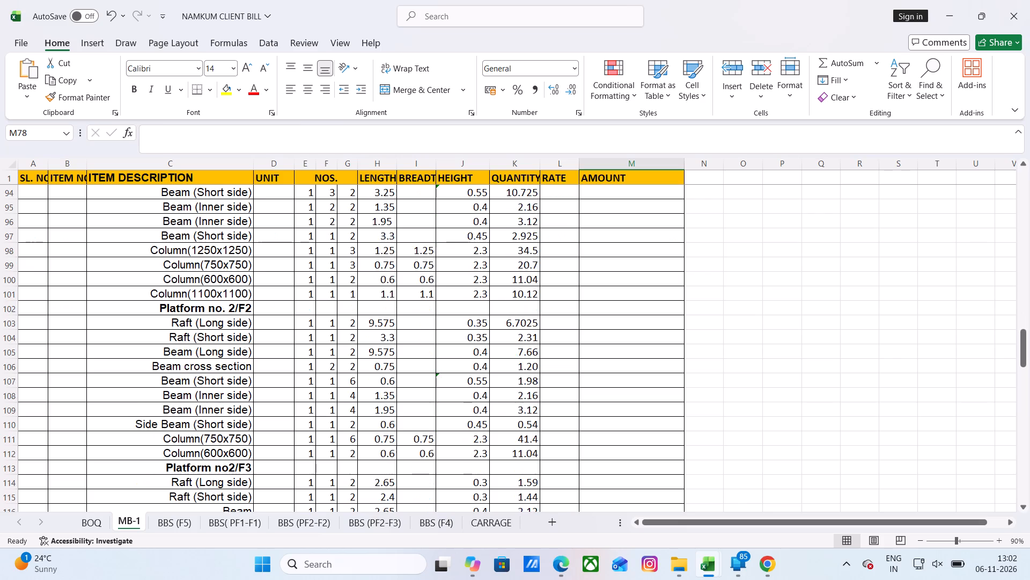
pyautogui.scroll(-3, 276, 306)
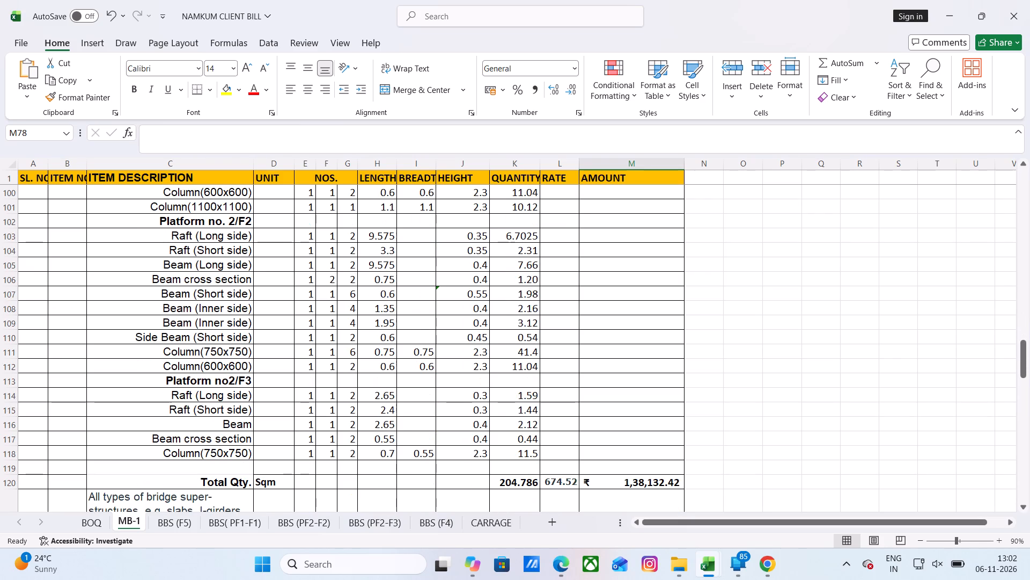
pyautogui.click(387, 455)
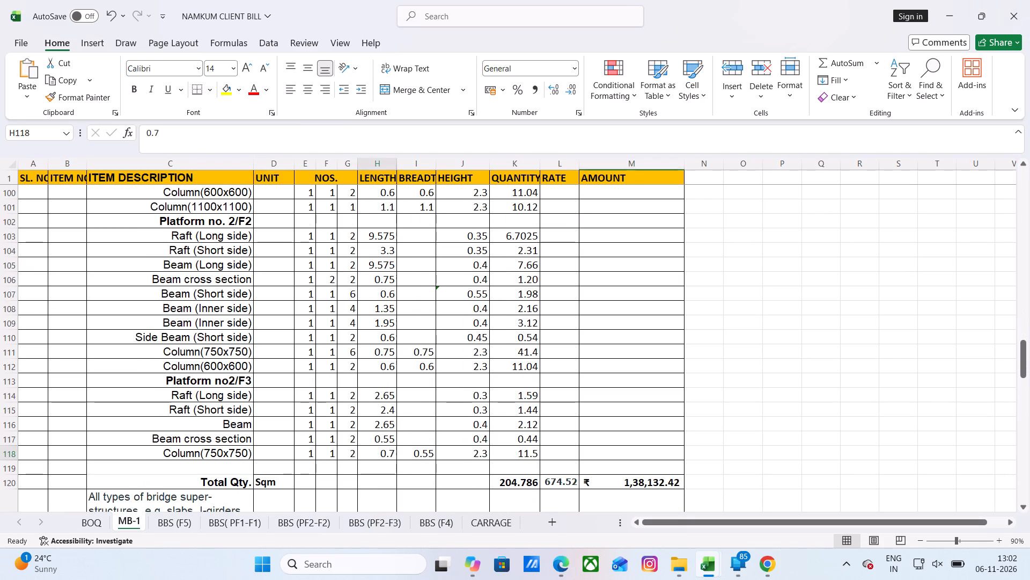
pyautogui.click(423, 454)
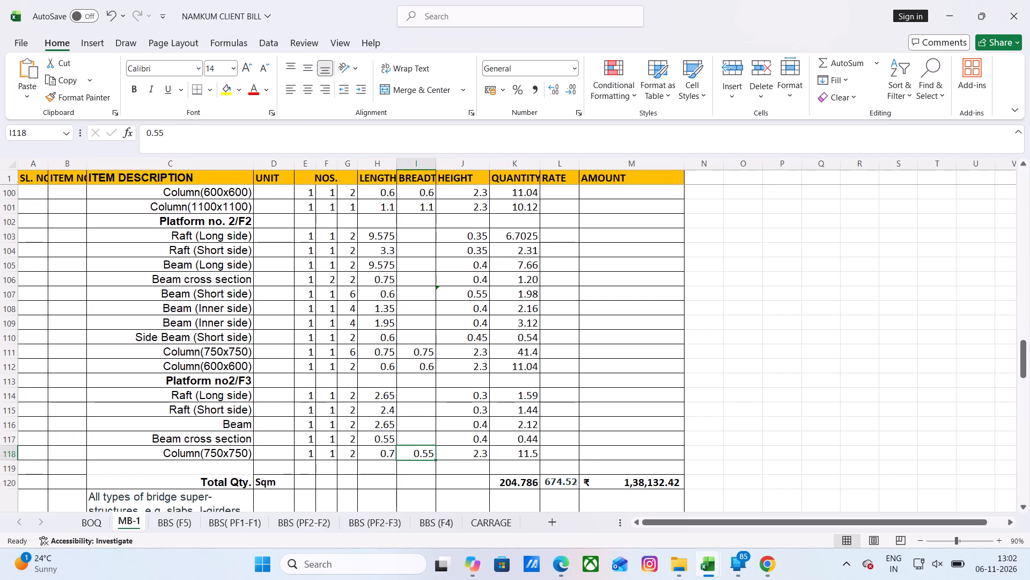
pyautogui.click(476, 453)
pyautogui.click(523, 457)
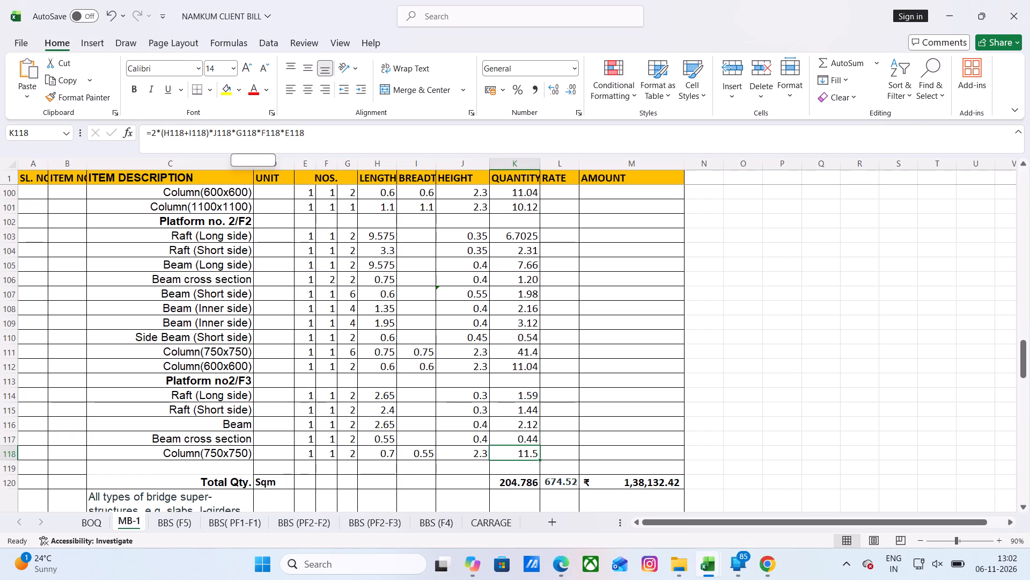
pyautogui.click(779, 367)
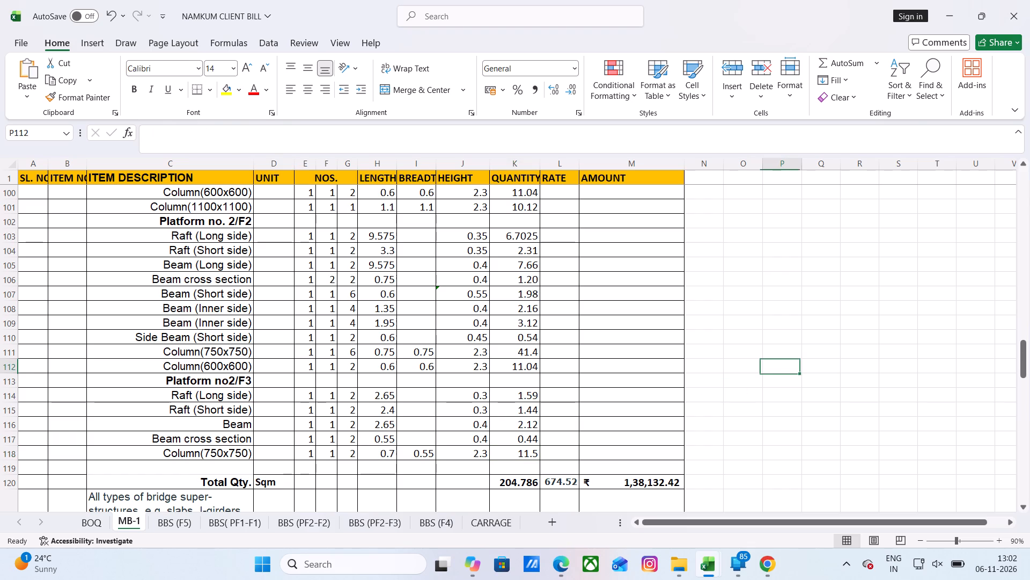
pyautogui.doubleClick(526, 450)
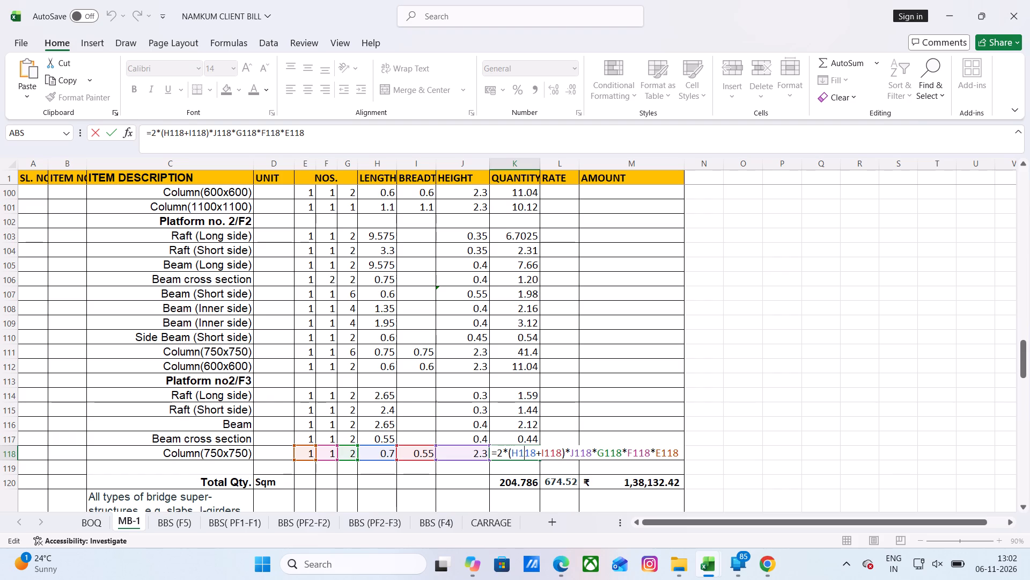
pyautogui.press('Escape')
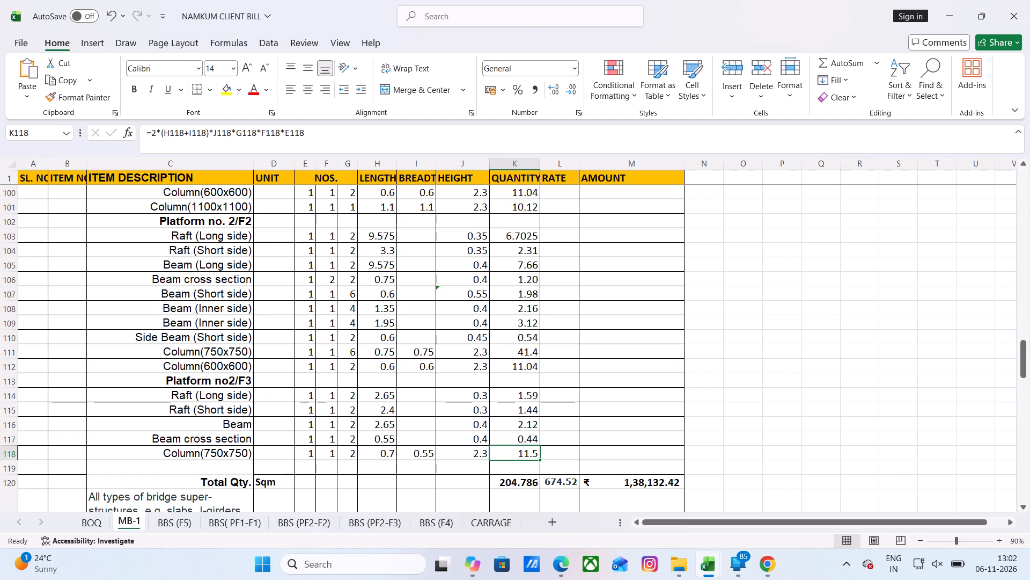
pyautogui.scroll(-1, 419, 335)
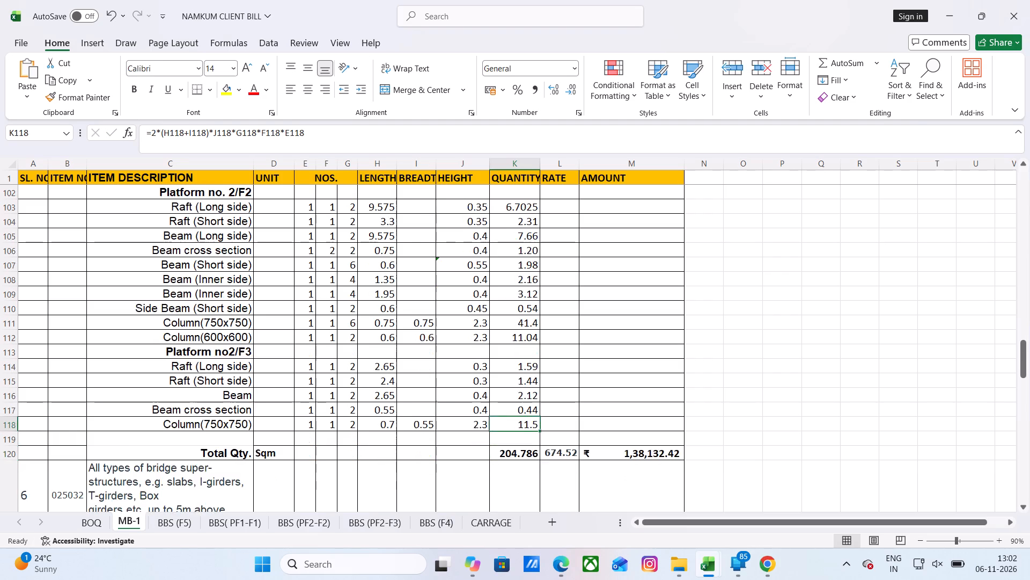
pyautogui.scroll(-6, 419, 335)
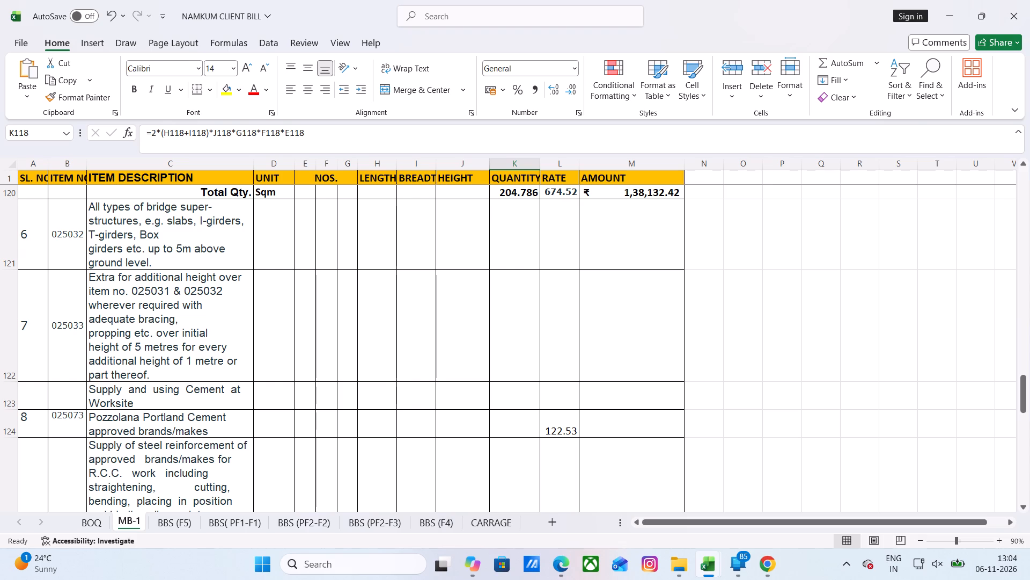
pyautogui.scroll(-1, 157, 360)
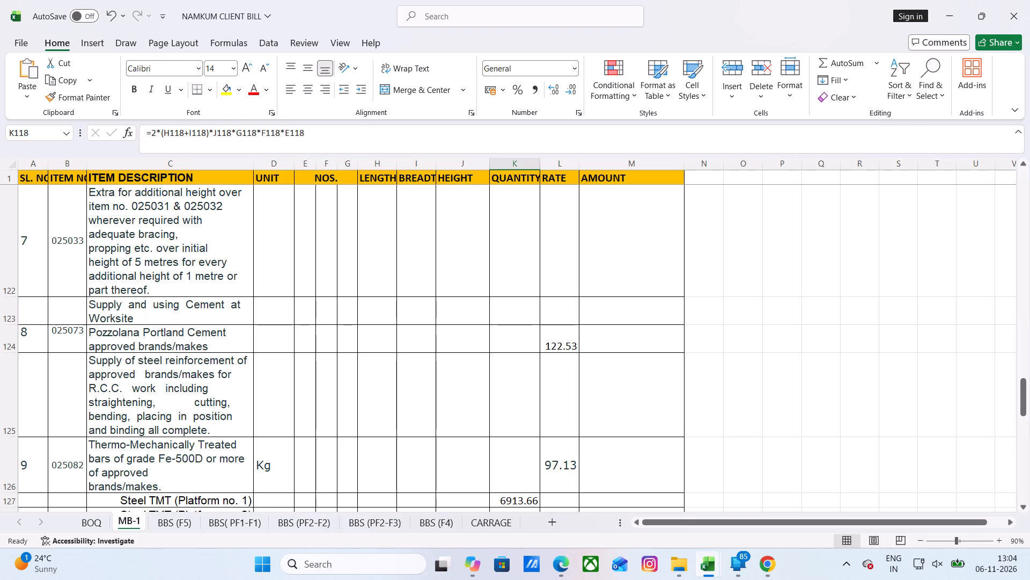
pyautogui.scroll(-1, 167, 357)
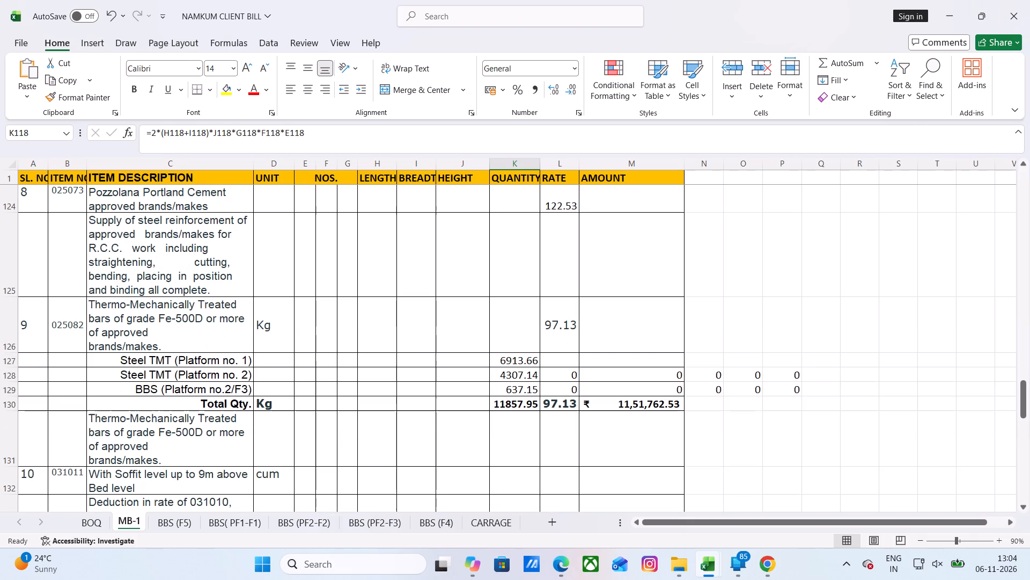
pyautogui.scroll(1, 167, 357)
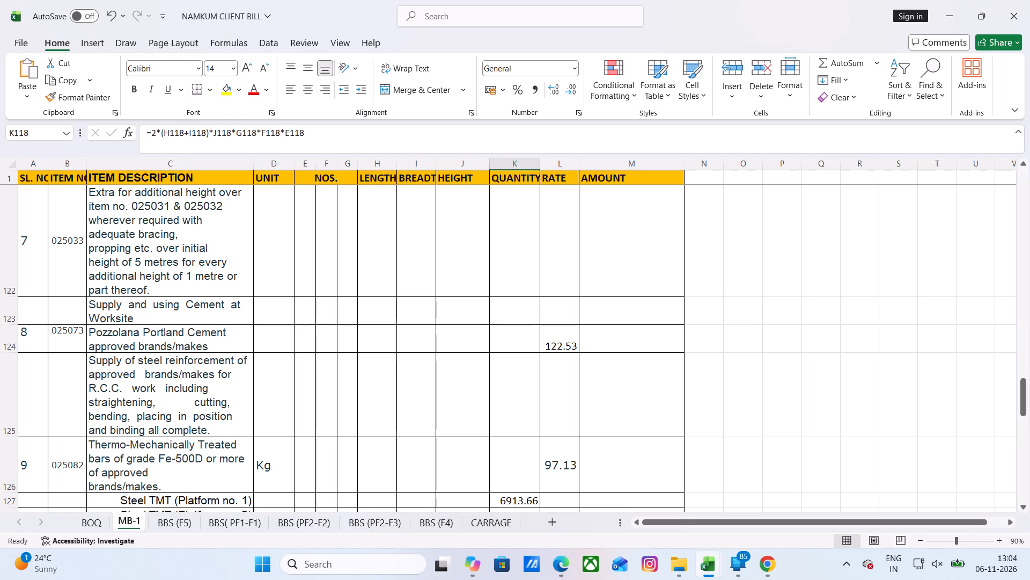
pyautogui.scroll(-1, 179, 391)
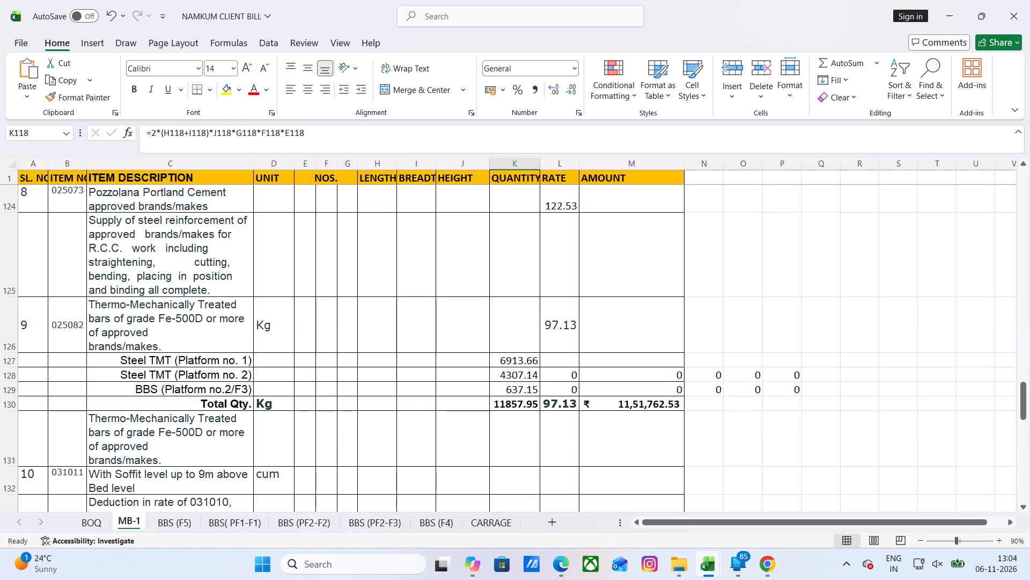
pyautogui.click(13, 389)
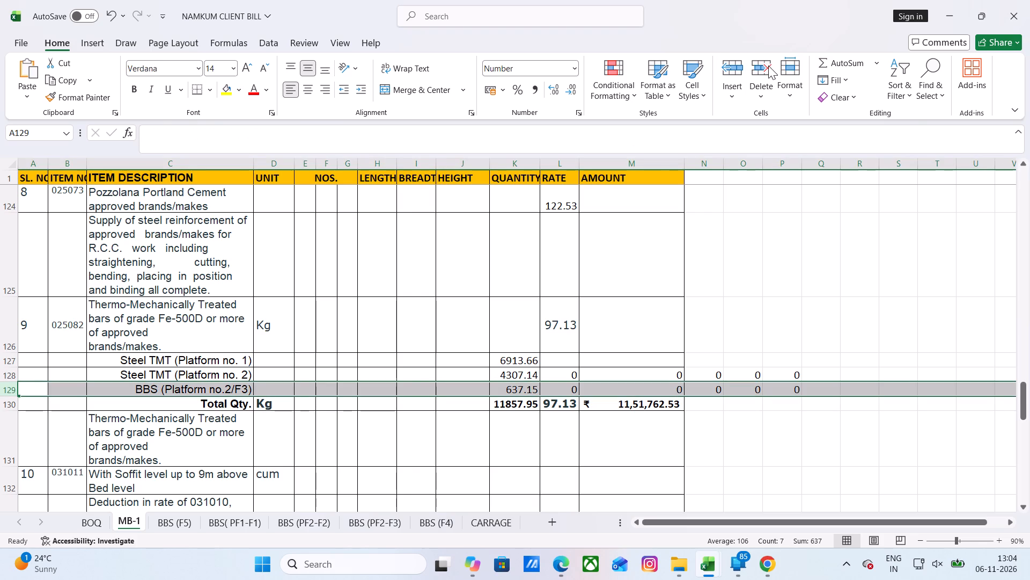
pyautogui.click(763, 69)
pyautogui.click(800, 206)
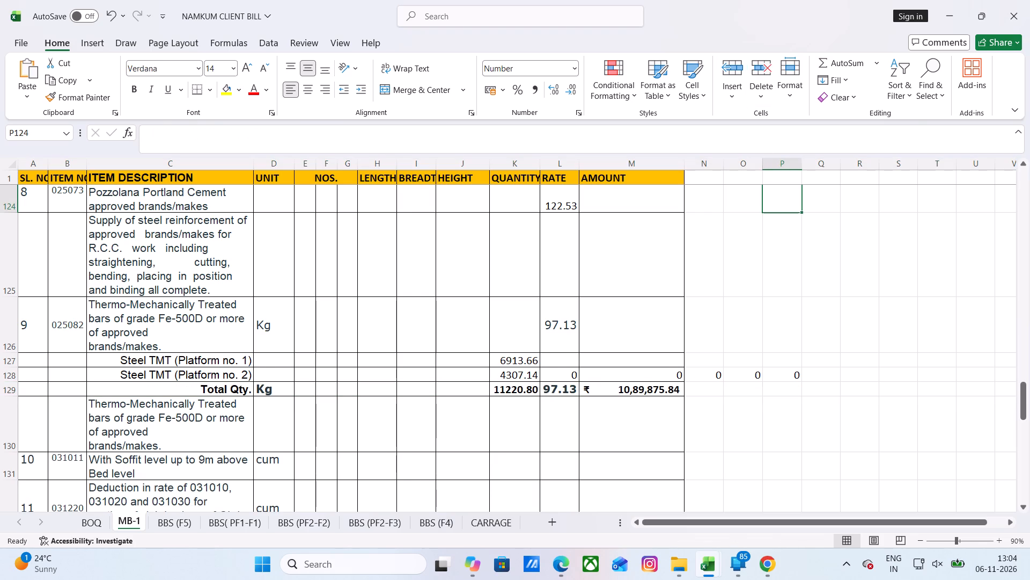
# Check item 9's total-row rate and the source formula of the Steel TMT (Platform no. 2) quantity.
pyautogui.click(553, 392)
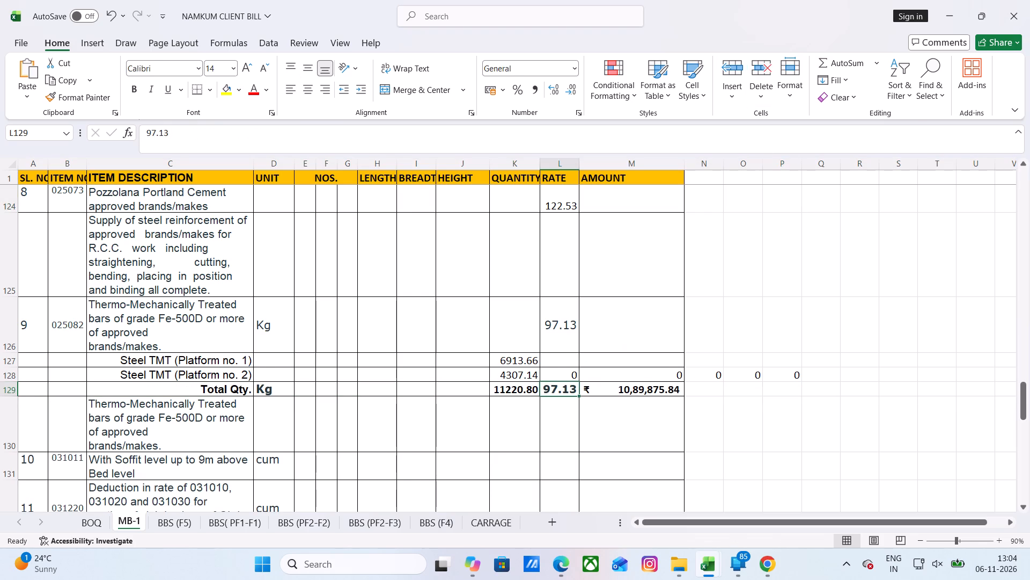
pyautogui.click(517, 379)
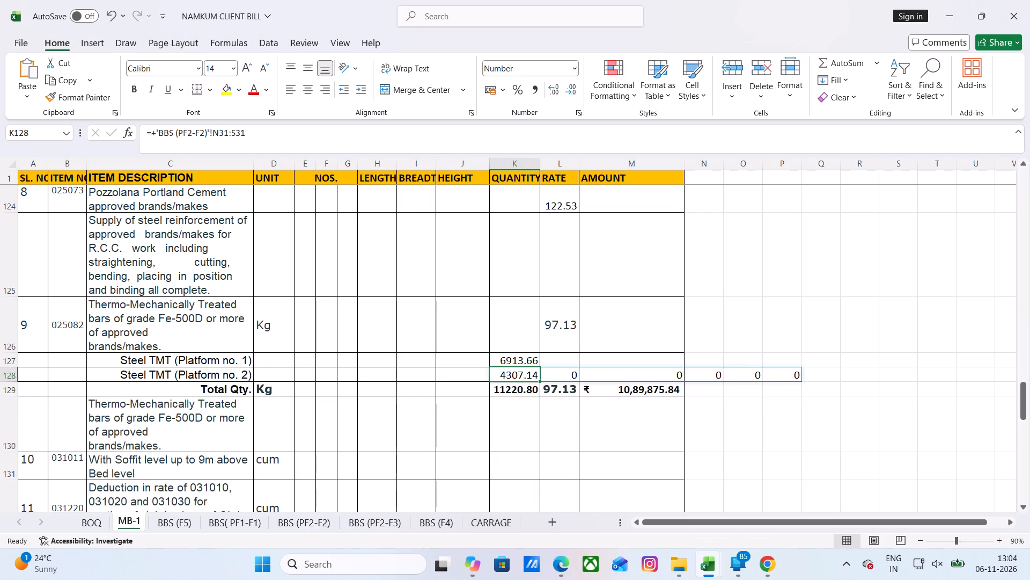
# Review the Platform no.1/F1 bar bending schedule on the BBS( PF1-F1) sheet, from the raft rows to the grand total.
pyautogui.click(239, 523)
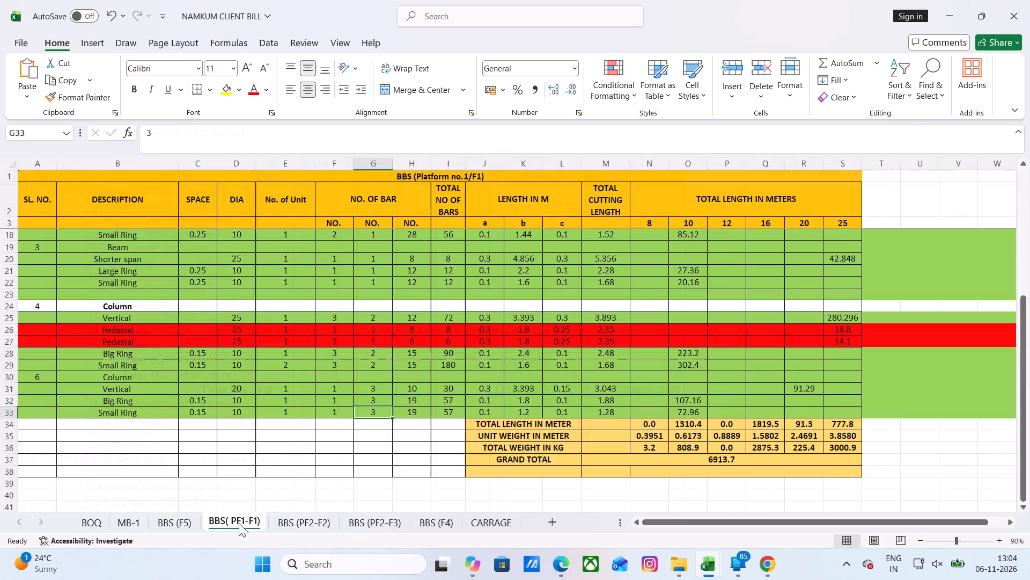
pyautogui.click(703, 487)
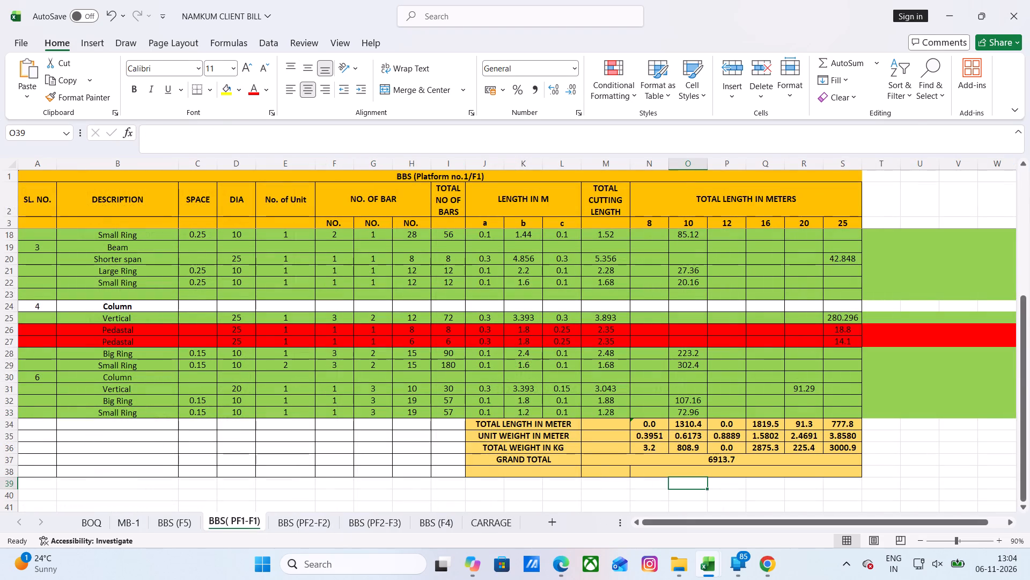
pyautogui.scroll(5, 289, 352)
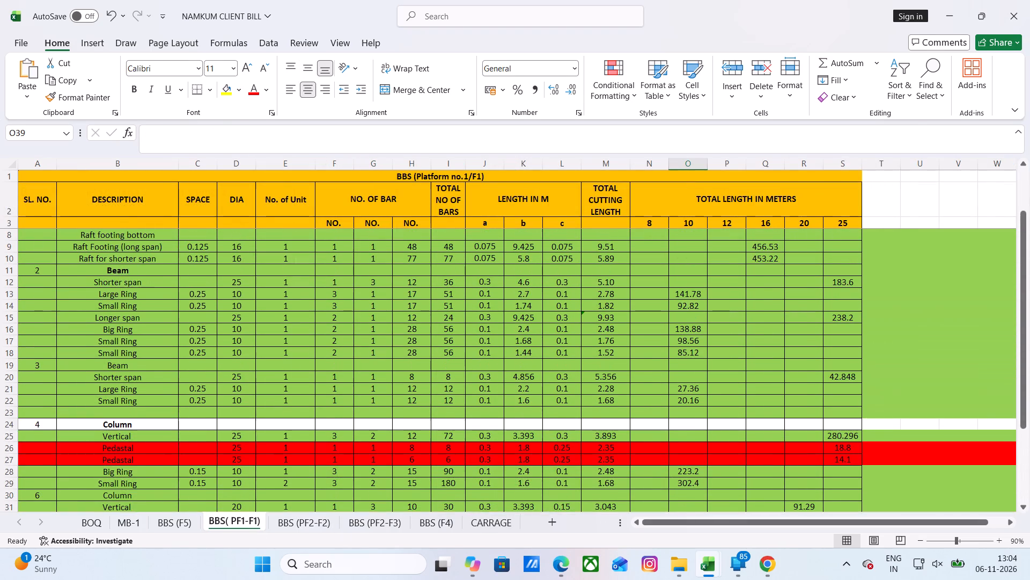
pyautogui.scroll(8, 289, 352)
pyautogui.scroll(-3, 289, 352)
pyautogui.scroll(6, 289, 352)
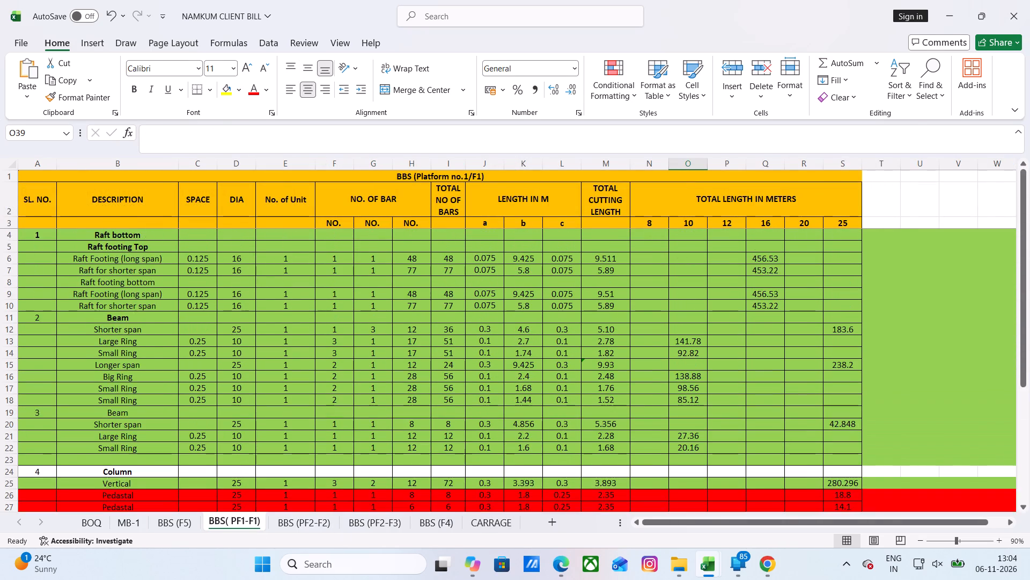
pyautogui.scroll(-5, 289, 352)
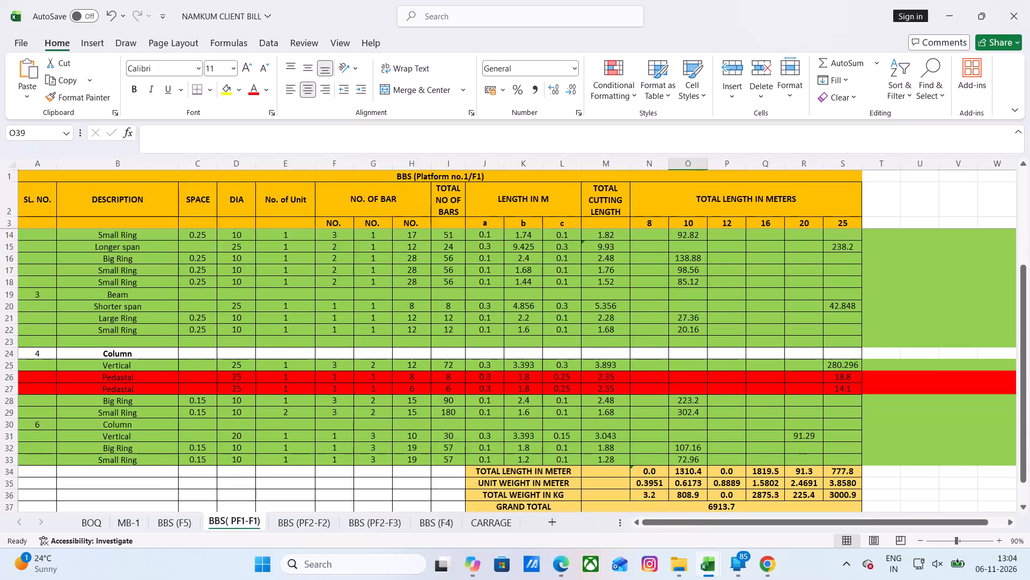
pyautogui.scroll(-1, 289, 352)
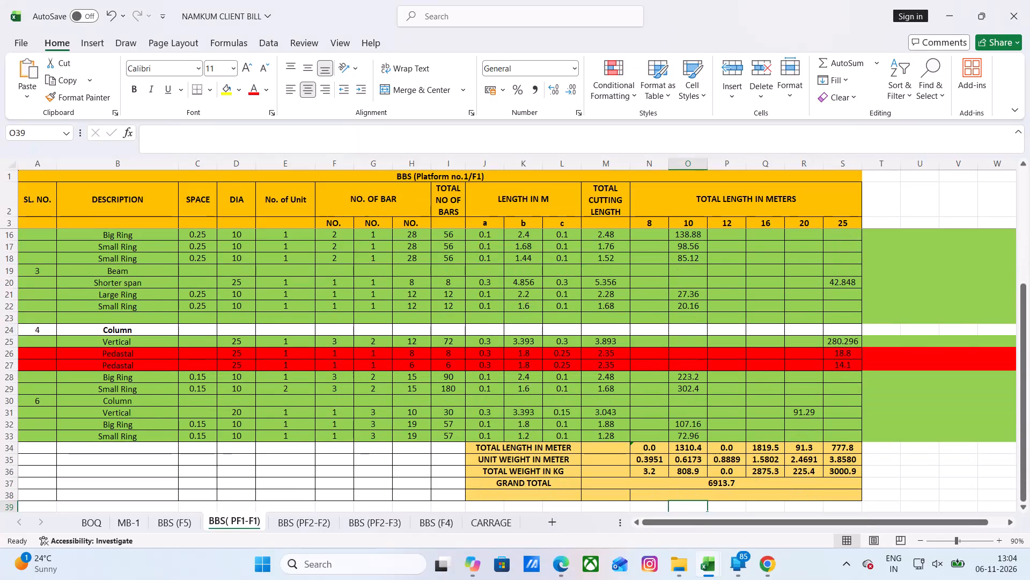
pyautogui.scroll(-1, 289, 352)
pyautogui.click(328, 446)
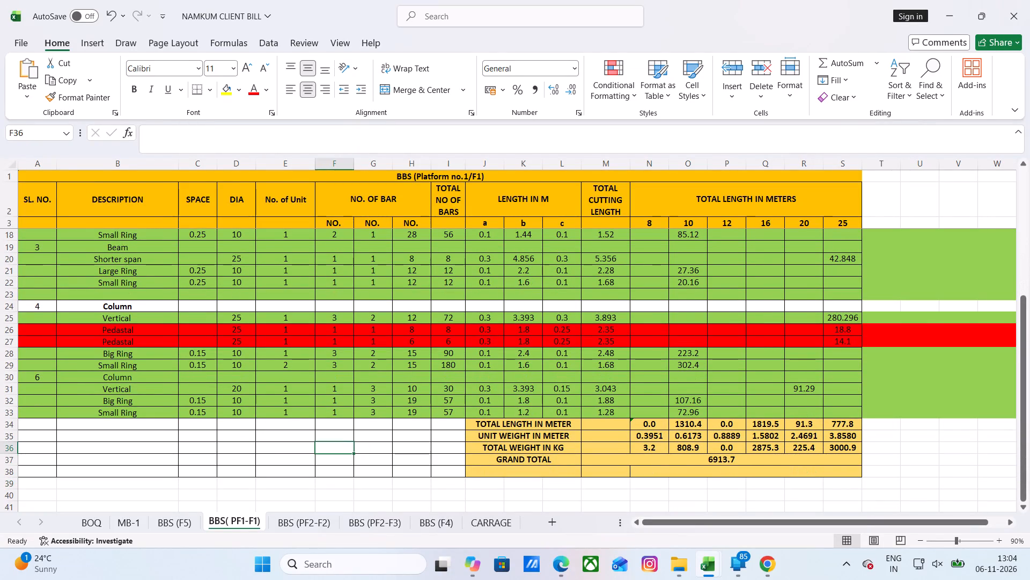
pyautogui.click(450, 450)
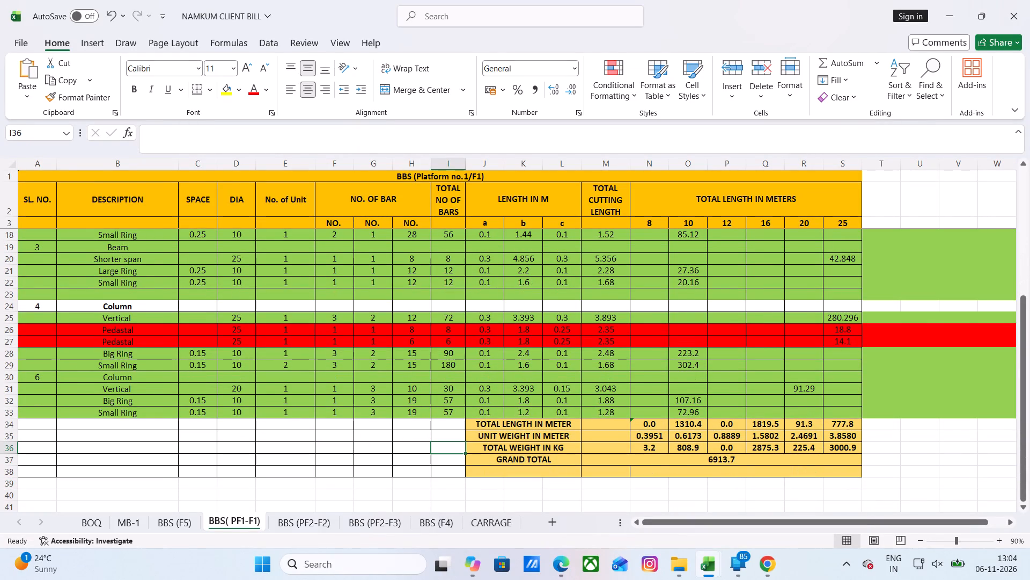
# Go through the item 2 Beam rows of the Platform no.1/F1 bar bending schedule one by one, from Shorter span to the last Small Ring.
pyautogui.scroll(11, 752, 377)
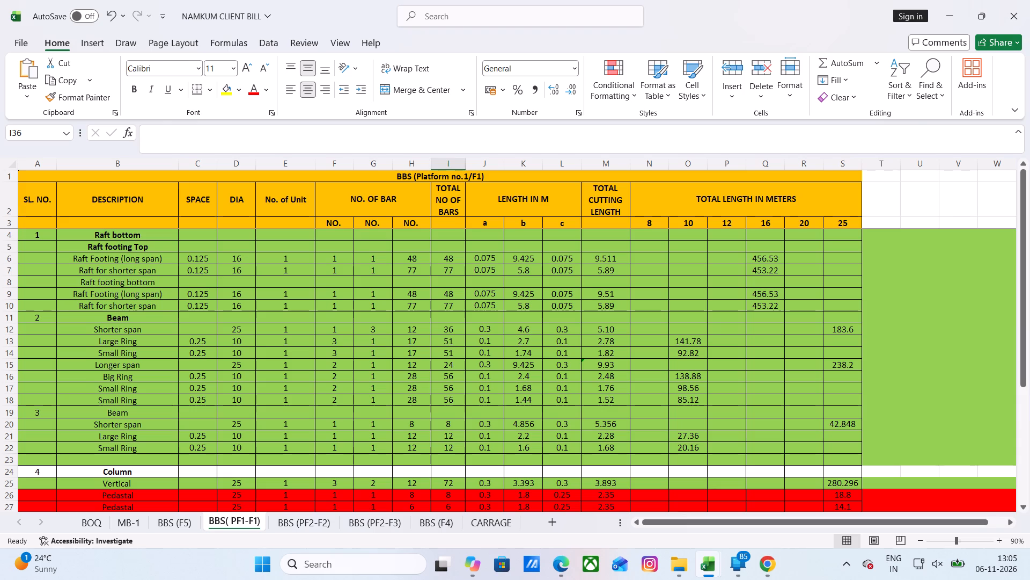
pyautogui.click(14, 333)
pyautogui.click(12, 343)
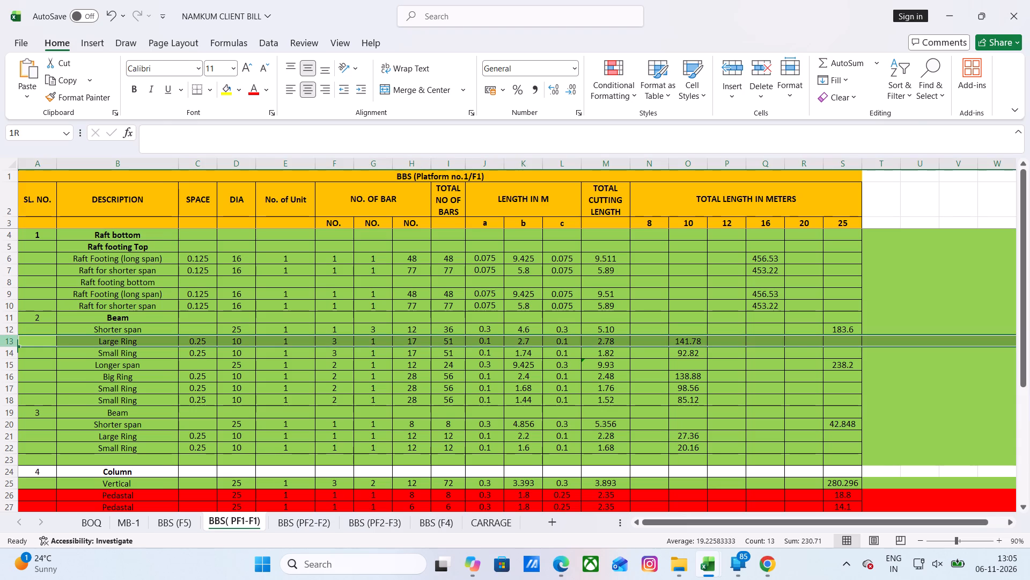
pyautogui.click(12, 350)
pyautogui.click(14, 360)
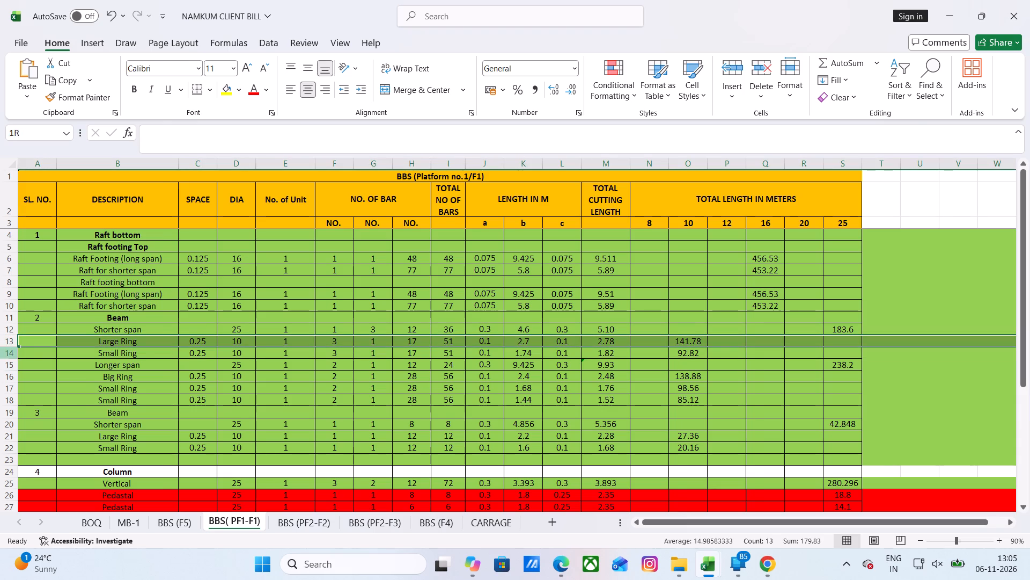
pyautogui.click(12, 354)
pyautogui.scroll(-2, 62, 369)
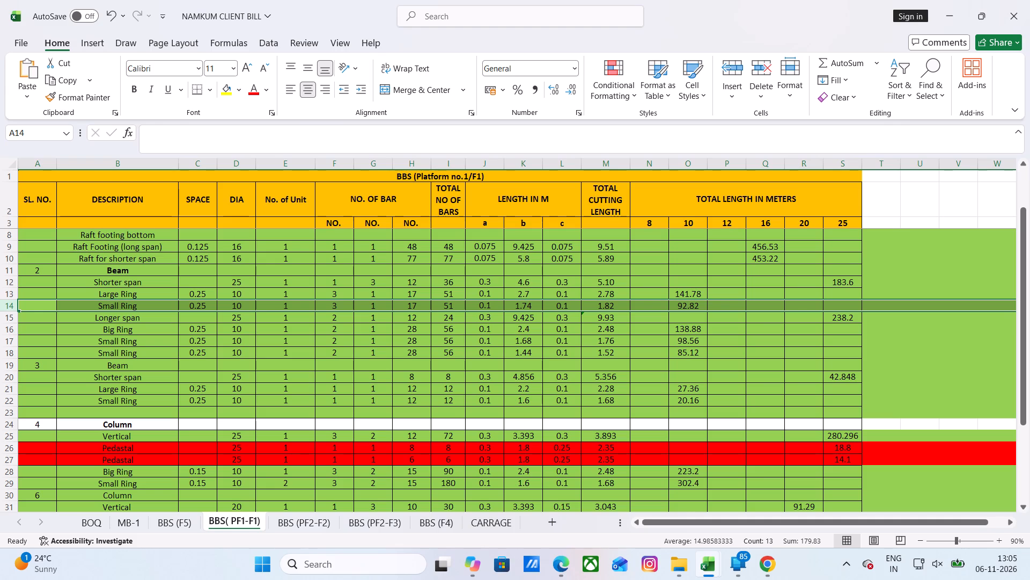
pyautogui.click(30, 331)
pyautogui.click(13, 317)
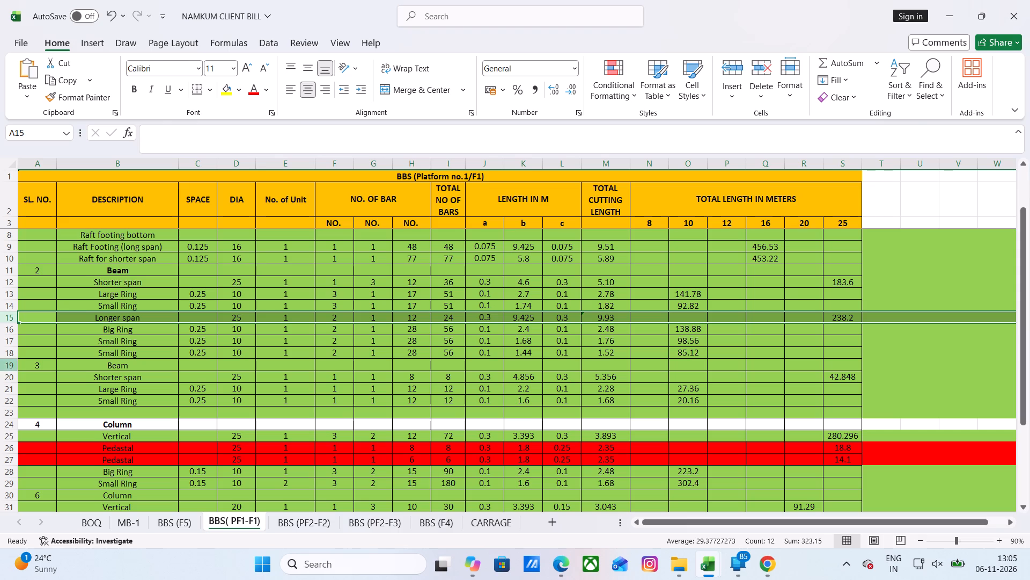
pyautogui.click(10, 332)
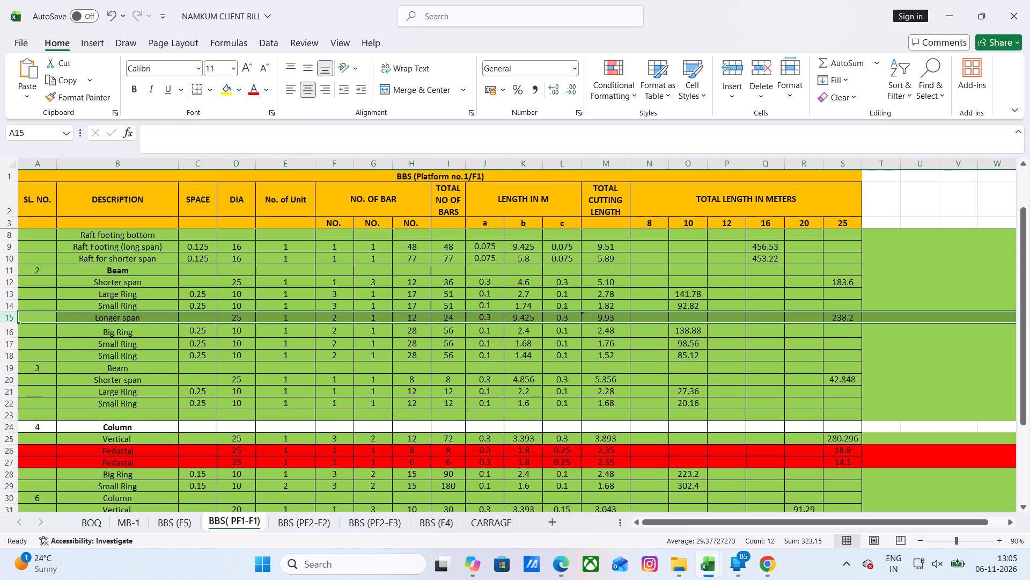
pyautogui.click(11, 332)
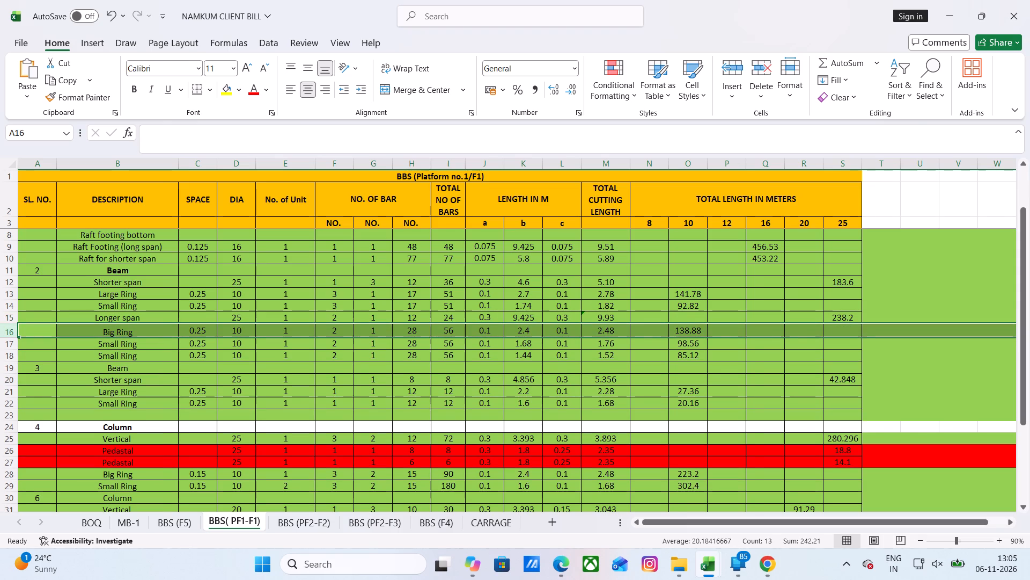
pyautogui.click(10, 345)
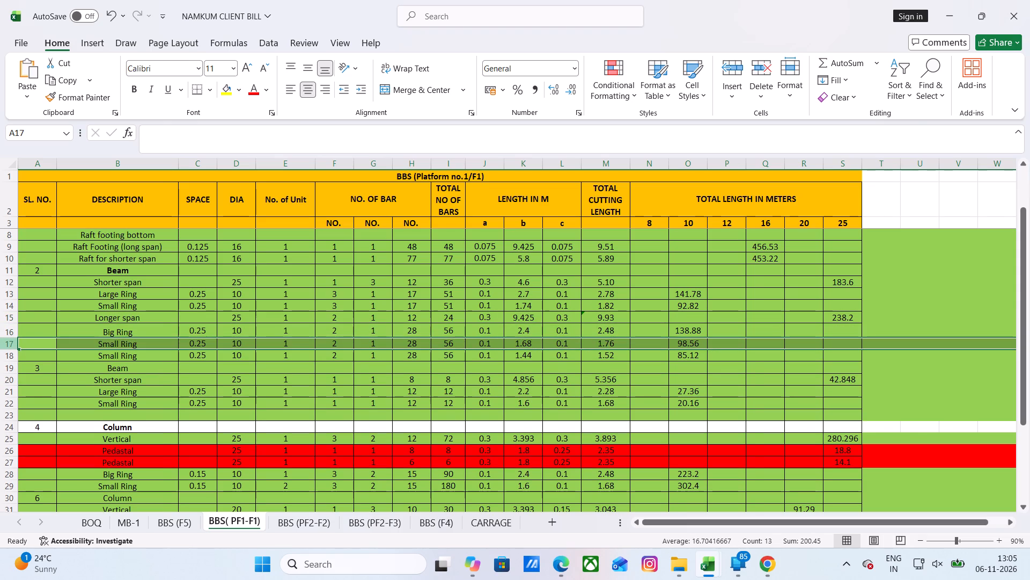
pyautogui.click(9, 354)
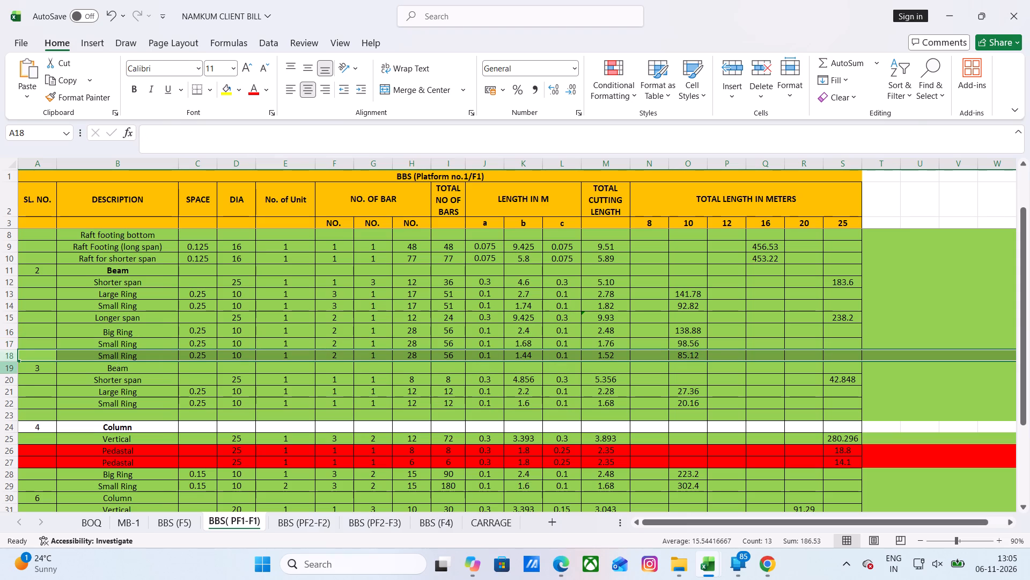
# Check the item 3 Beam rows and the item 4 Column rows of the Platform no.1/F1 schedule, including both Pedastal rows and the rings.
pyautogui.click(12, 368)
pyautogui.click(9, 380)
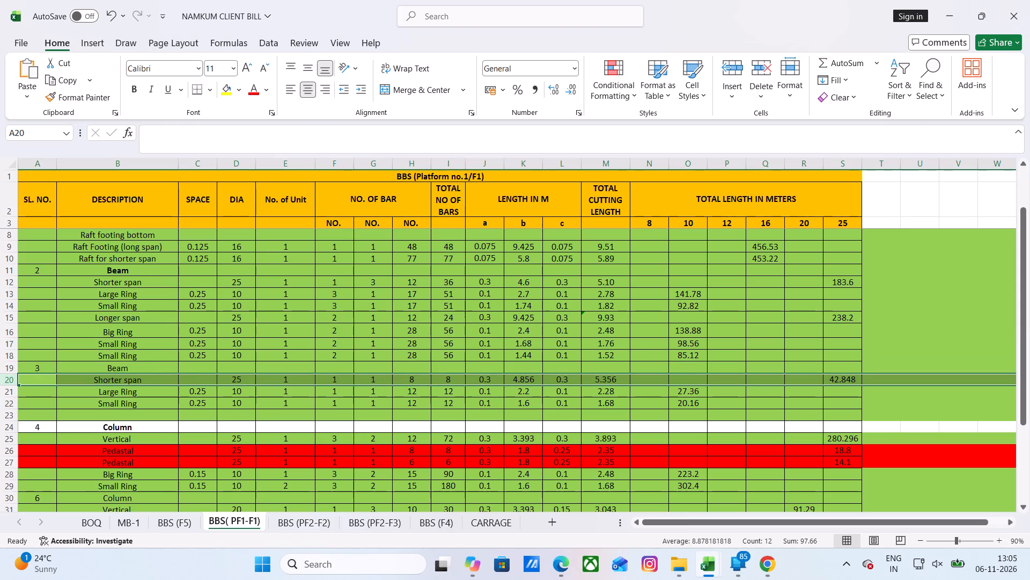
pyautogui.click(10, 394)
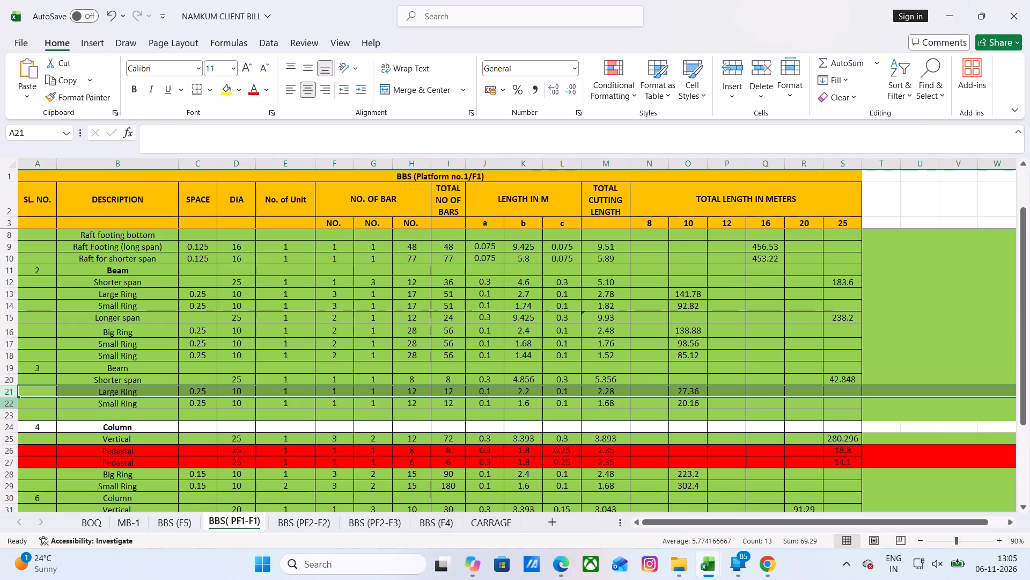
pyautogui.click(12, 405)
pyautogui.scroll(-1, 110, 375)
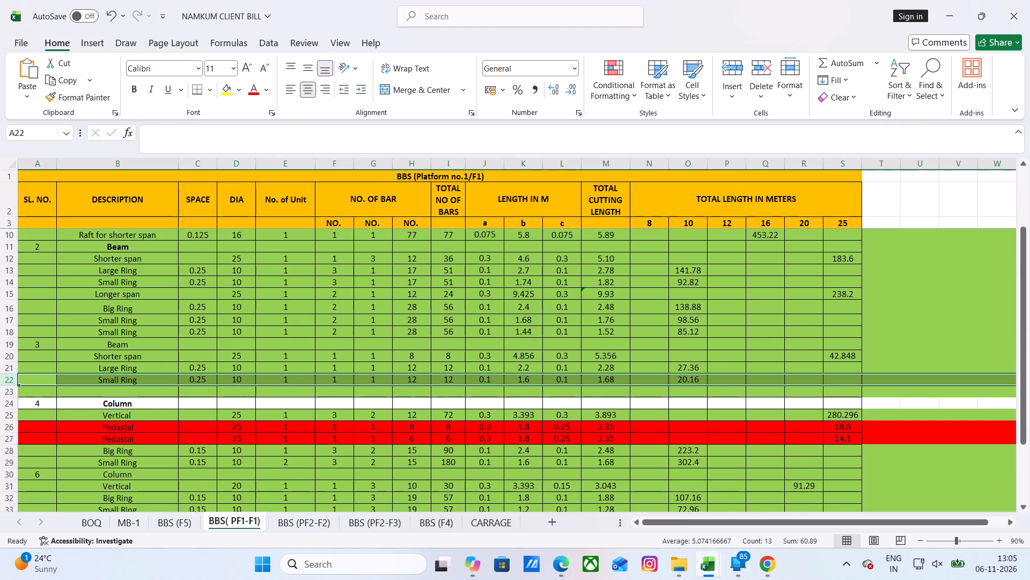
pyautogui.scroll(-1, 110, 375)
pyautogui.click(10, 402)
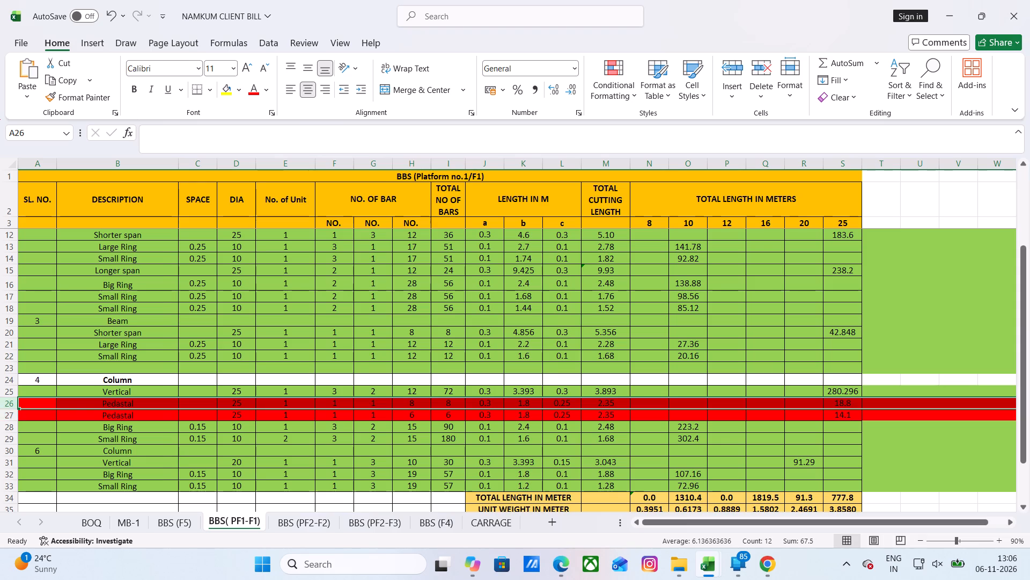
pyautogui.click(11, 416)
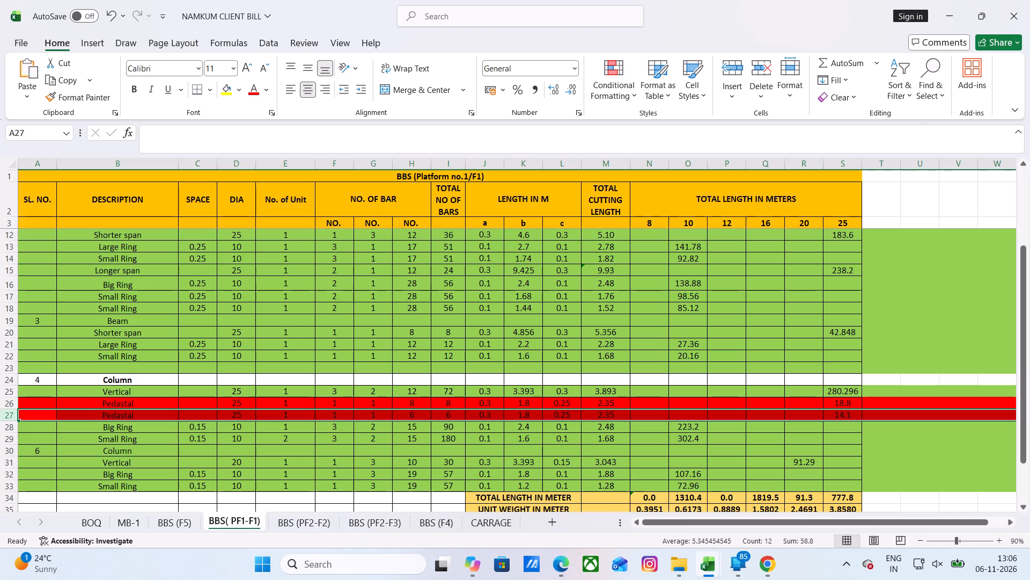
pyautogui.click(15, 429)
pyautogui.click(11, 442)
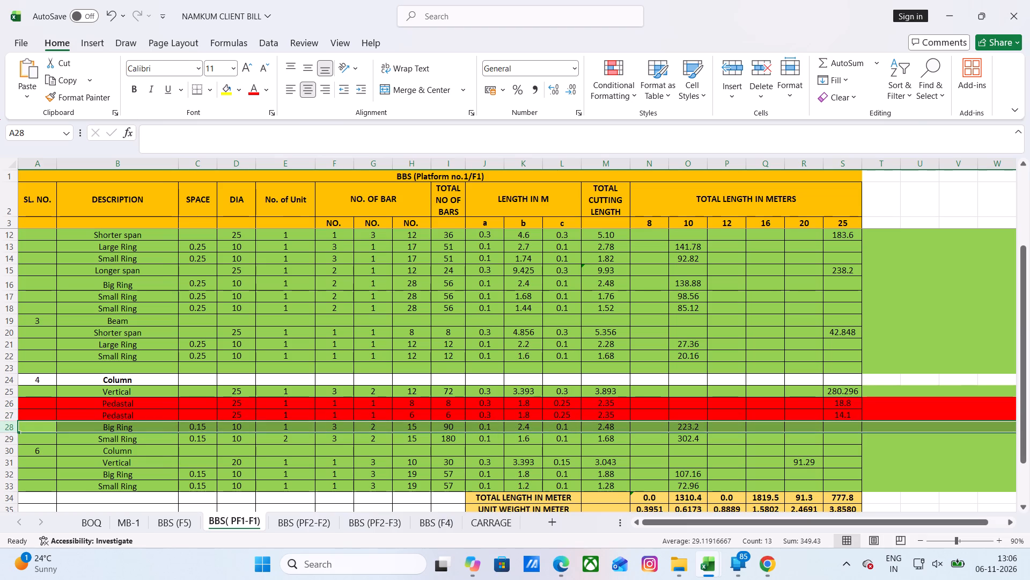
pyautogui.click(4, 440)
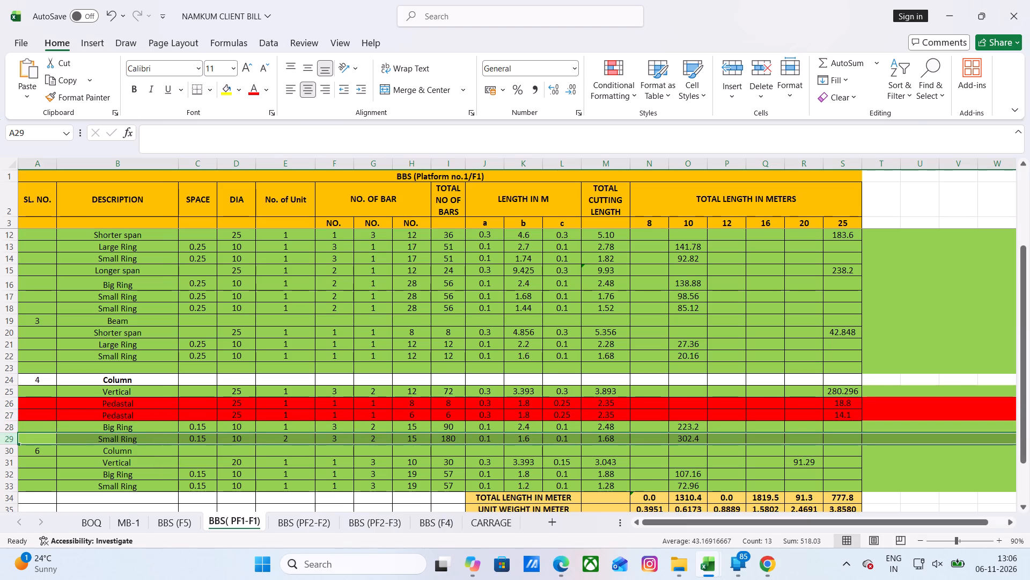
pyautogui.scroll(-1, 20, 435)
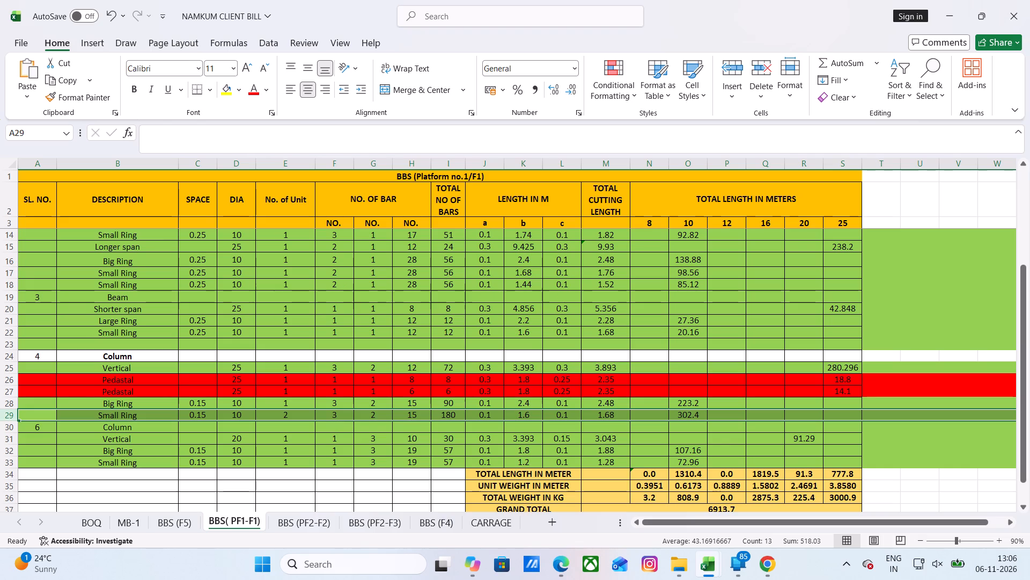
# Review the Platform no.2/F2 bar bending schedule on the BBS (PF2-F2) sheet, from the raft rows to the grand total.
pyautogui.click(308, 520)
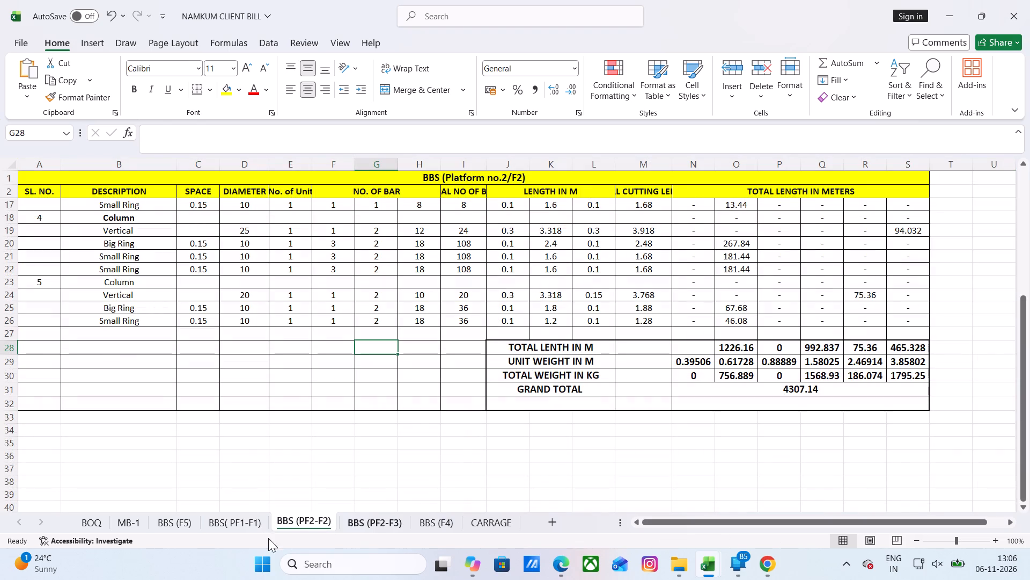
pyautogui.scroll(9, 241, 428)
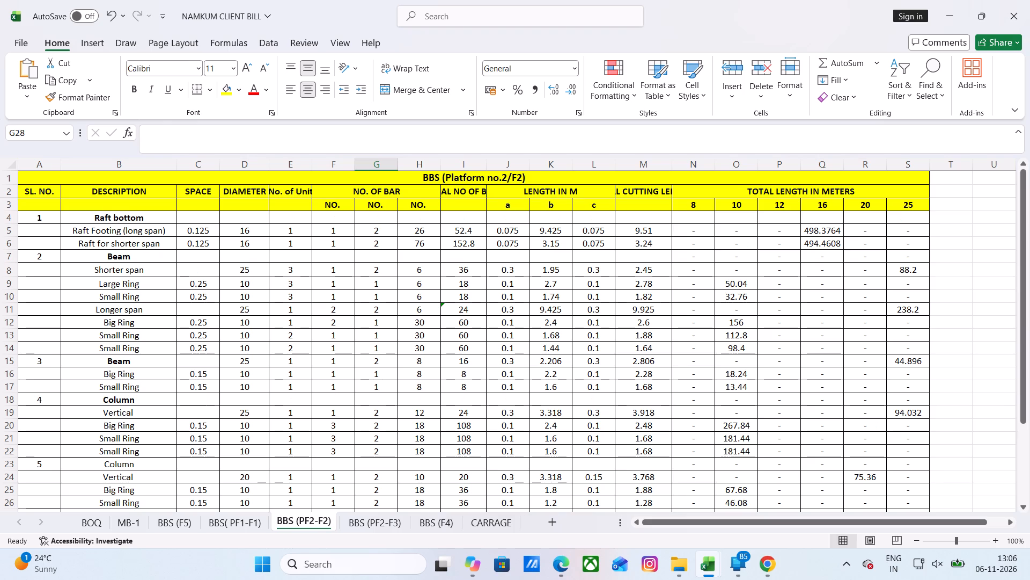
pyautogui.scroll(-1, 245, 426)
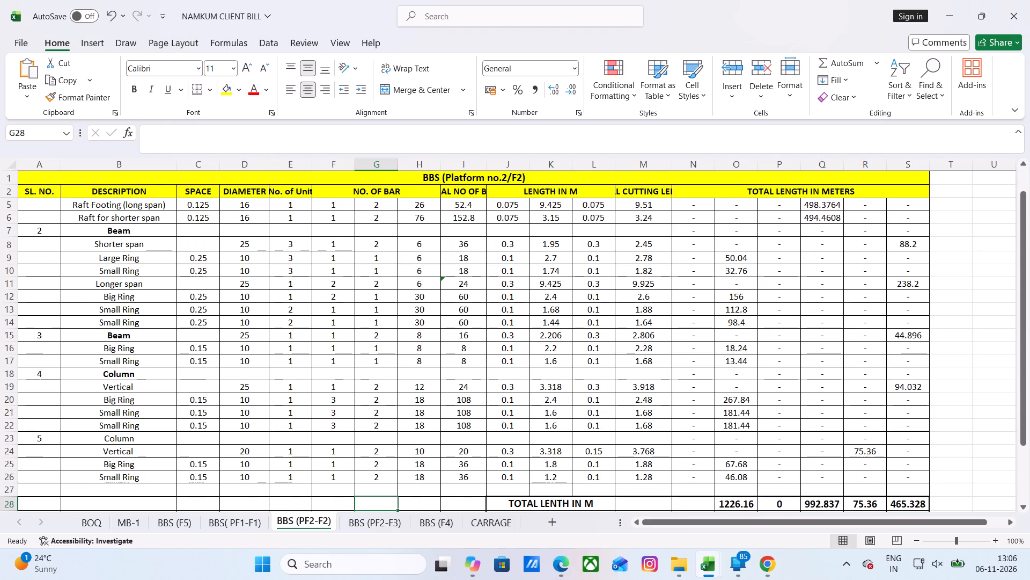
pyautogui.scroll(-2, 245, 426)
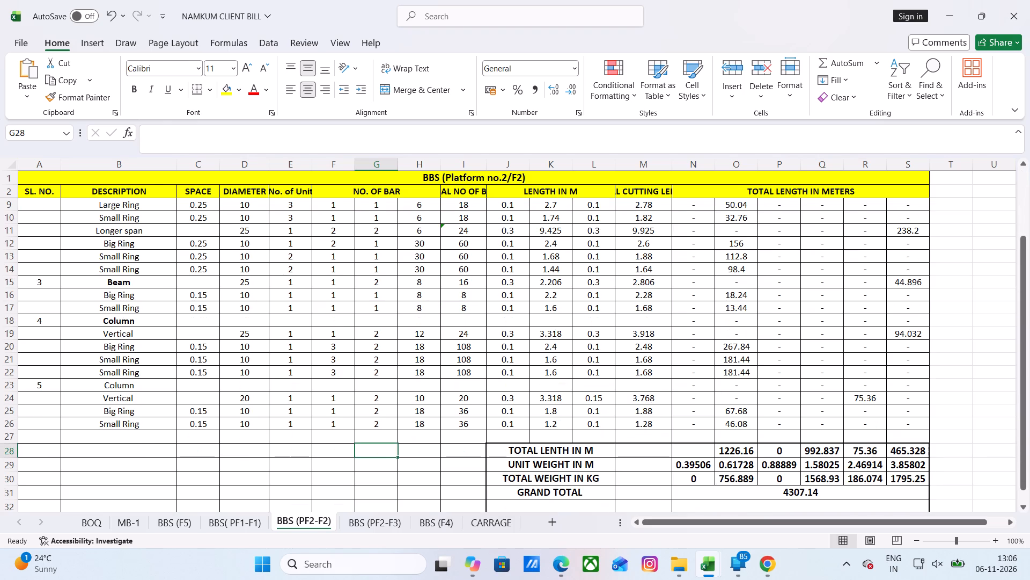
pyautogui.scroll(5, 641, 429)
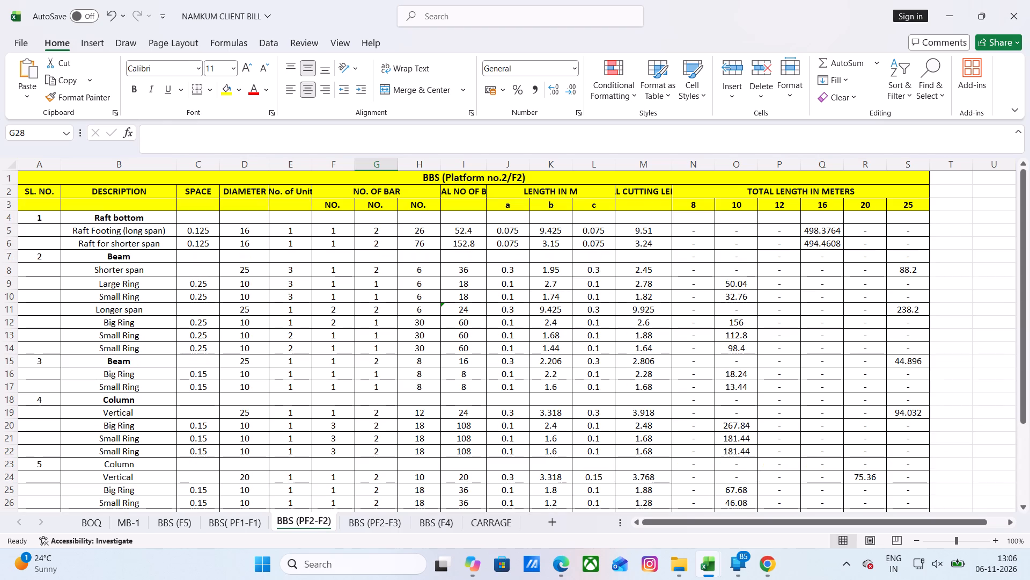
pyautogui.scroll(-1, 641, 429)
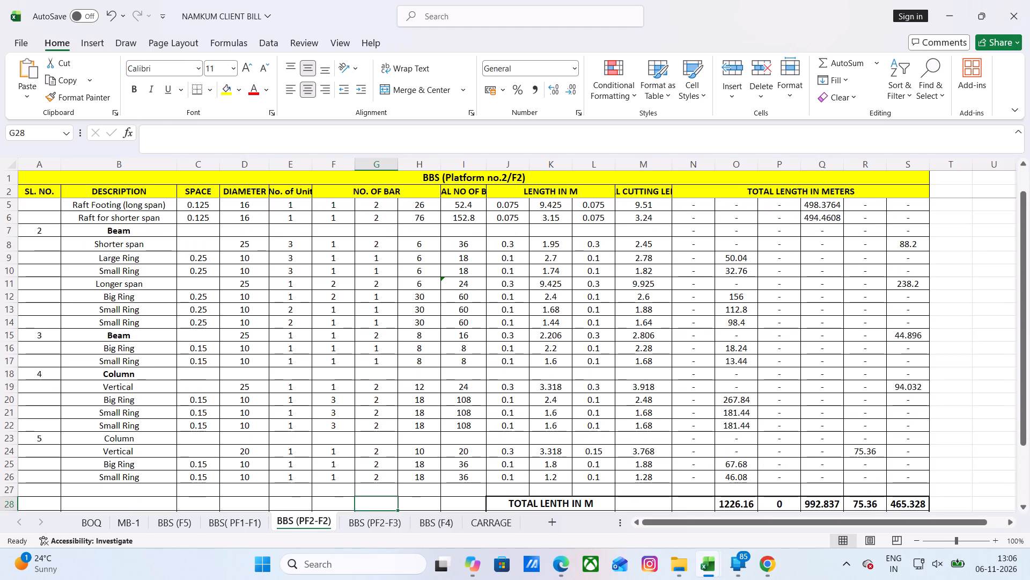
pyautogui.scroll(-3, 641, 429)
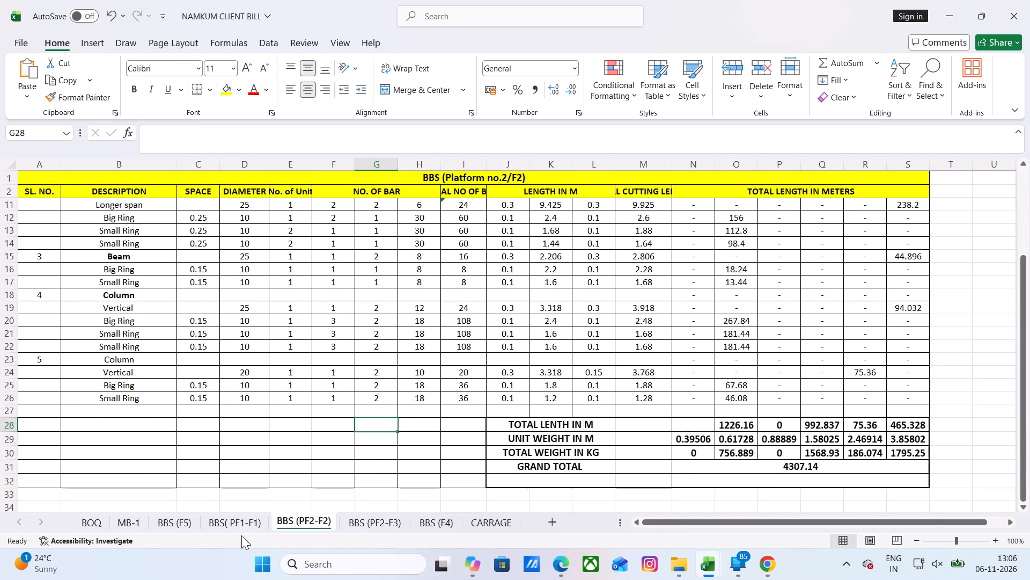
# Compare item 9's Steel TMT (Platform no. 1) quantity on MB-1 with the BBS( PF1-F1) grand total and inspect its source formula.
pyautogui.click(126, 524)
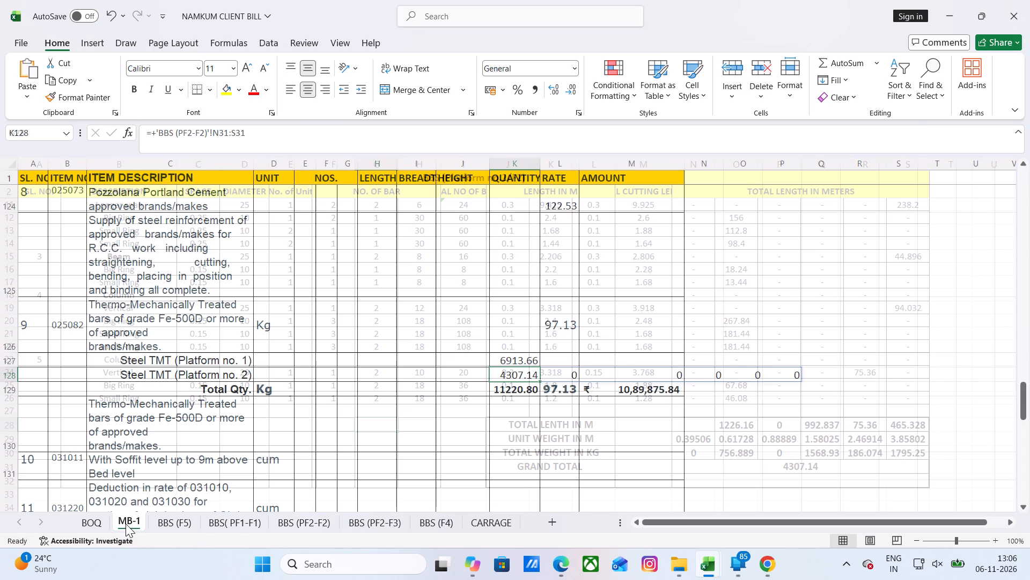
pyautogui.click(240, 521)
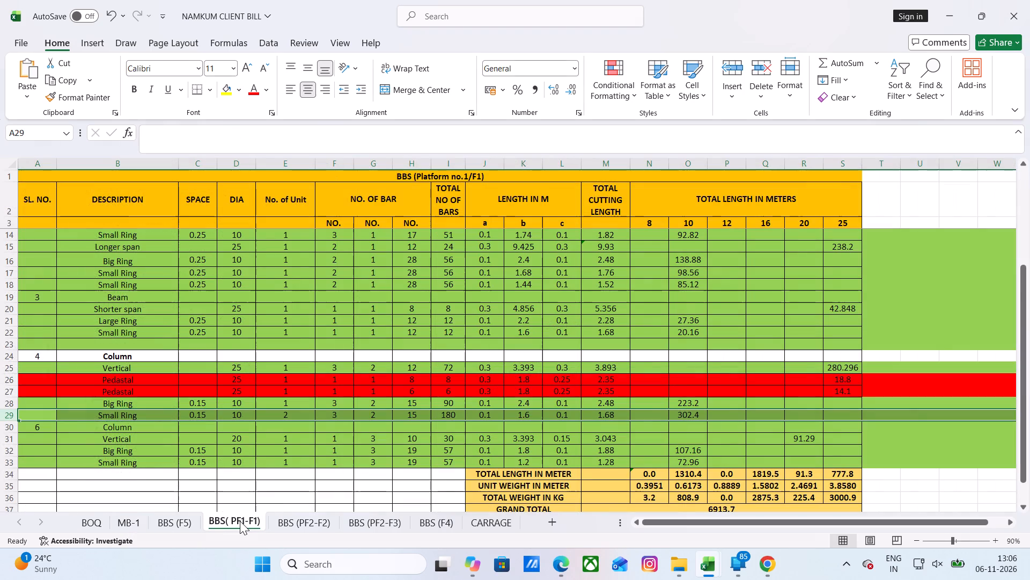
pyautogui.scroll(-1, 464, 418)
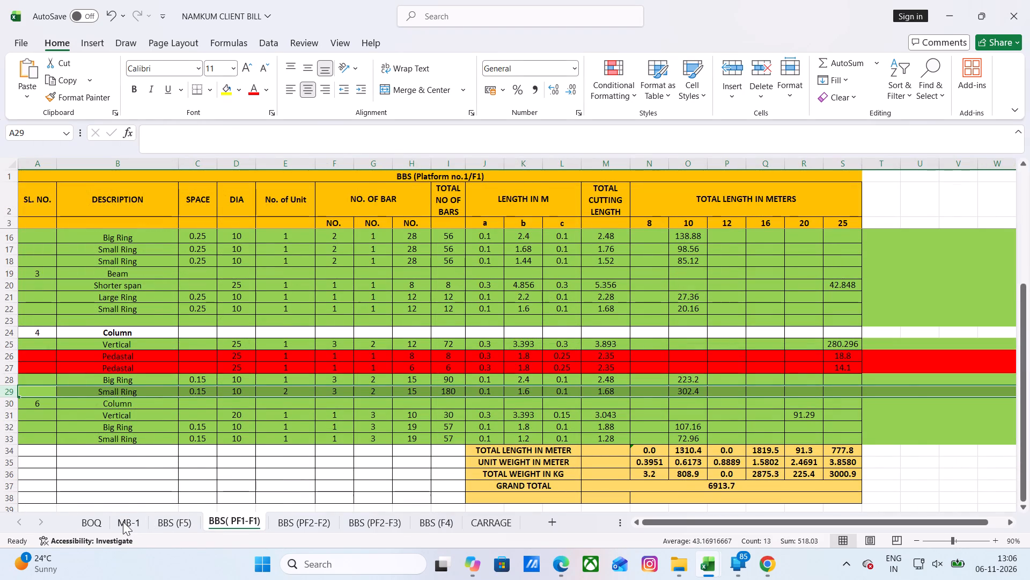
pyautogui.click(123, 521)
pyautogui.doubleClick(525, 360)
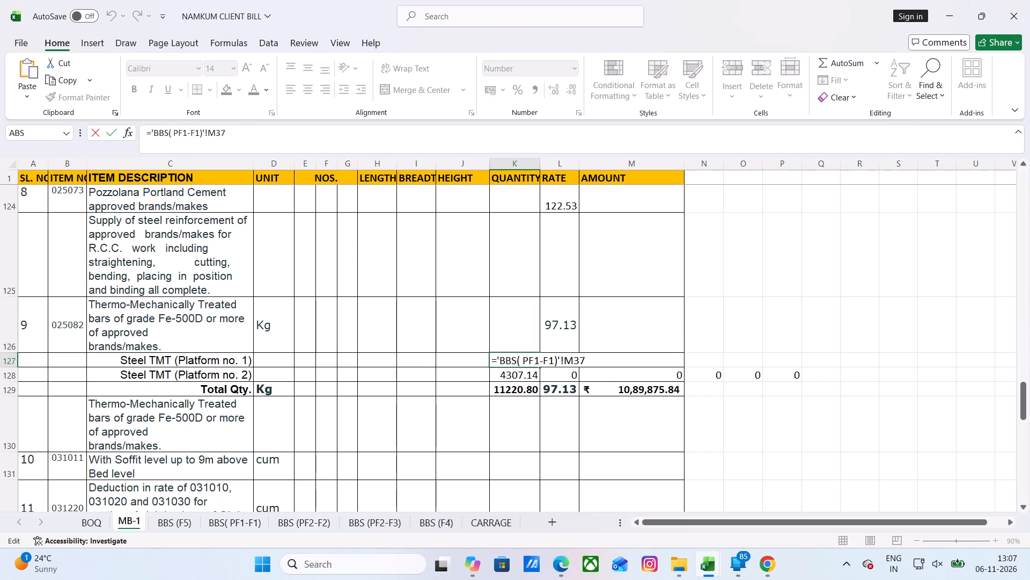
pyautogui.press('Escape')
# Read through the MB-1 item descriptions below item 9, from item 10's soffit level entry to the metallizing of steel girders.
pyautogui.scroll(-1, 555, 433)
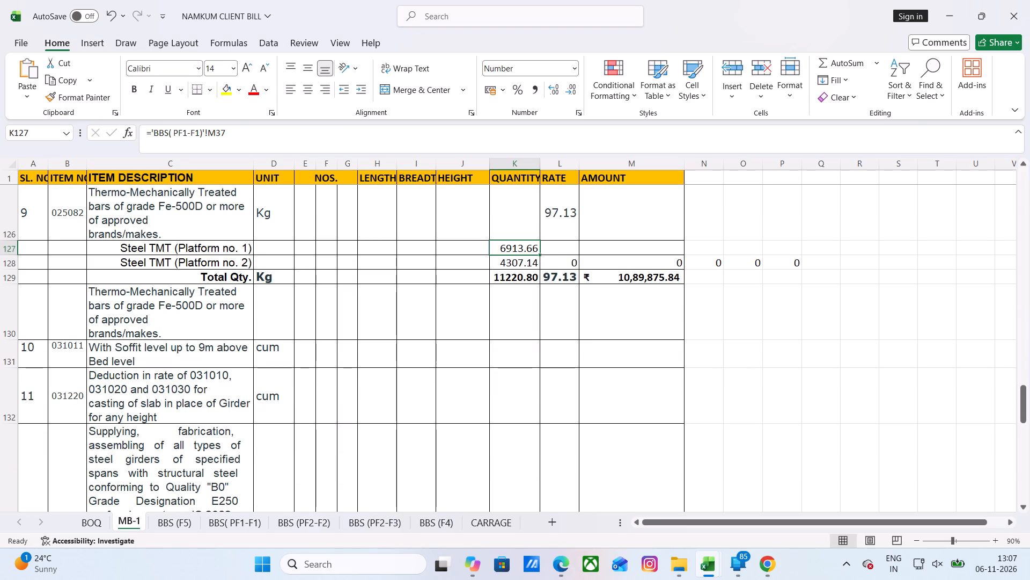
pyautogui.click(549, 314)
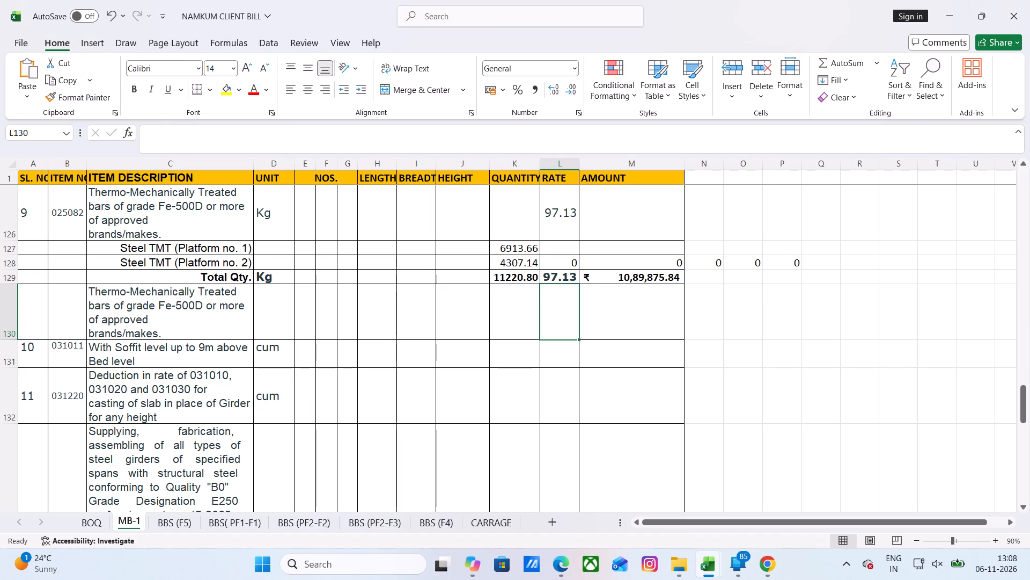
pyautogui.click(189, 350)
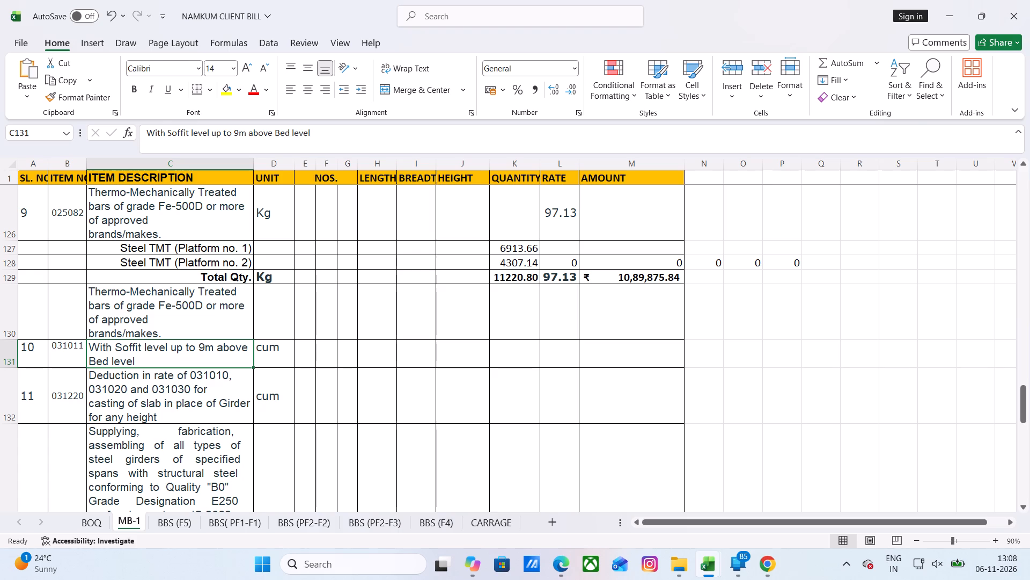
pyautogui.click(167, 316)
pyautogui.click(186, 354)
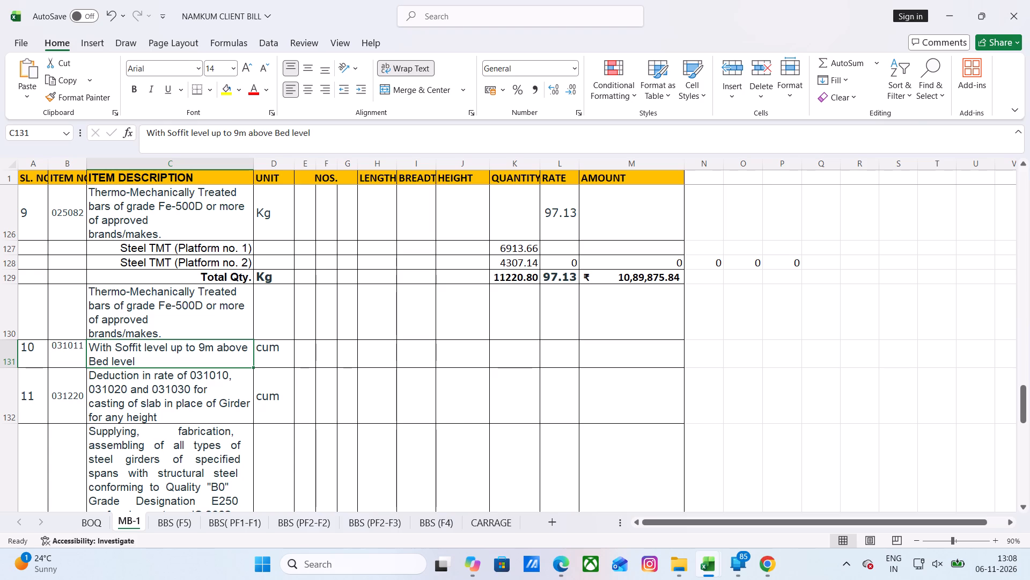
pyautogui.click(172, 318)
pyautogui.click(168, 354)
pyautogui.scroll(-1, 153, 347)
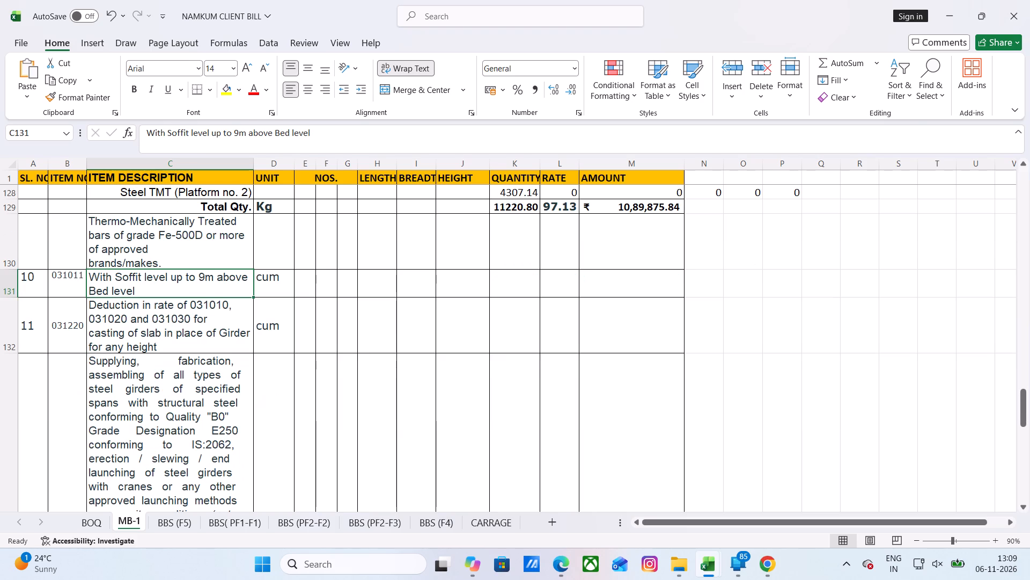
pyautogui.scroll(-1, 160, 337)
pyautogui.click(158, 361)
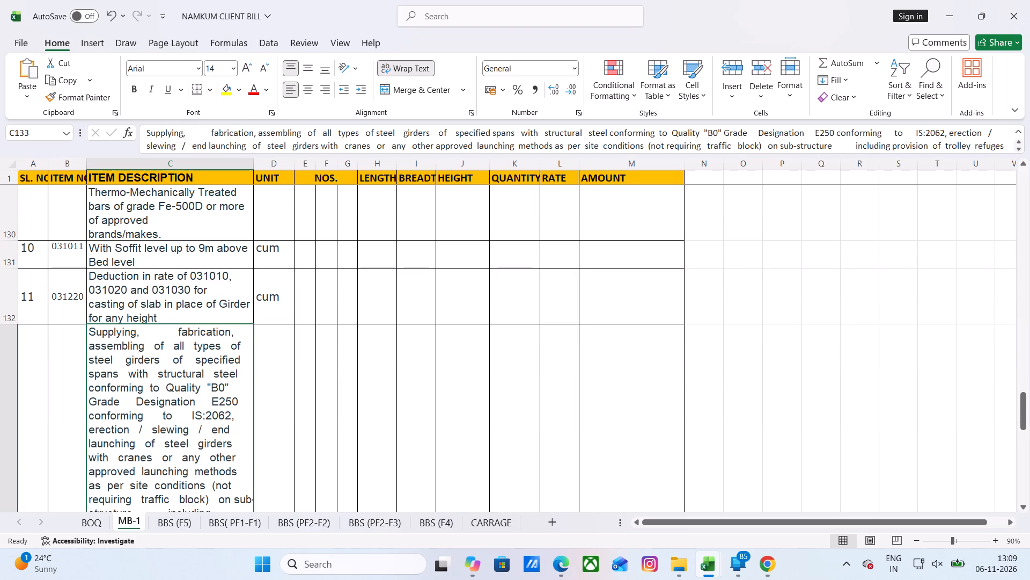
pyautogui.scroll(-1, 160, 359)
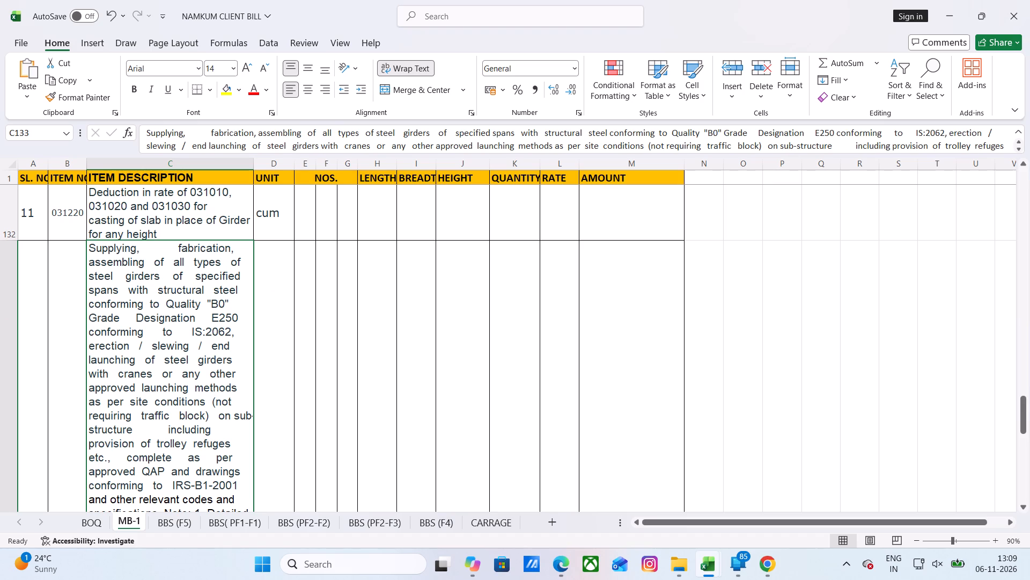
pyautogui.scroll(-1, 160, 358)
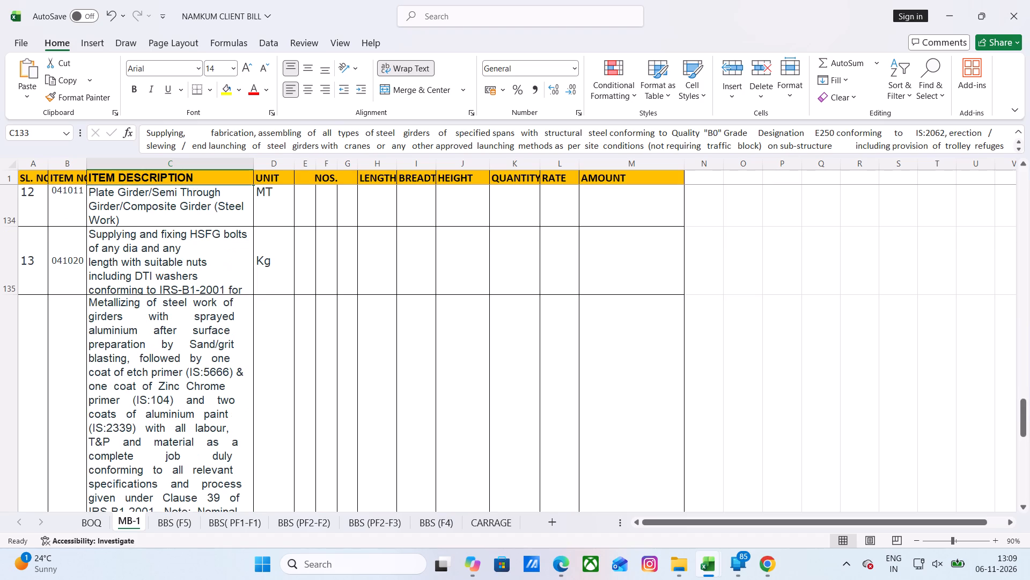
pyautogui.scroll(1, 160, 358)
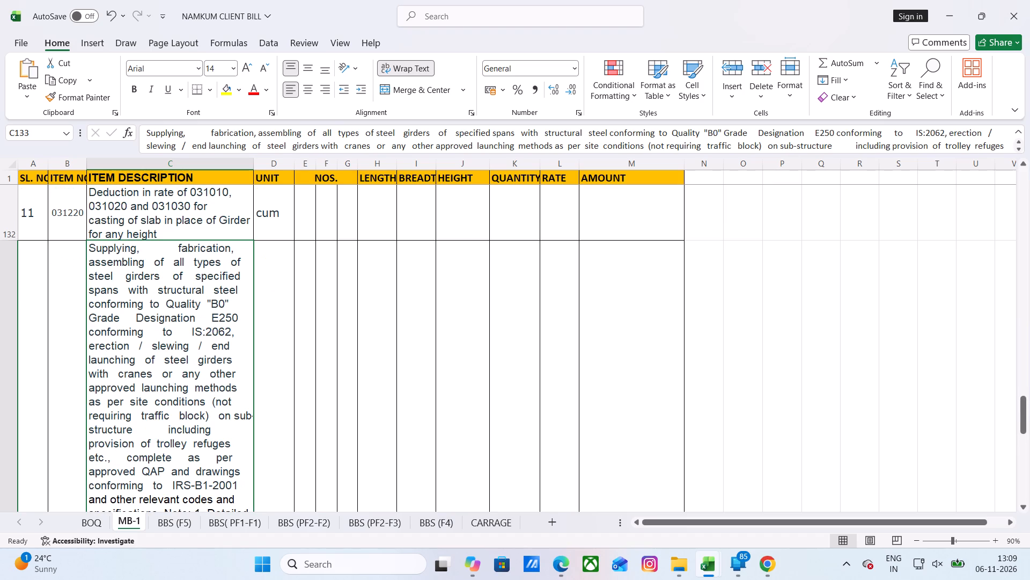
pyautogui.scroll(1, 160, 358)
pyautogui.scroll(-3, 160, 358)
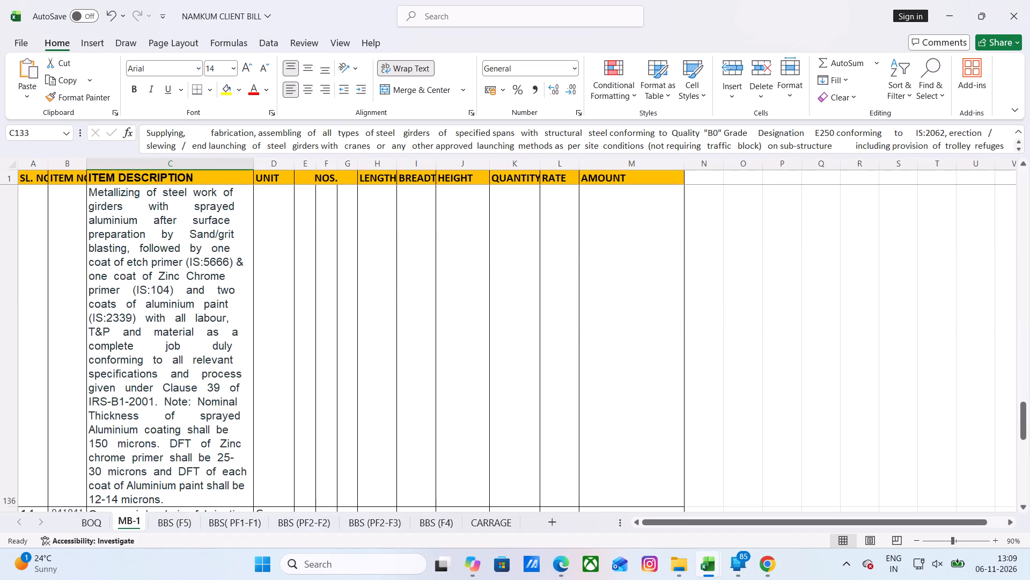
pyautogui.scroll(1, 160, 358)
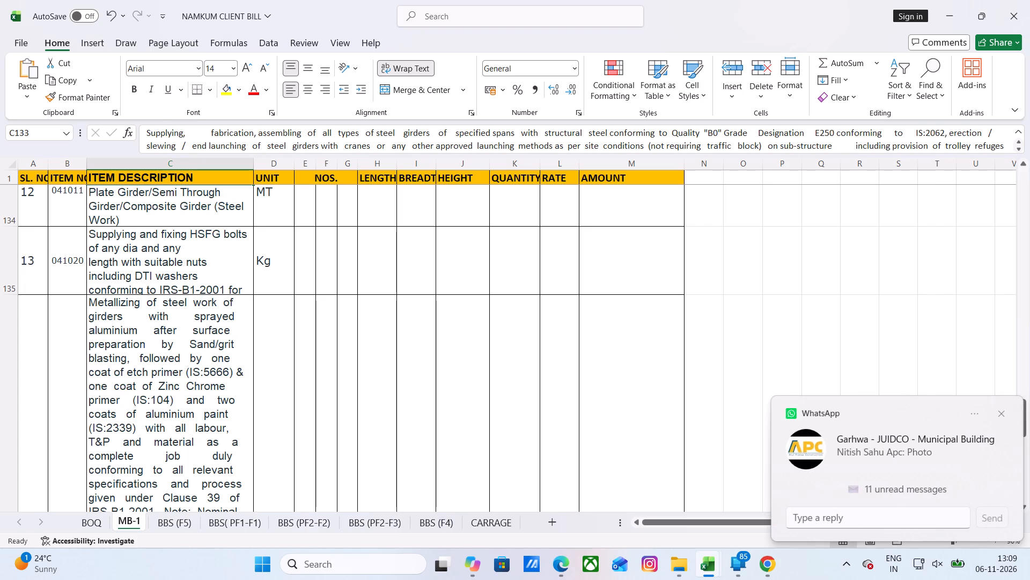
# Increase the height of item 13's row (HSFG bolts) until its whole description fits.
pyautogui.click(999, 411)
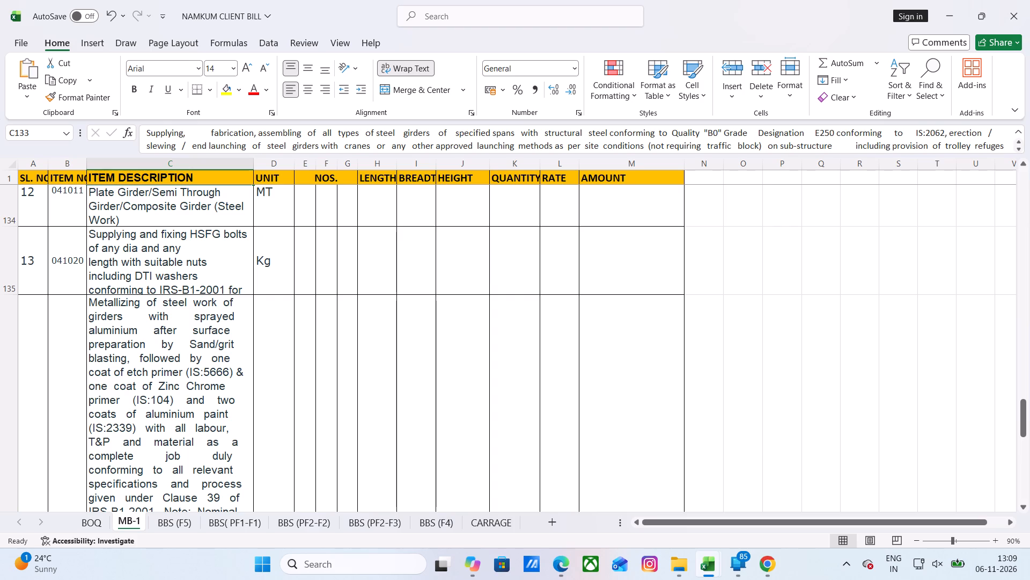
pyautogui.moveTo(10, 294); pyautogui.dragTo(7, 305)
pyautogui.moveTo(8, 305); pyautogui.dragTo(4, 340)
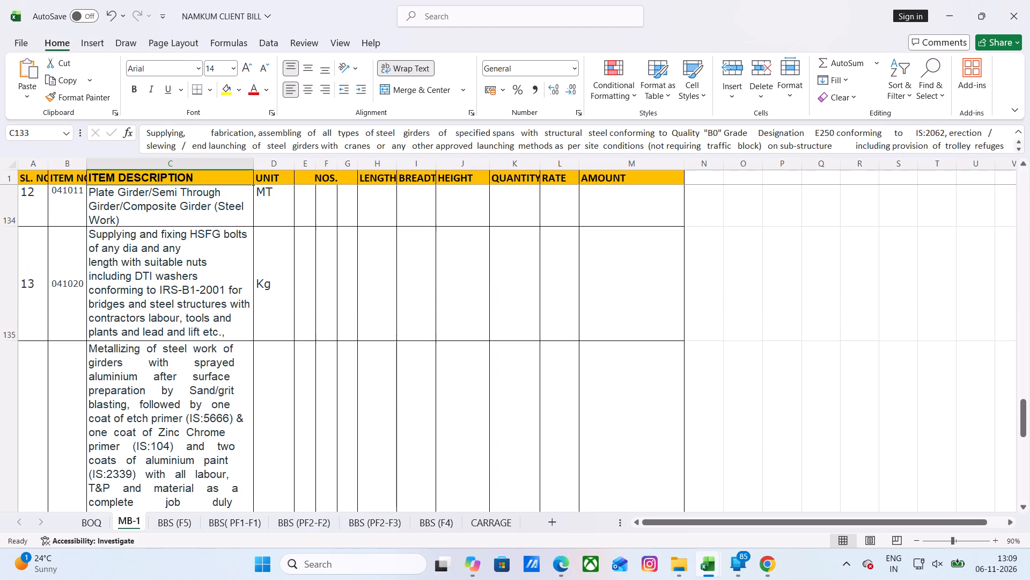
pyautogui.moveTo(3, 338); pyautogui.dragTo(0, 364)
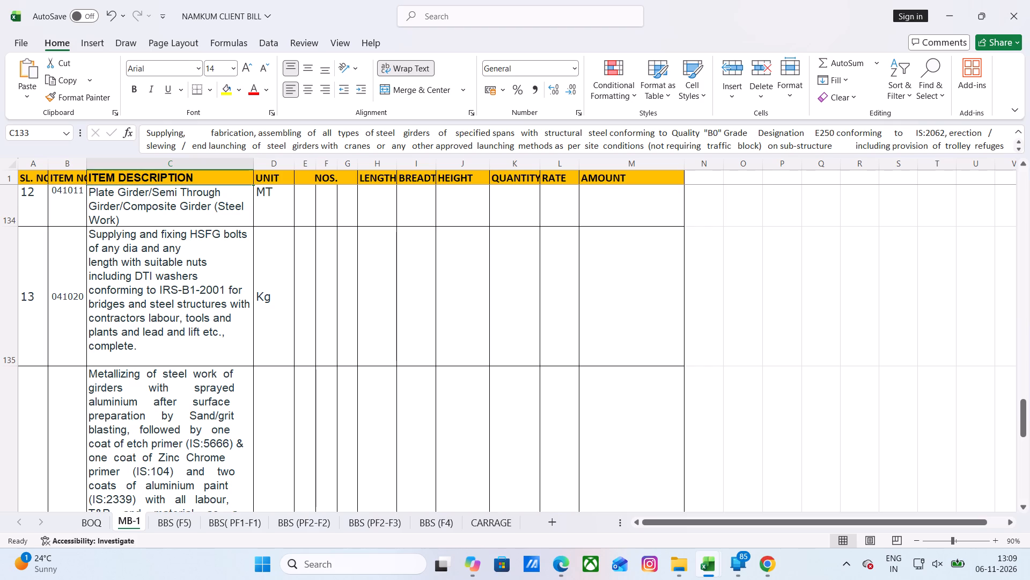
# Review the descriptions from the metallizing work through item 15's HTS holding down bolts and the rows beneath it.
pyautogui.scroll(-1, 160, 310)
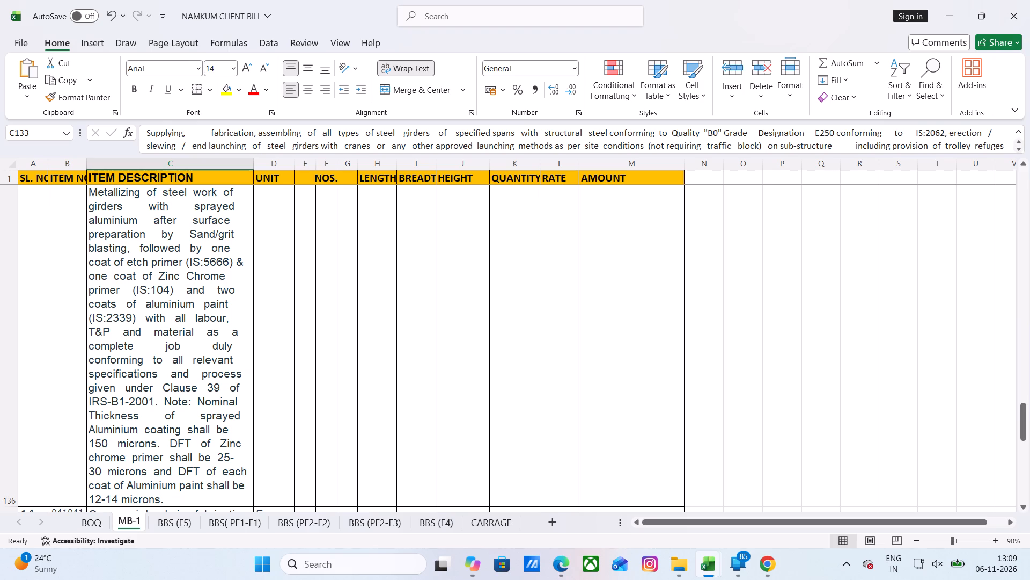
pyautogui.scroll(-1, 133, 308)
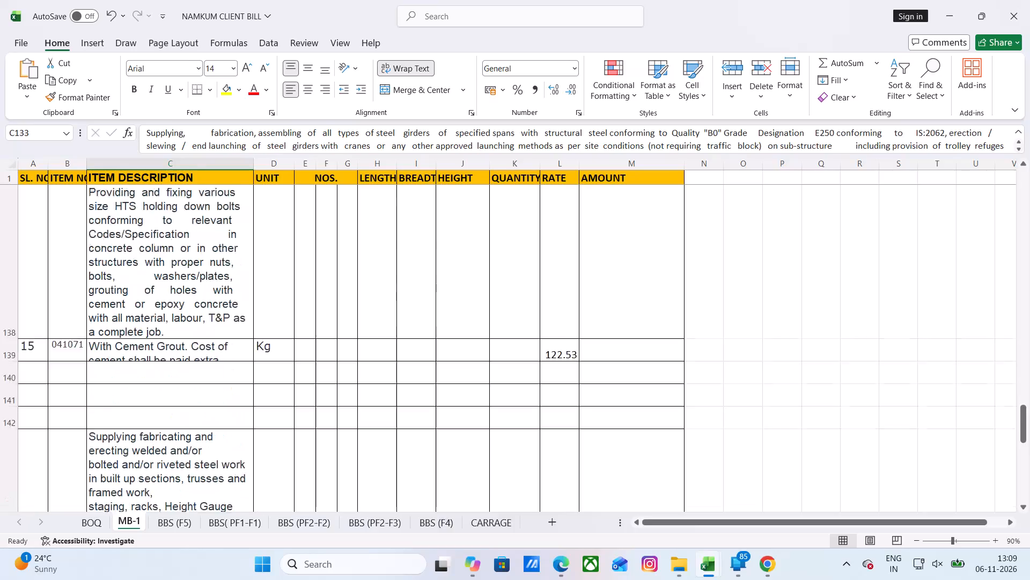
pyautogui.scroll(-1, 133, 308)
pyautogui.scroll(1, 134, 308)
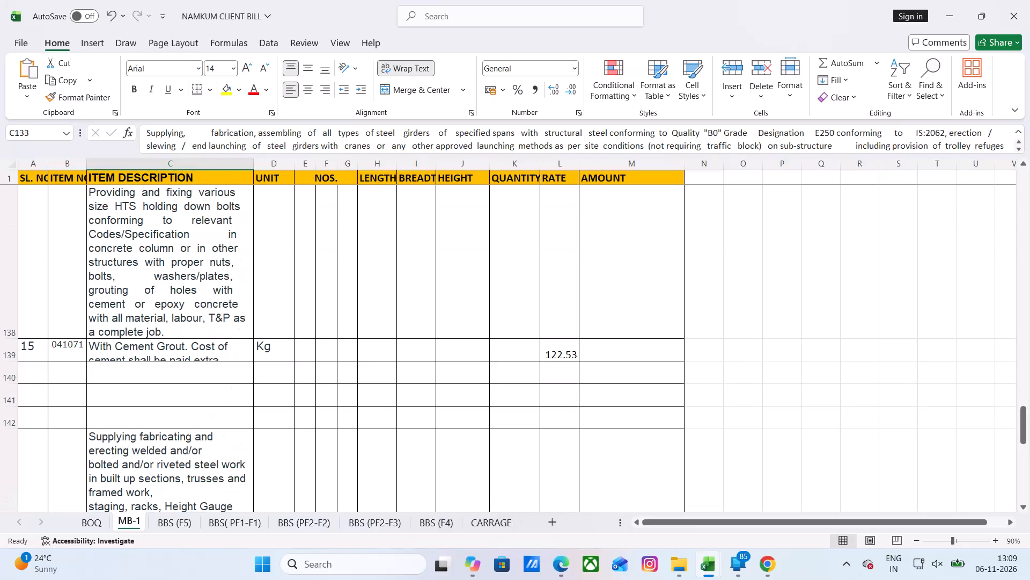
# Increase the height of row 139 so item 15's full cement grout description fits in its cell.
pyautogui.moveTo(12, 359); pyautogui.dragTo(8, 382)
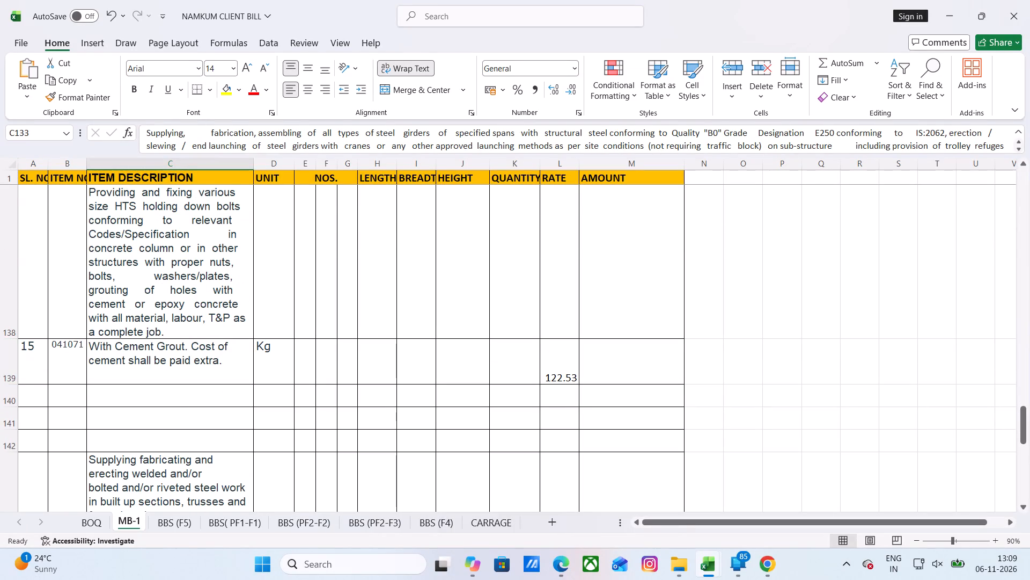
# Heighten row 156 in the NS ITEM section to fit the full PAVER BLOCK Dismantling (75 mm thick) heading with spare space.
pyautogui.scroll(-2, 181, 351)
pyautogui.scroll(1, 181, 350)
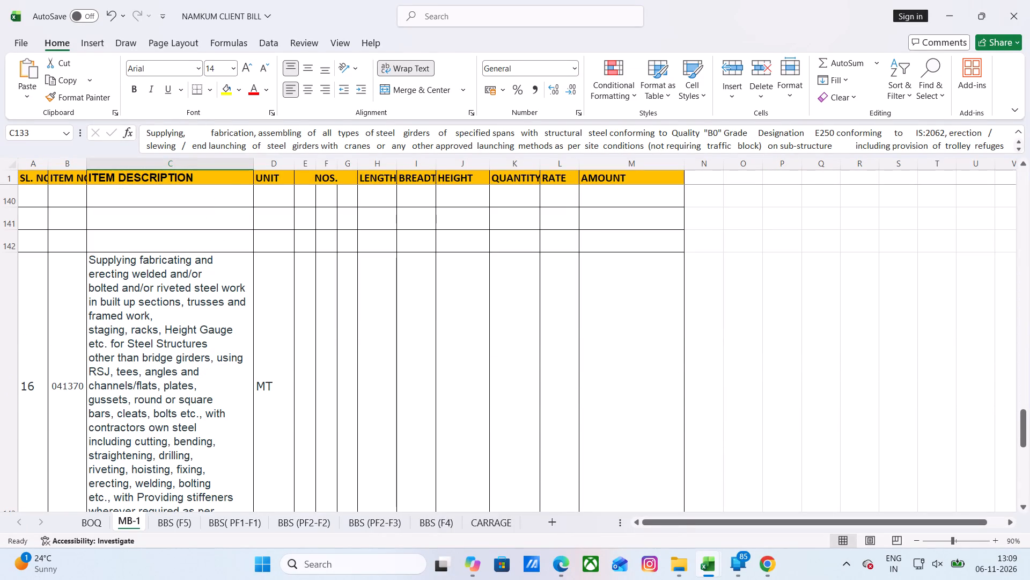
pyautogui.scroll(-1, 181, 350)
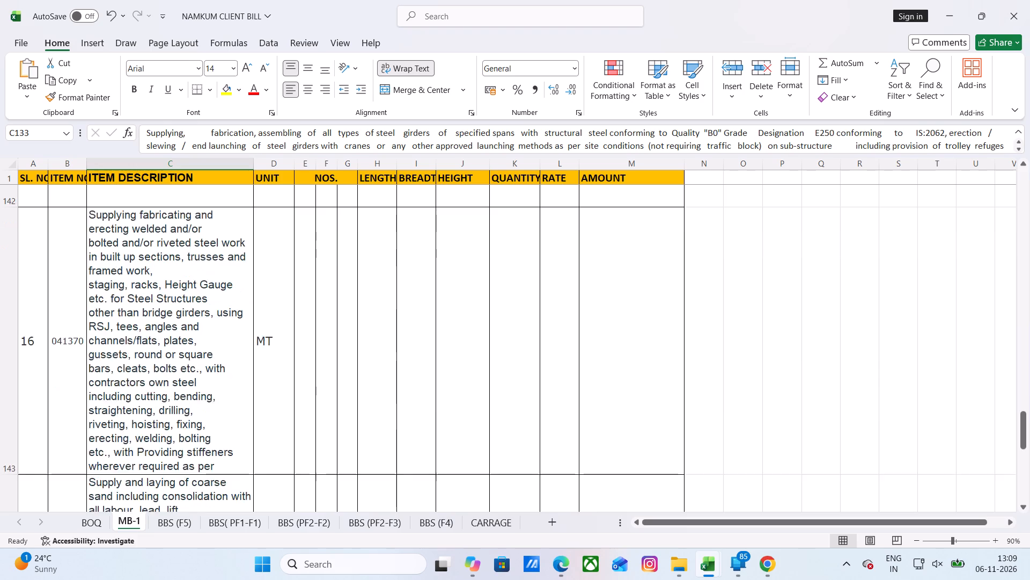
pyautogui.scroll(-2, 181, 350)
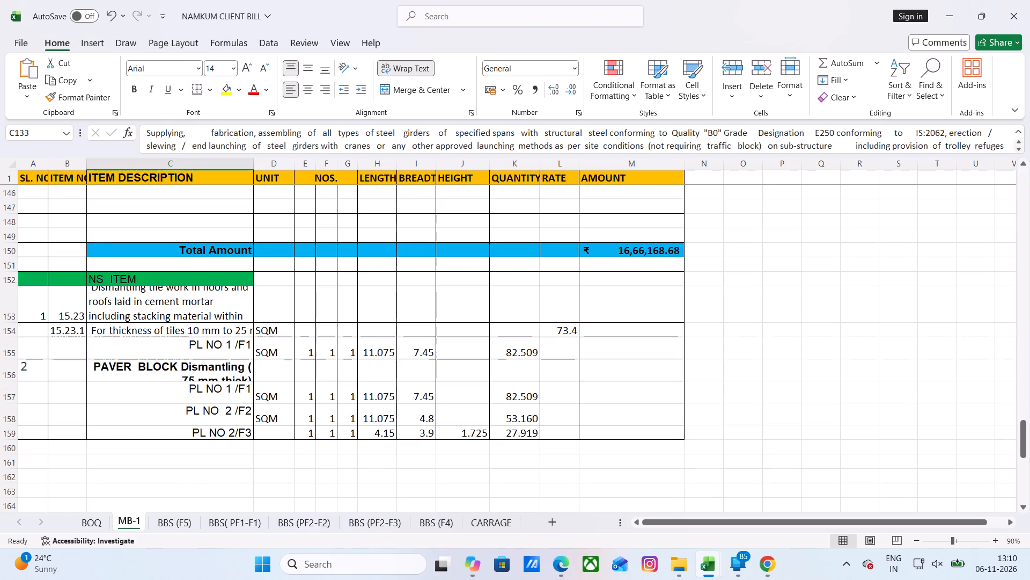
pyautogui.moveTo(11, 379); pyautogui.dragTo(5, 392)
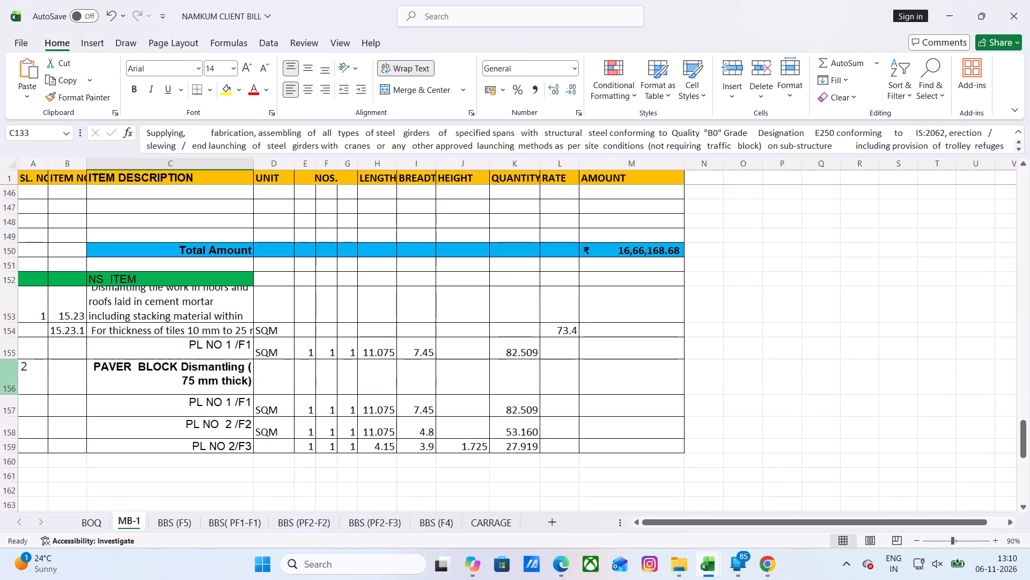
pyautogui.moveTo(9, 393); pyautogui.dragTo(8, 403)
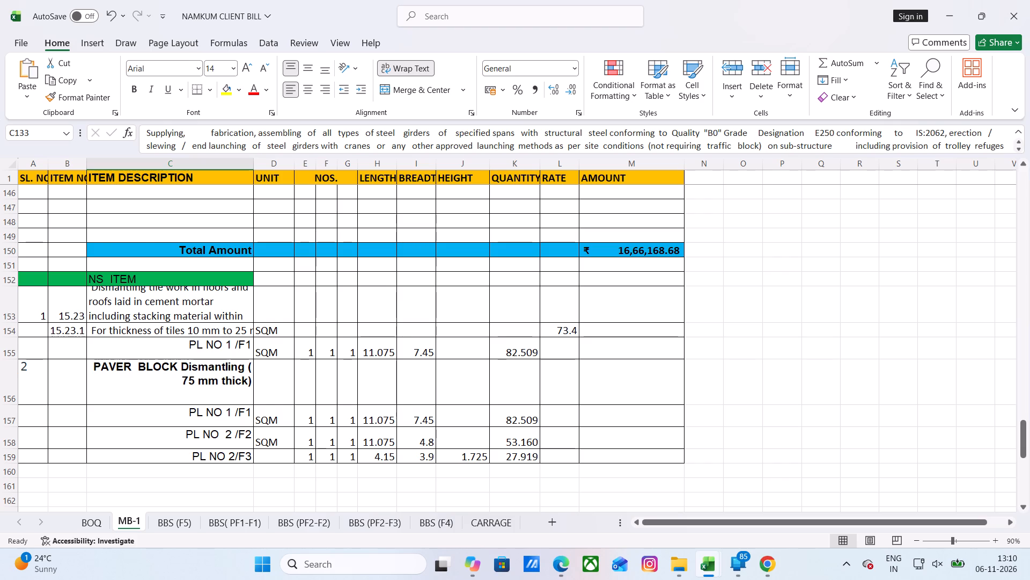
# Heighten row 153 in the NS ITEM section to fit the whole item 15.23 tile dismantling description.
pyautogui.scroll(1, 113, 353)
pyautogui.scroll(-1, 113, 353)
pyautogui.moveTo(9, 322); pyautogui.dragTo(11, 336)
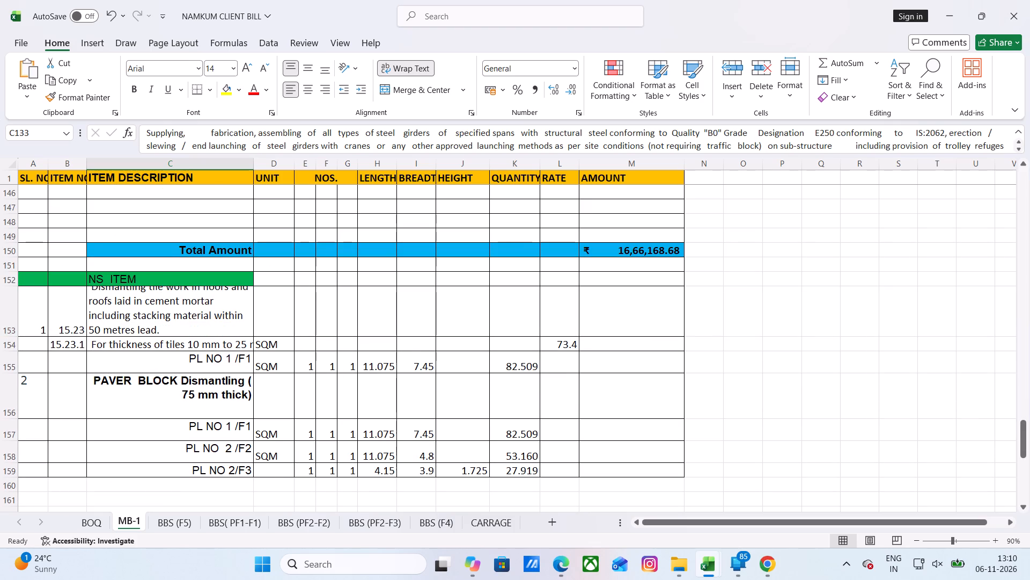
pyautogui.click(13, 285)
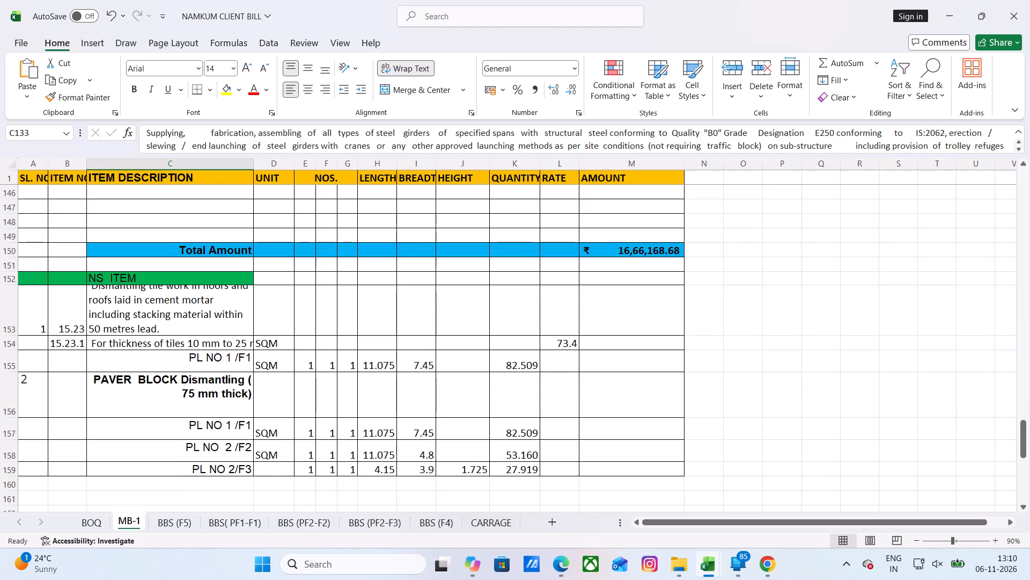
pyautogui.moveTo(16, 334); pyautogui.dragTo(12, 358)
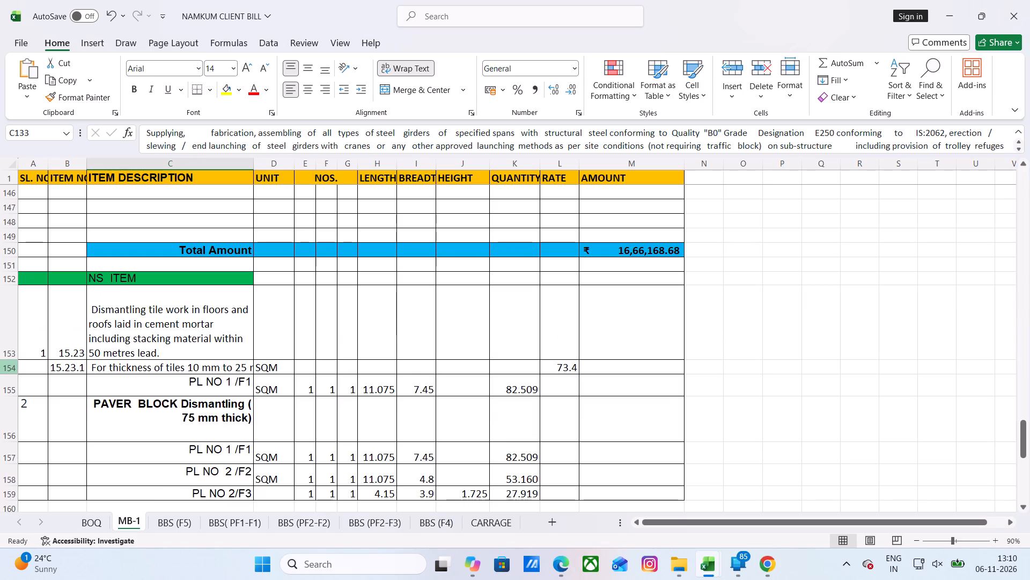
pyautogui.click(16, 361)
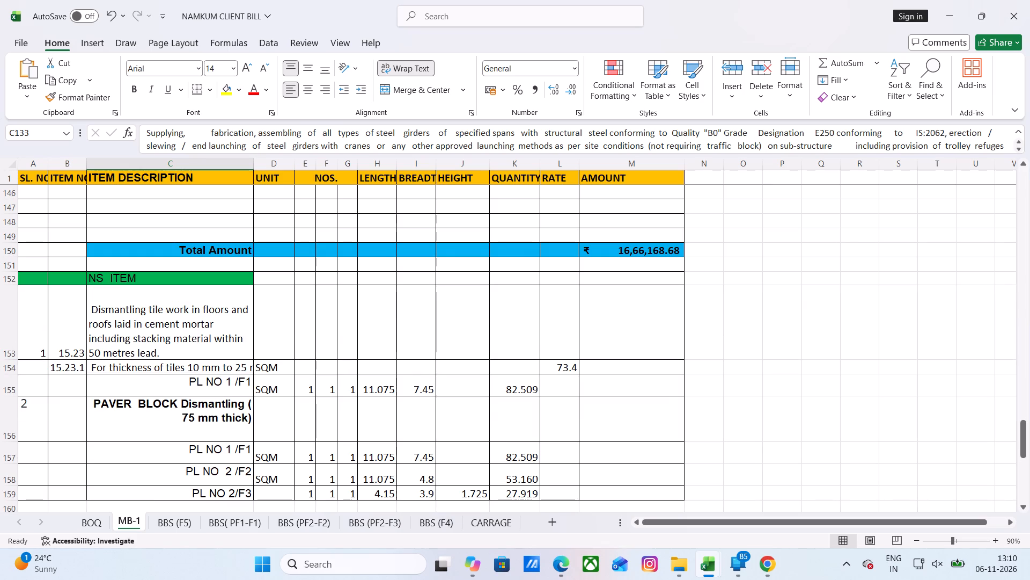
pyautogui.click(12, 360)
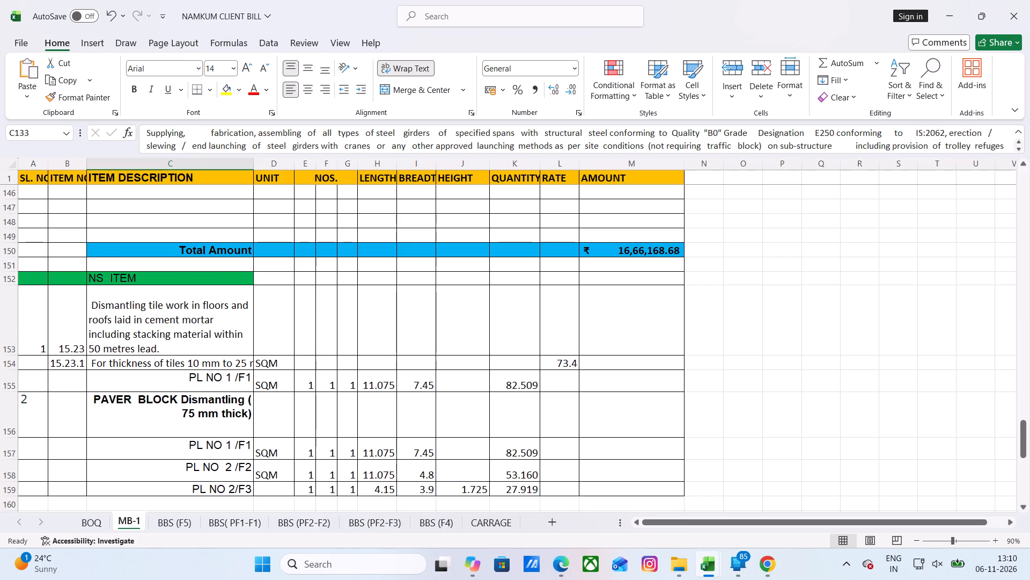
# Look back through the MB-1 entries from the NS ITEM section up to the cement concrete and R.C.C. dismantling items at the start.
pyautogui.scroll(-1, 255, 388)
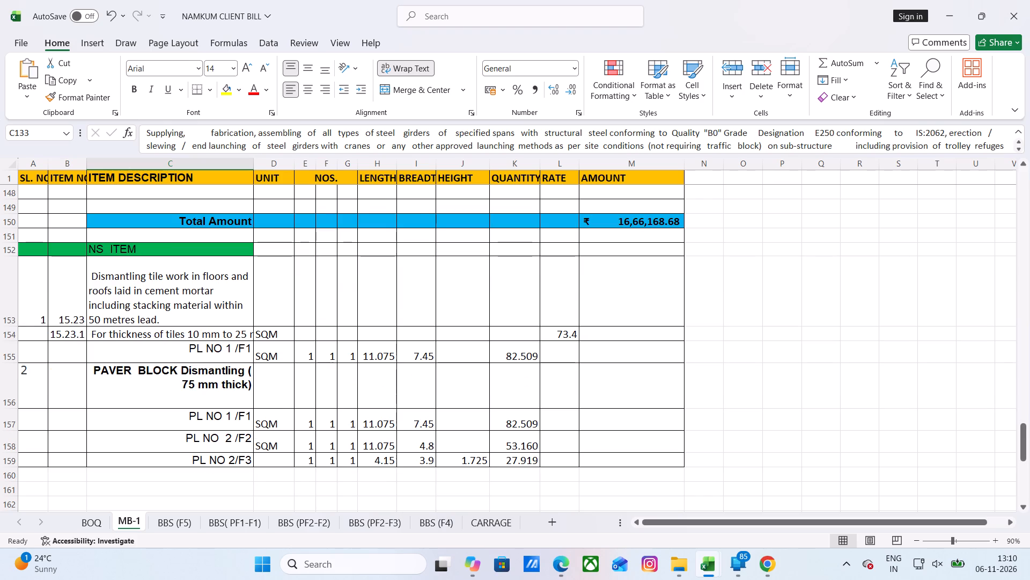
pyautogui.scroll(9, 260, 394)
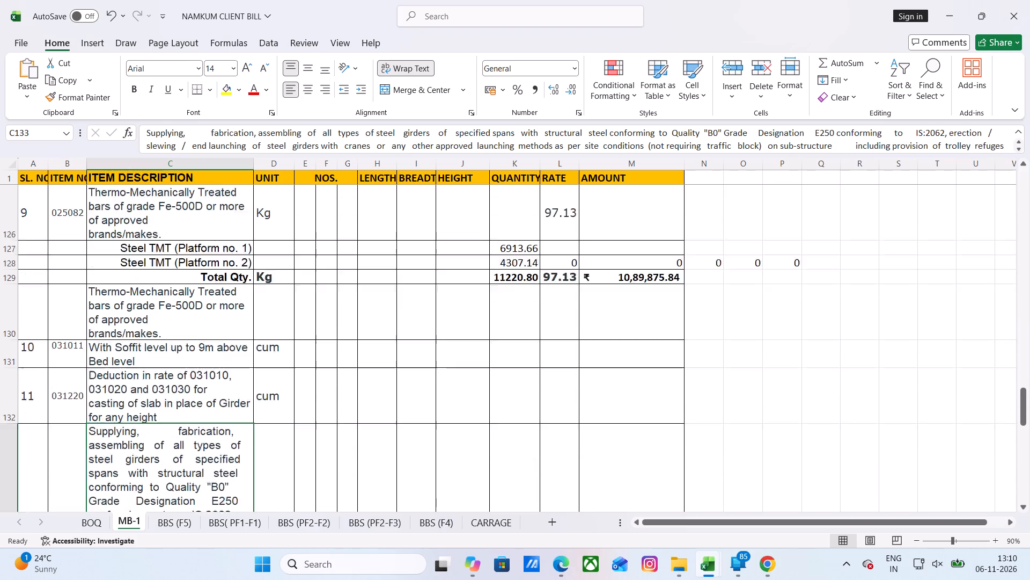
pyautogui.scroll(20, 261, 390)
pyautogui.scroll(15, 261, 390)
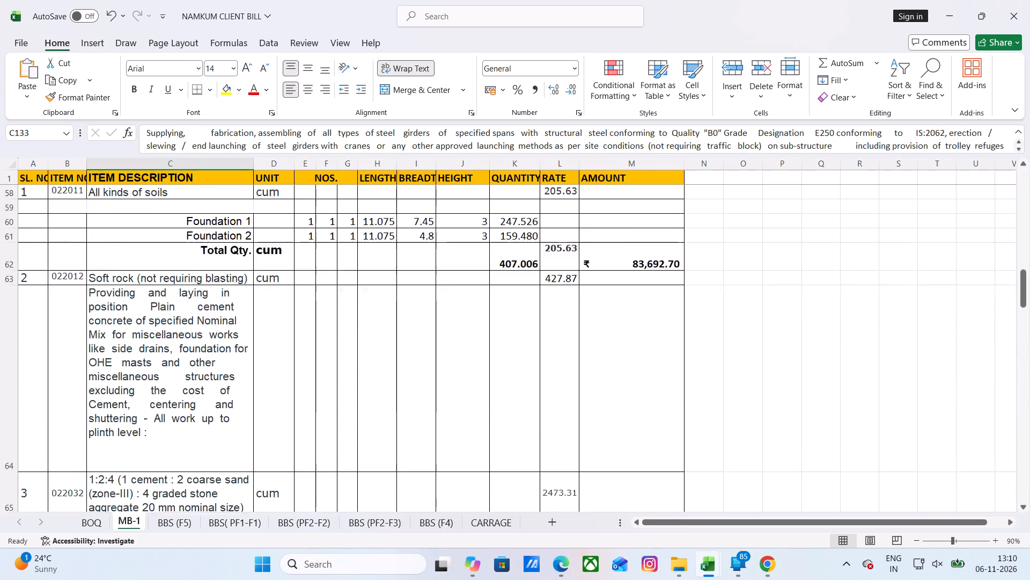
pyautogui.scroll(17, 261, 390)
pyautogui.scroll(7, 261, 390)
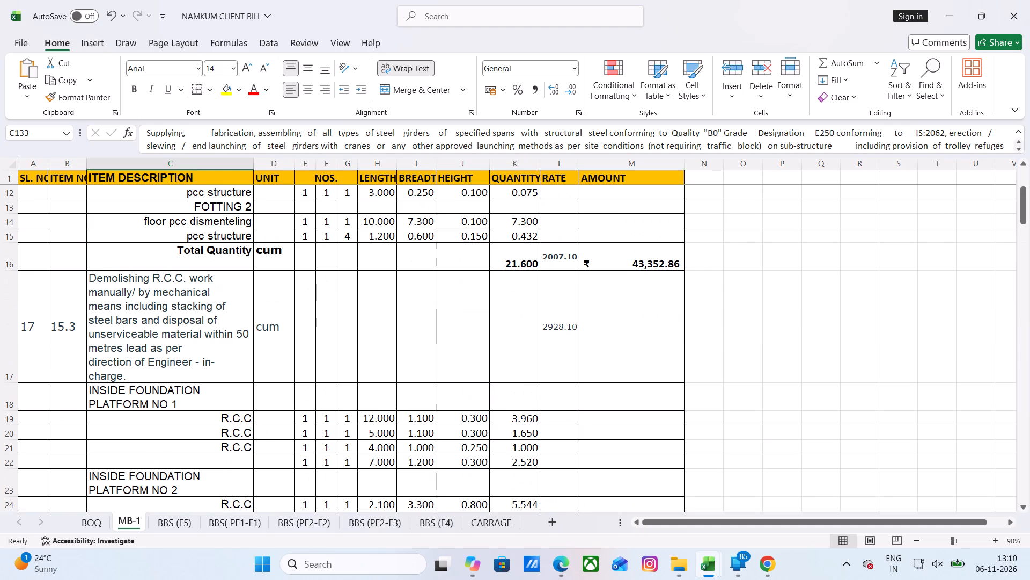
pyautogui.scroll(14, 261, 390)
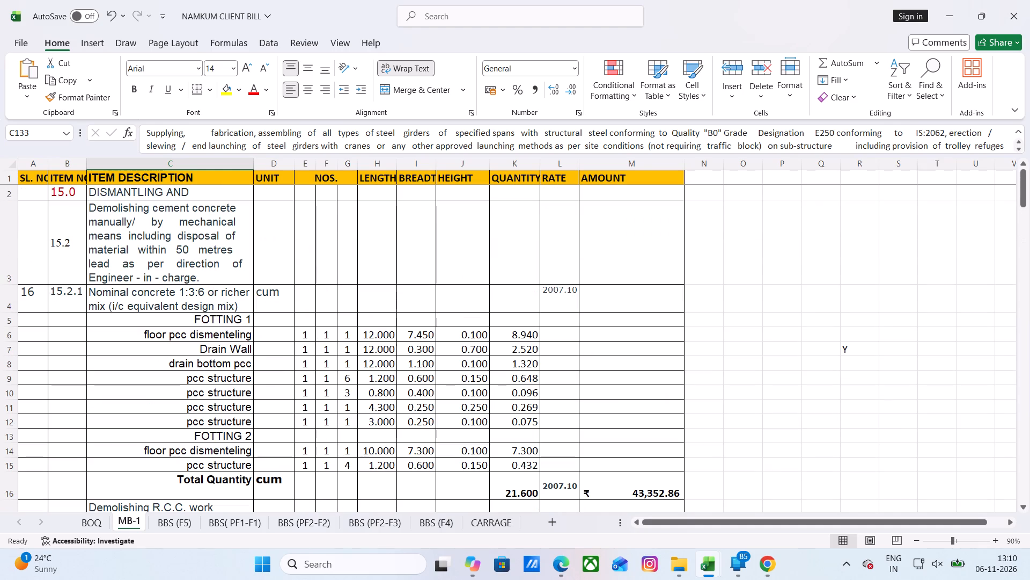
pyautogui.scroll(-2, 262, 392)
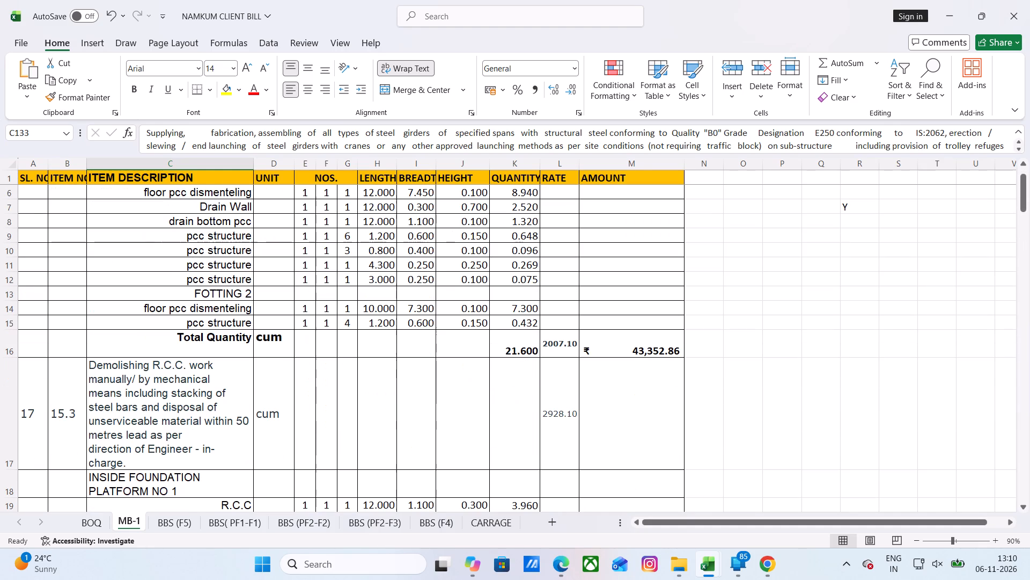
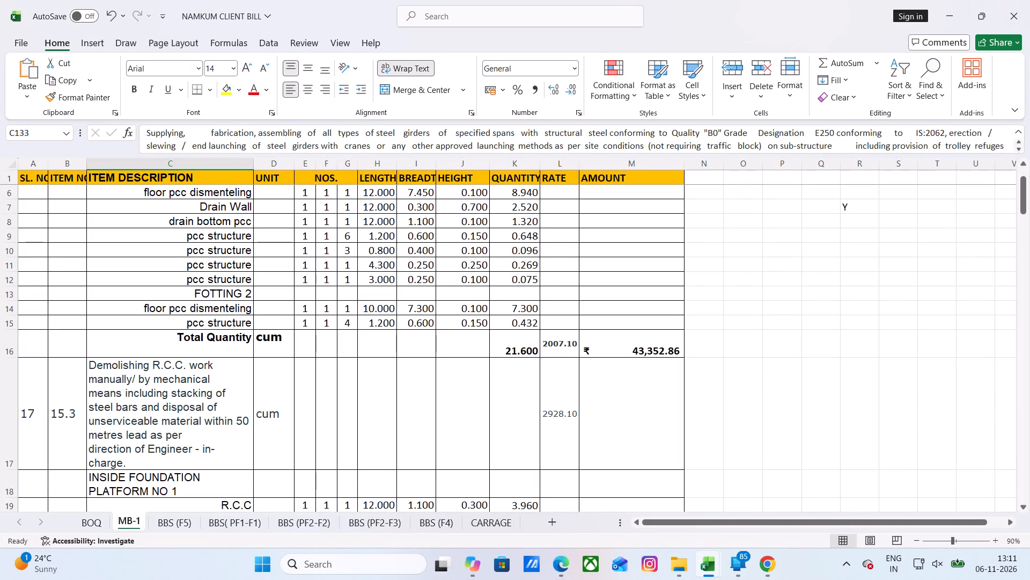
# Review the MB-1 measurement entries and item descriptions from the concrete dismantling items at the sheet's start through the final paver block rows.
pyautogui.scroll(-1, 222, 393)
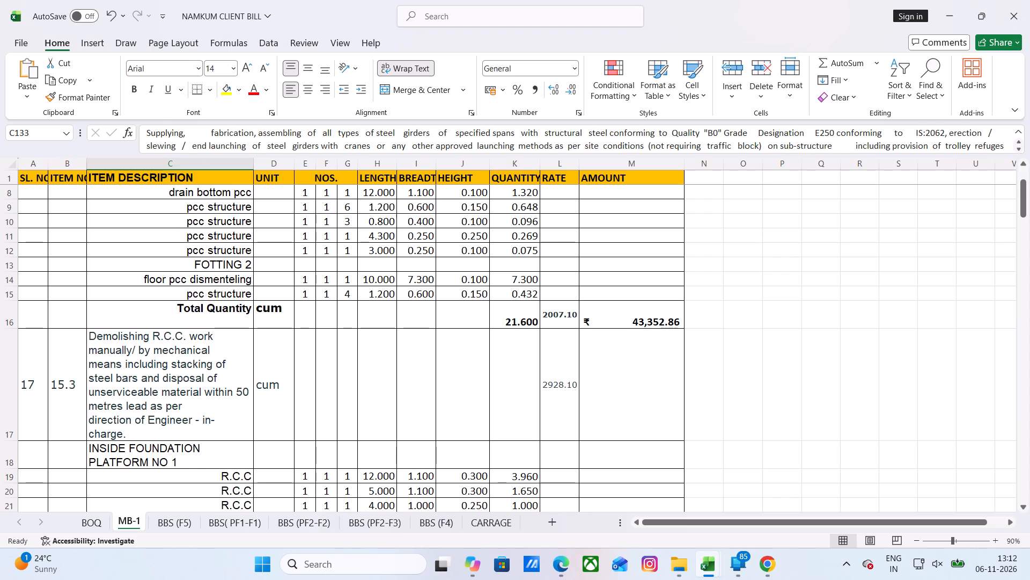
pyautogui.scroll(2, 236, 353)
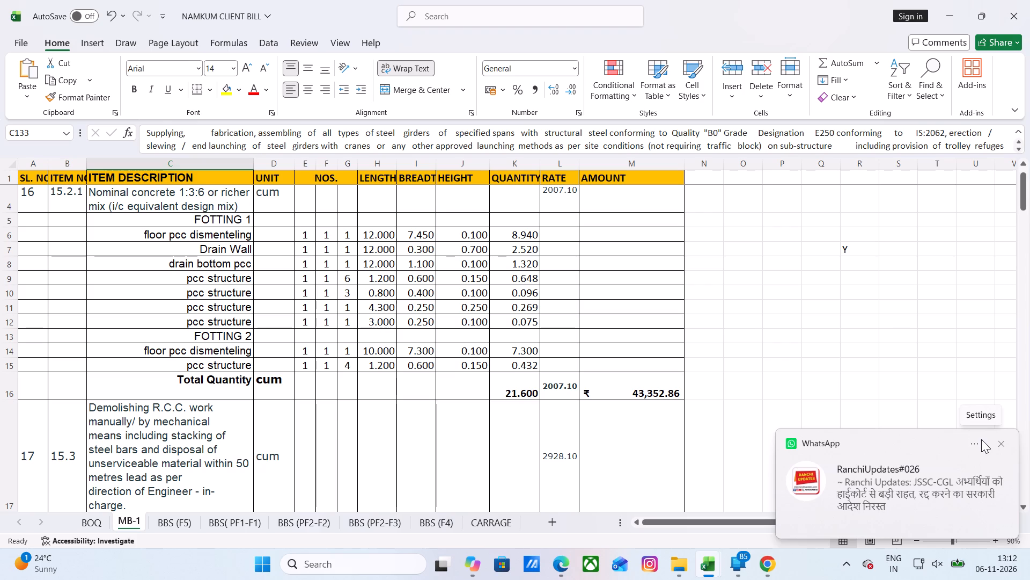
pyautogui.click(1006, 444)
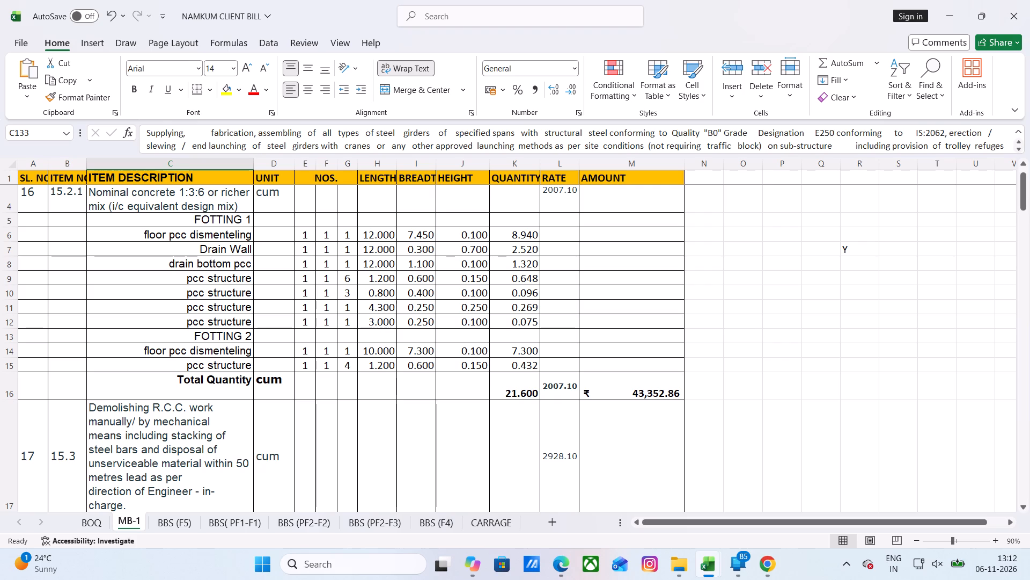
pyautogui.scroll(-8, 340, 376)
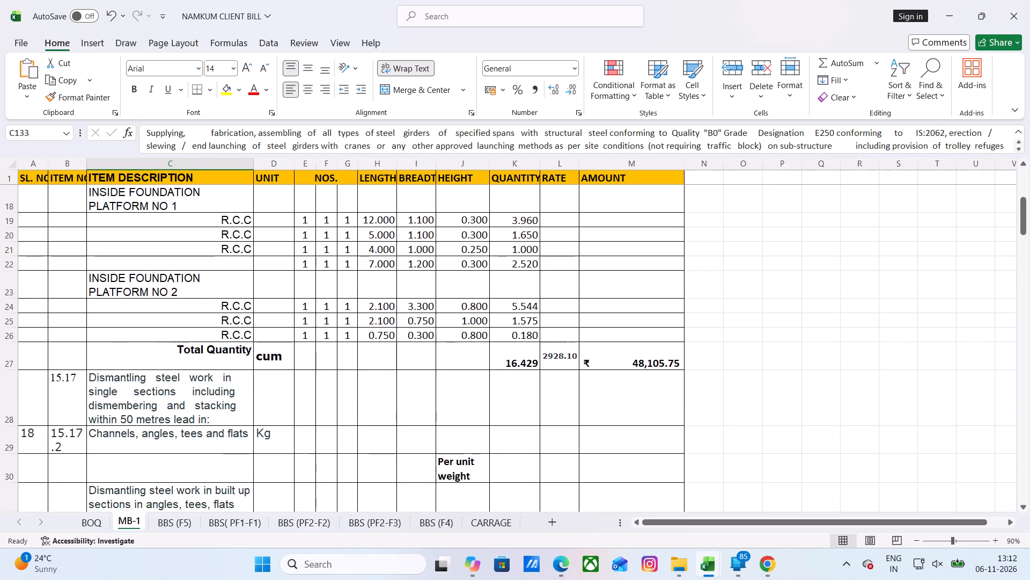
pyautogui.scroll(-20, 341, 376)
pyautogui.scroll(-14, 341, 376)
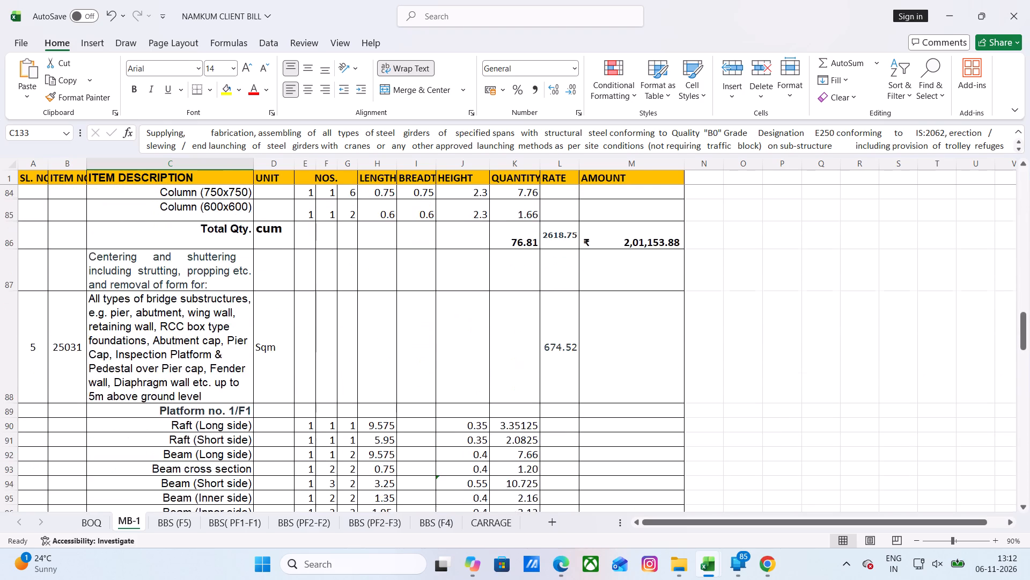
pyautogui.scroll(-15, 341, 376)
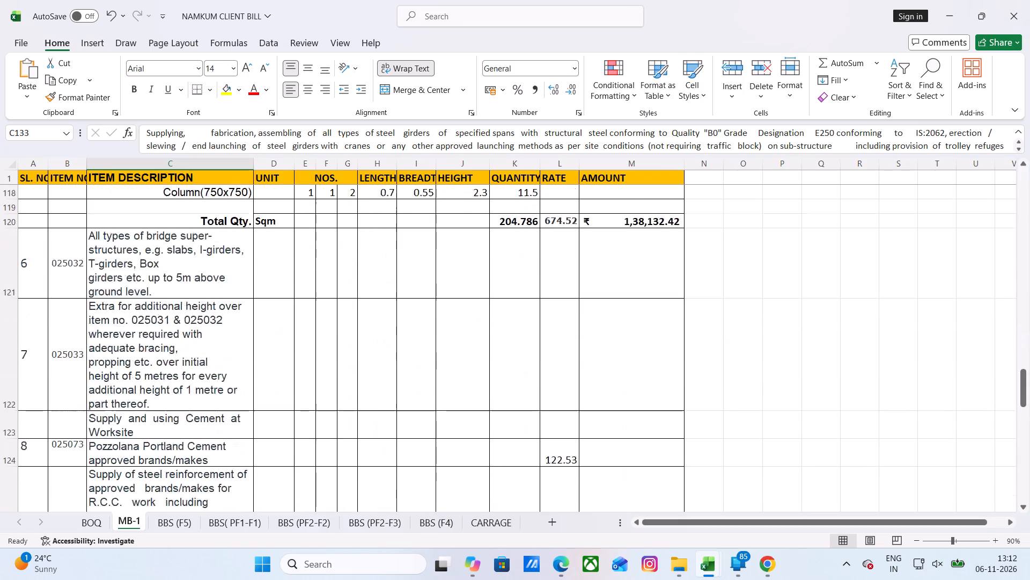
pyautogui.scroll(-18, 343, 373)
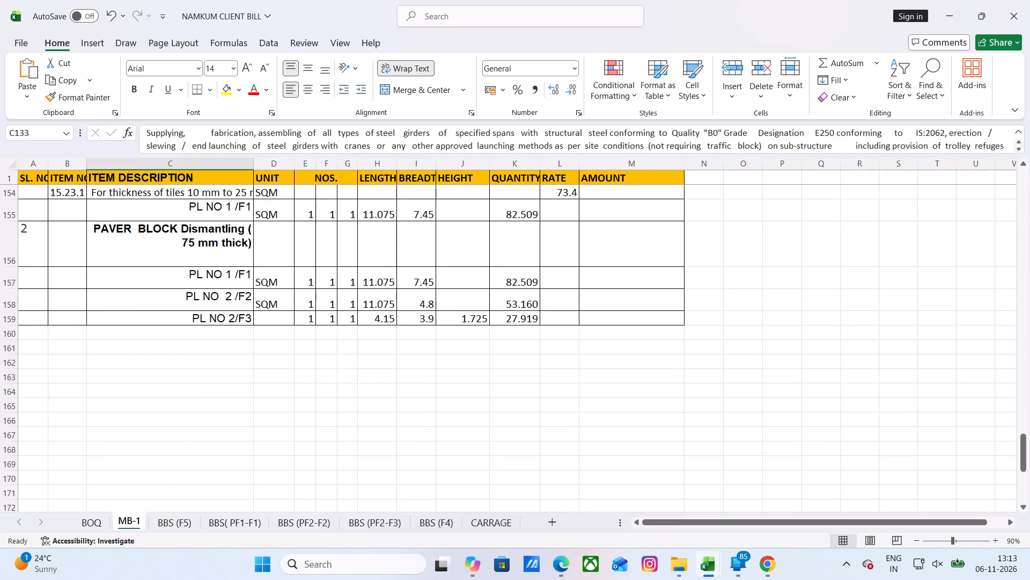
# Check how the length and breadth are calculated in the PL NO 1/F1 row of NS tile dismantling item 15.23.1.
pyautogui.scroll(2, 343, 373)
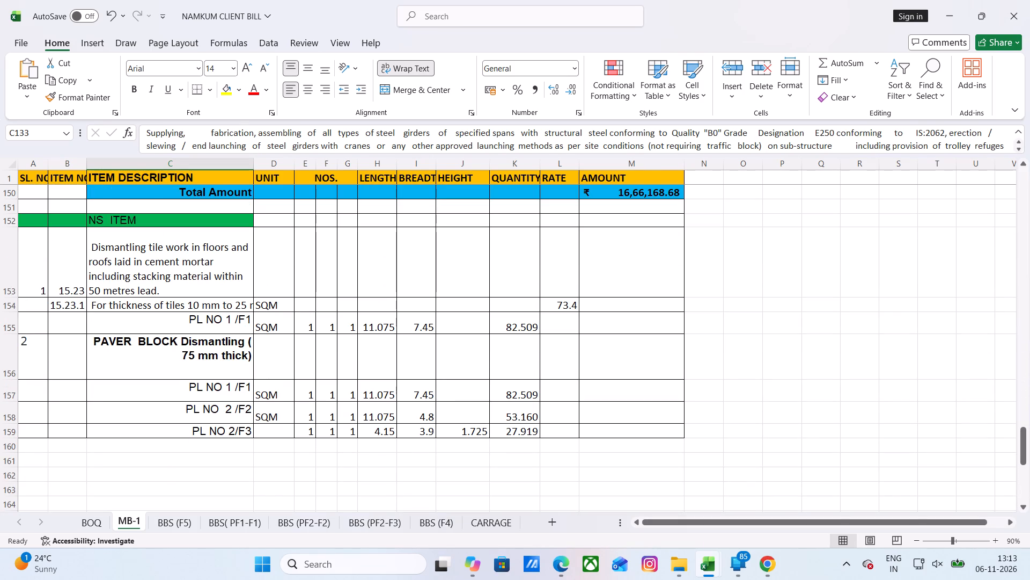
pyautogui.click(373, 329)
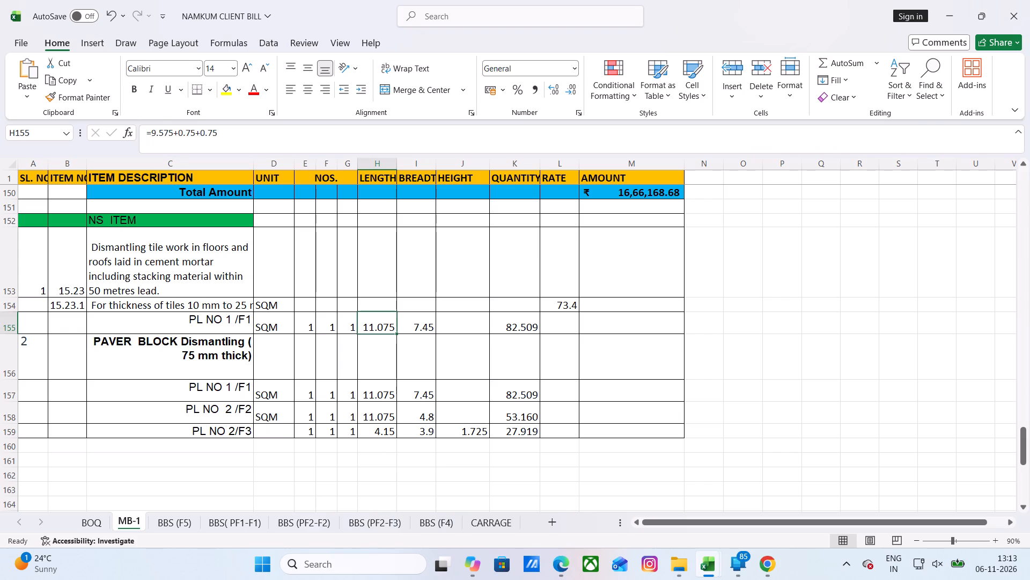
pyautogui.click(295, 468)
pyautogui.click(420, 327)
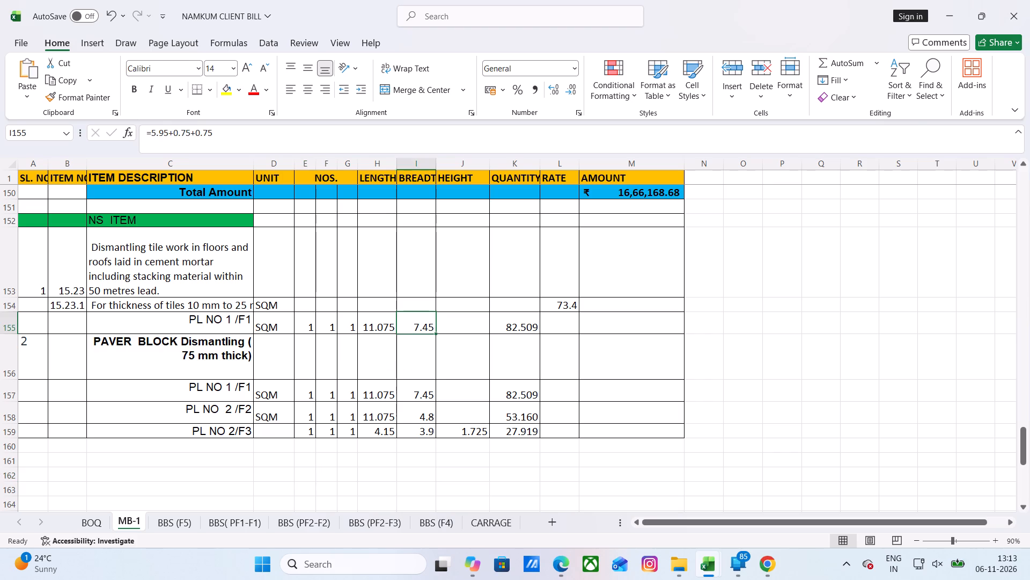
pyautogui.click(328, 484)
# Examine the length and breadth entries of item 15.2.1's concrete dismantling rows under FOTTING 1 and FOTTING 2.
pyautogui.scroll(17, 353, 371)
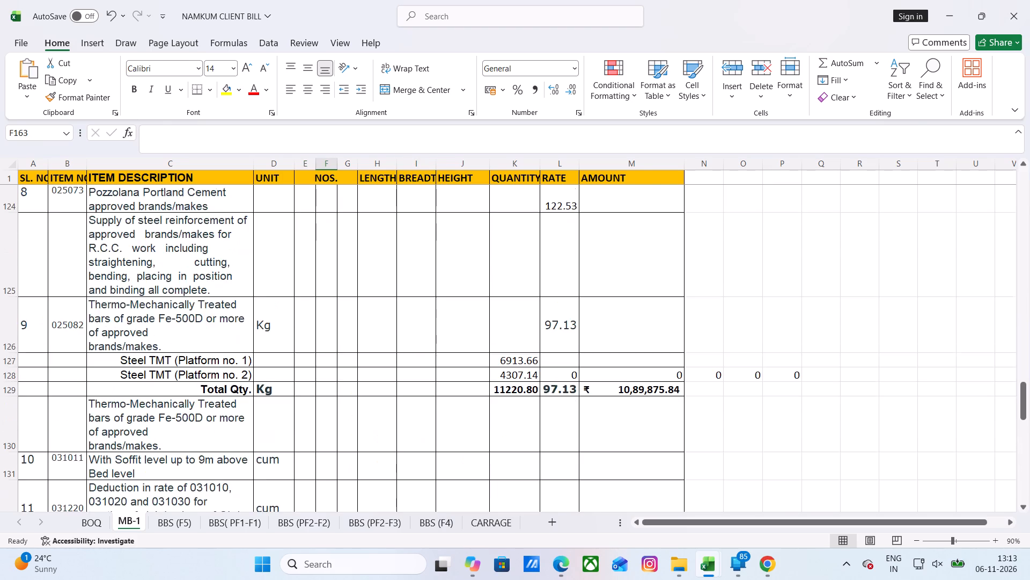
pyautogui.scroll(20, 353, 371)
pyautogui.scroll(9, 353, 371)
pyautogui.scroll(13, 352, 371)
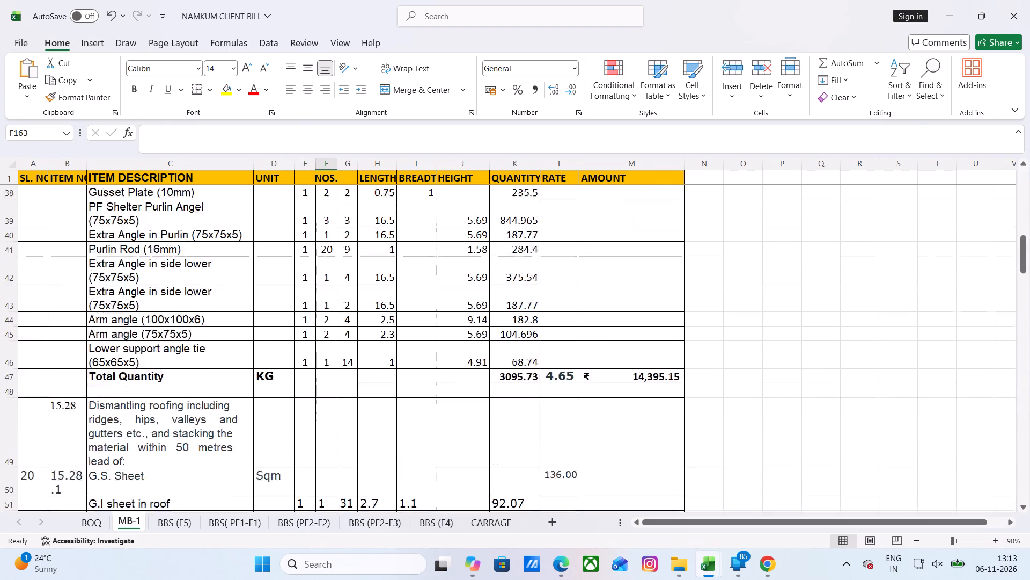
pyautogui.scroll(20, 352, 371)
pyautogui.scroll(4, 352, 371)
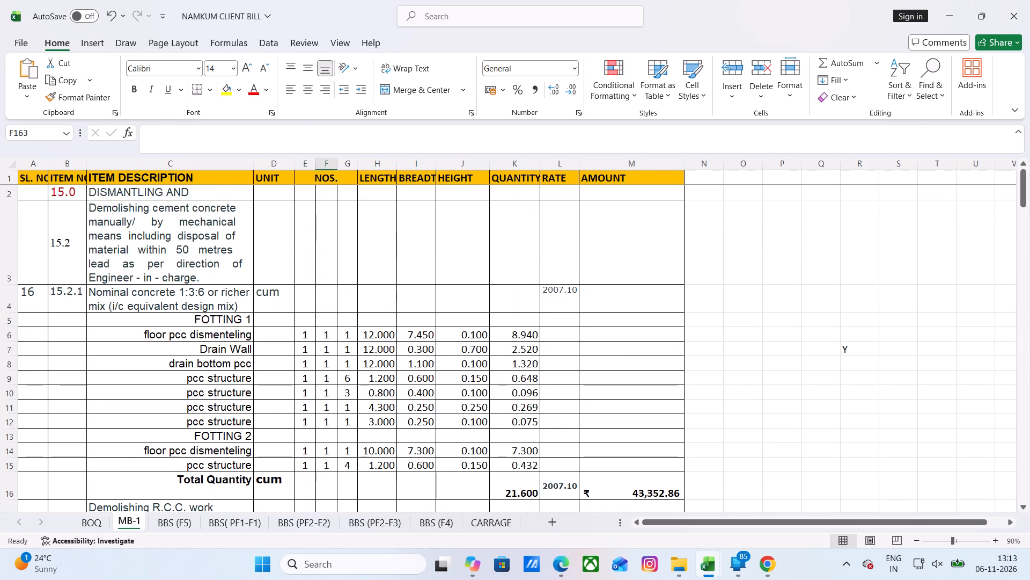
pyautogui.click(386, 335)
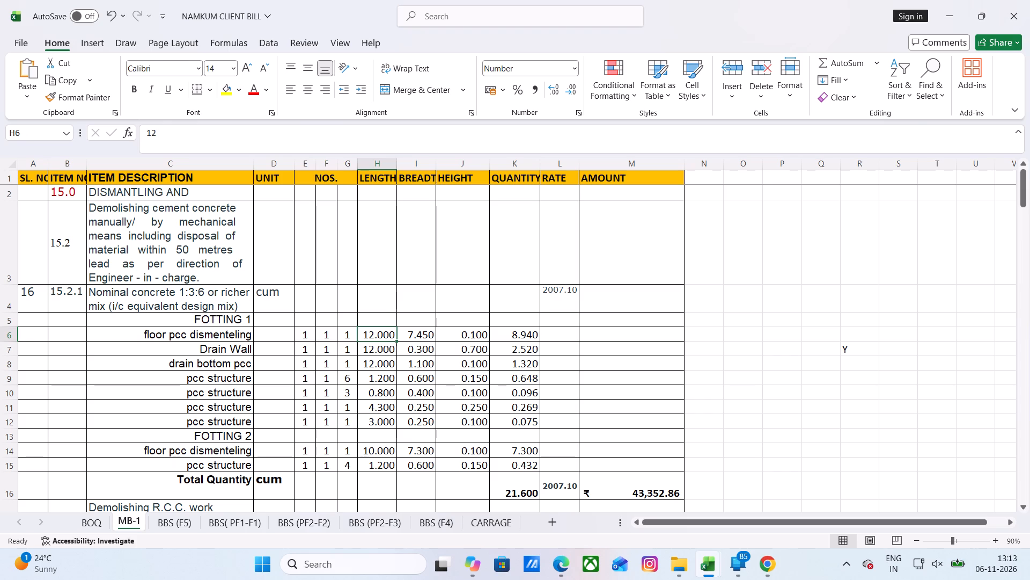
pyautogui.click(423, 332)
pyautogui.click(377, 352)
pyautogui.click(422, 350)
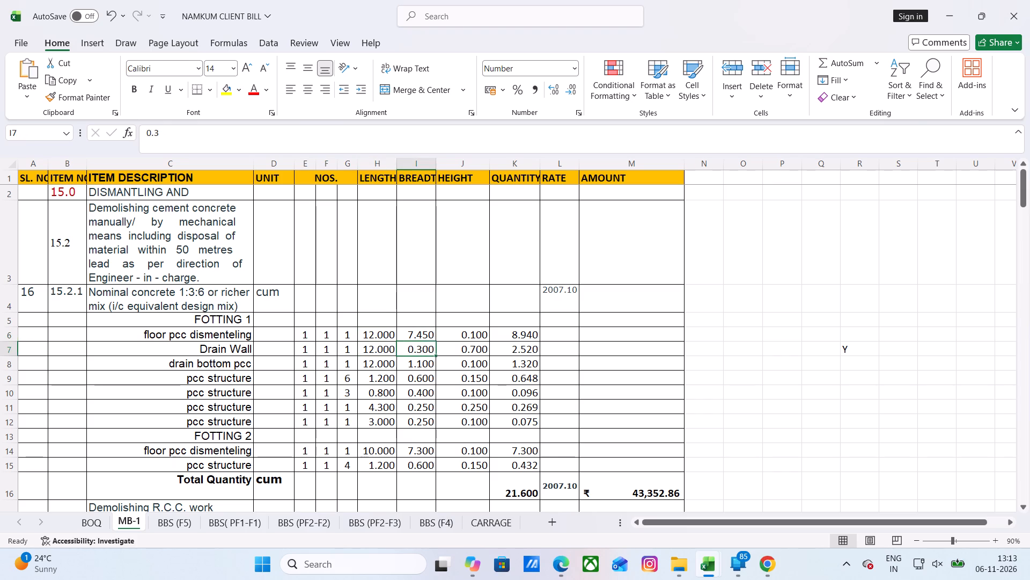
pyautogui.click(370, 365)
pyautogui.click(420, 364)
pyautogui.click(374, 381)
pyautogui.moveTo(429, 376); pyautogui.dragTo(421, 379)
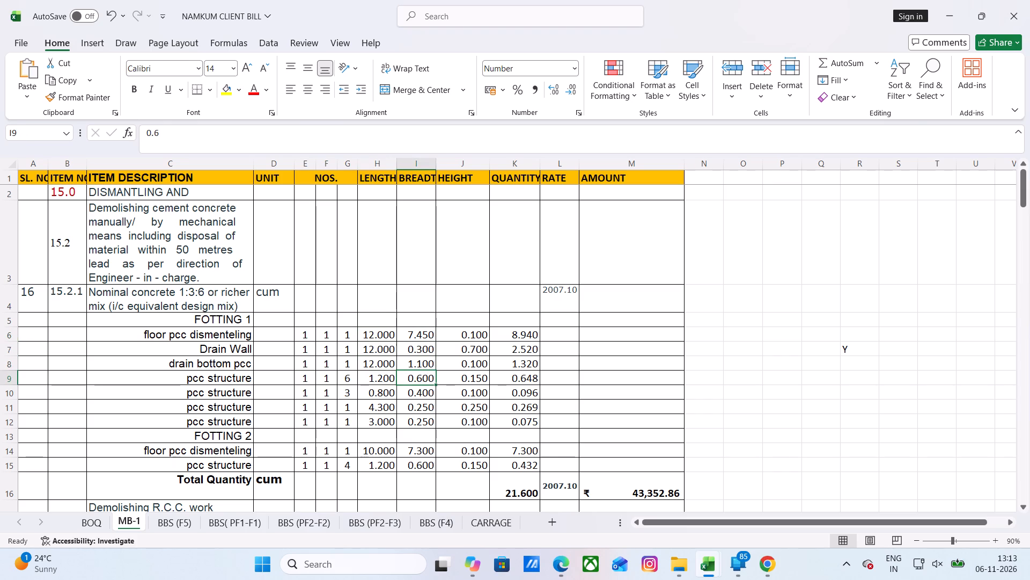
pyautogui.click(376, 390)
pyautogui.click(377, 407)
pyautogui.click(377, 426)
pyautogui.click(374, 453)
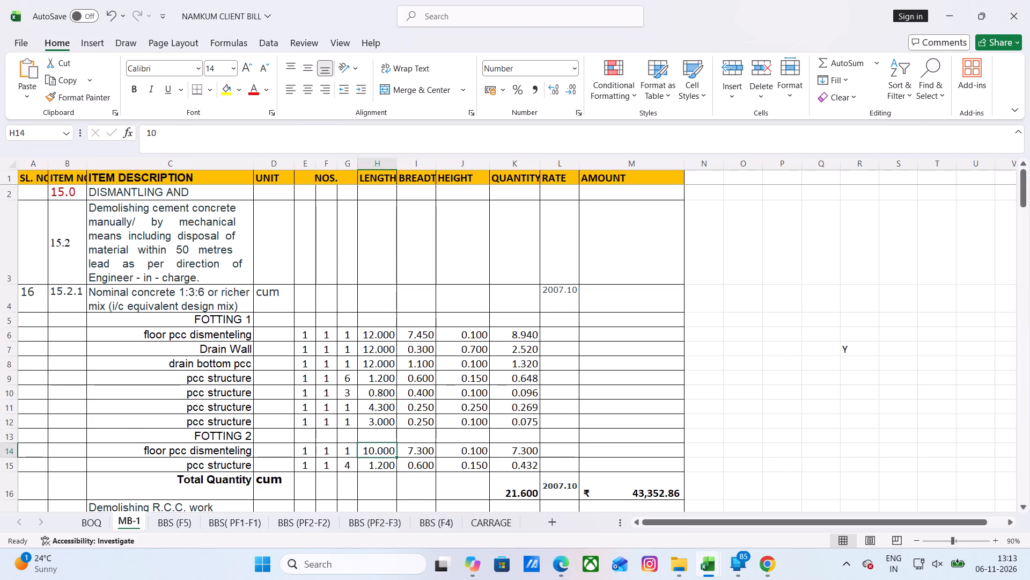
# Widen the ITEM DESCRIPTION column slightly so item 15.23.1's tile thickness text in the NS ITEM section fits its cell.
pyautogui.scroll(-20, 374, 426)
pyautogui.scroll(-18, 374, 426)
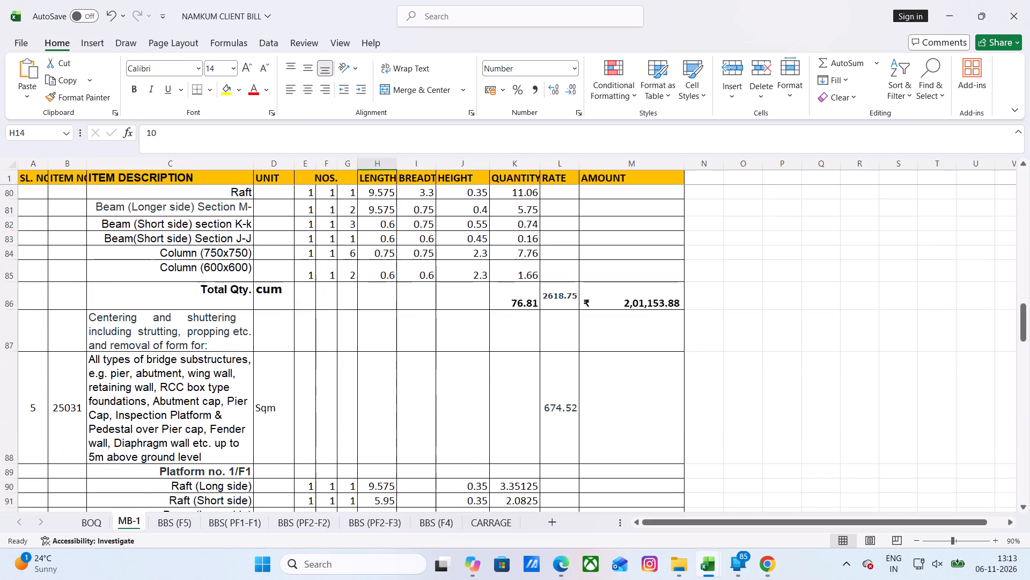
pyautogui.scroll(-20, 387, 411)
pyautogui.scroll(-4, 387, 411)
pyautogui.middleClick(385, 394)
pyautogui.scroll(-15, 394, 386)
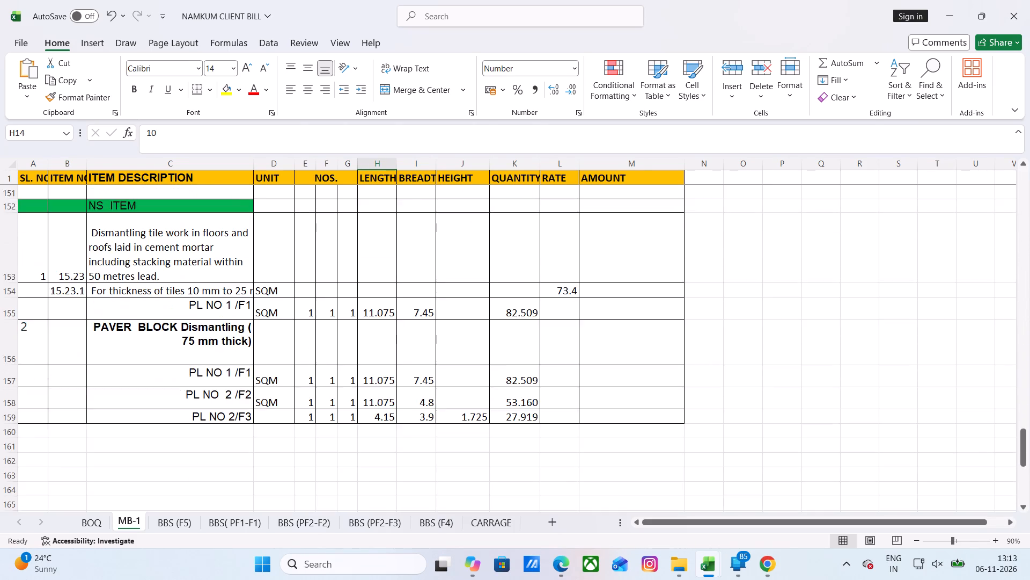
pyautogui.scroll(-3, 386, 354)
pyautogui.scroll(4, 316, 325)
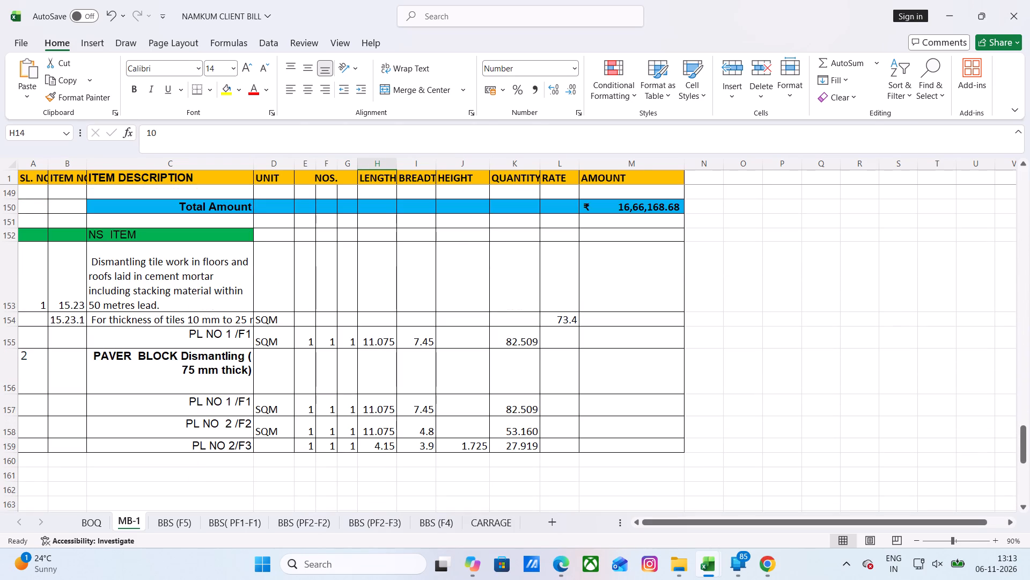
pyautogui.moveTo(255, 165); pyautogui.dragTo(268, 164)
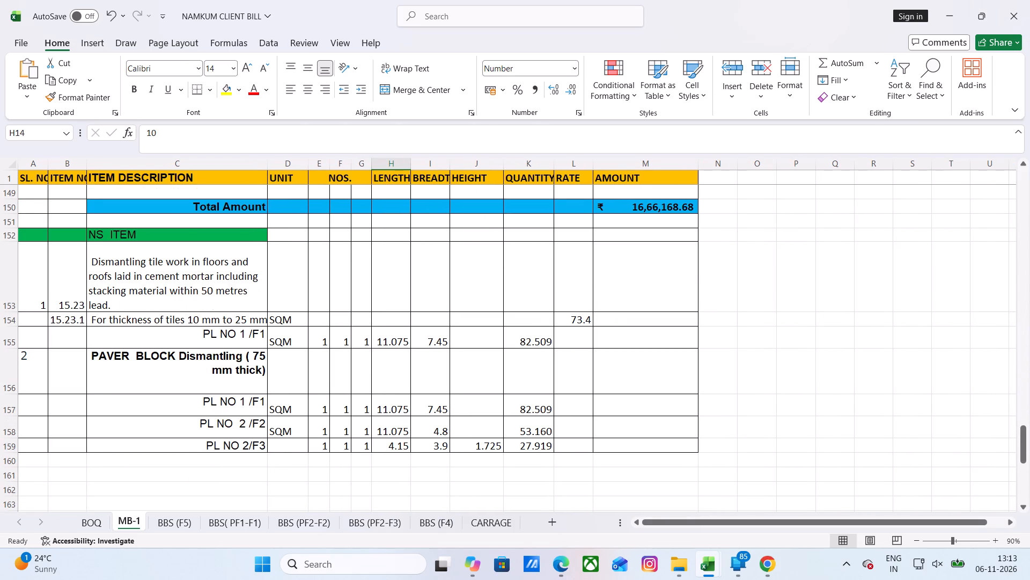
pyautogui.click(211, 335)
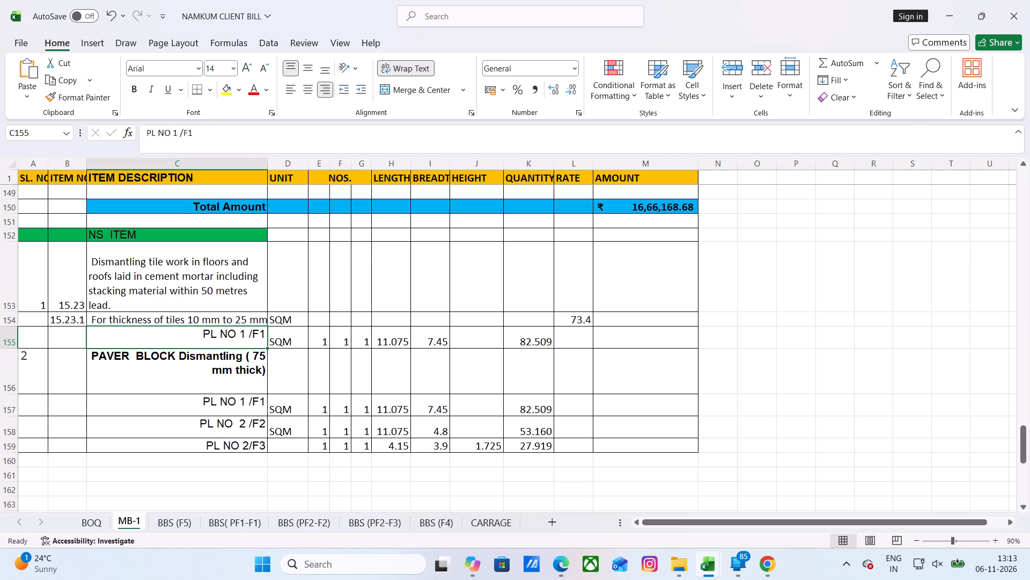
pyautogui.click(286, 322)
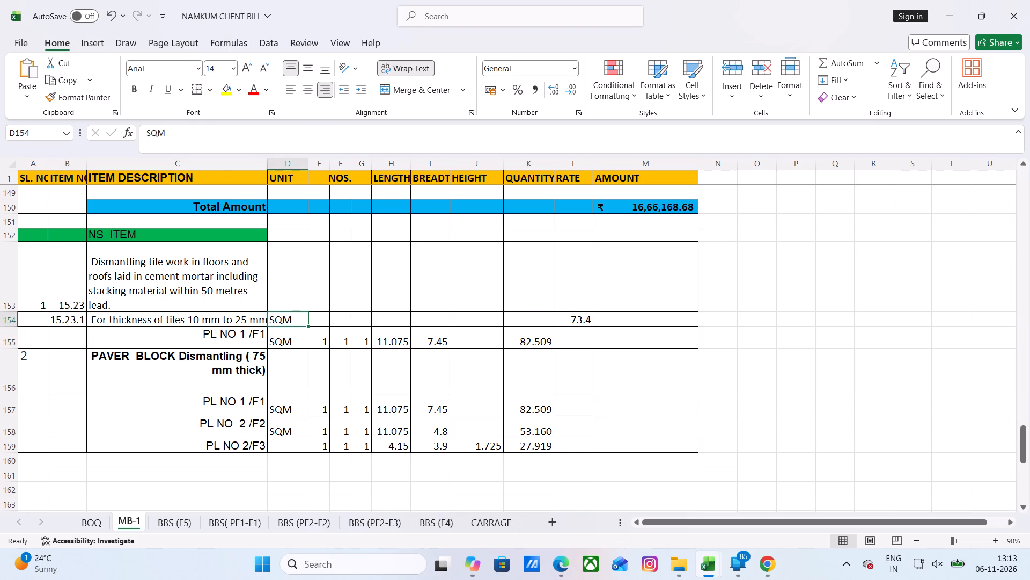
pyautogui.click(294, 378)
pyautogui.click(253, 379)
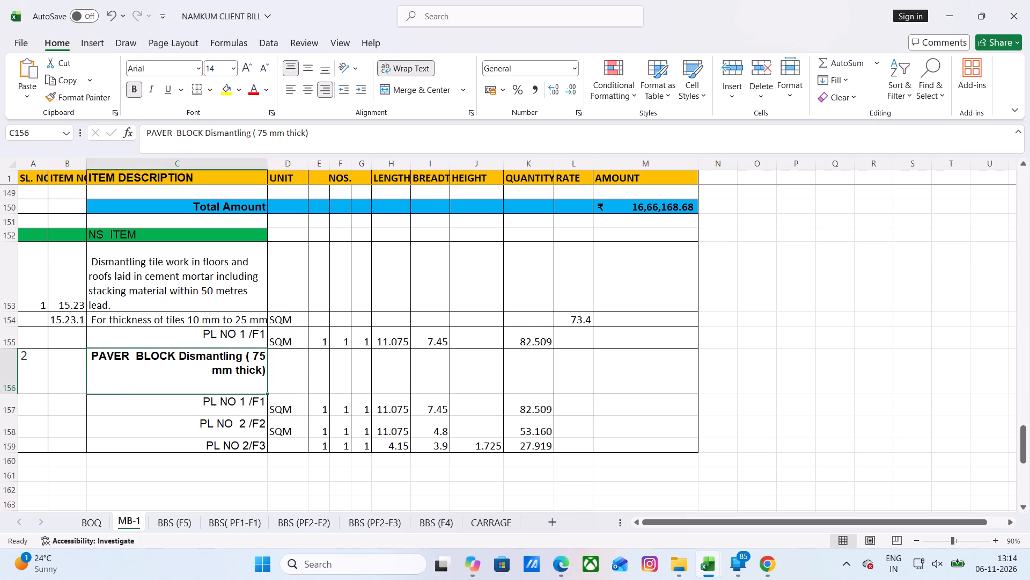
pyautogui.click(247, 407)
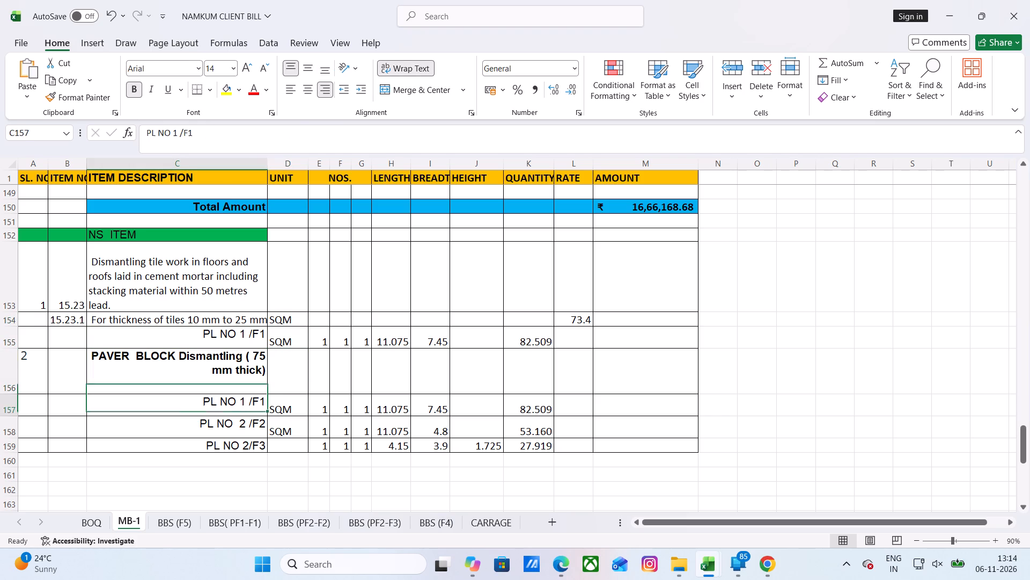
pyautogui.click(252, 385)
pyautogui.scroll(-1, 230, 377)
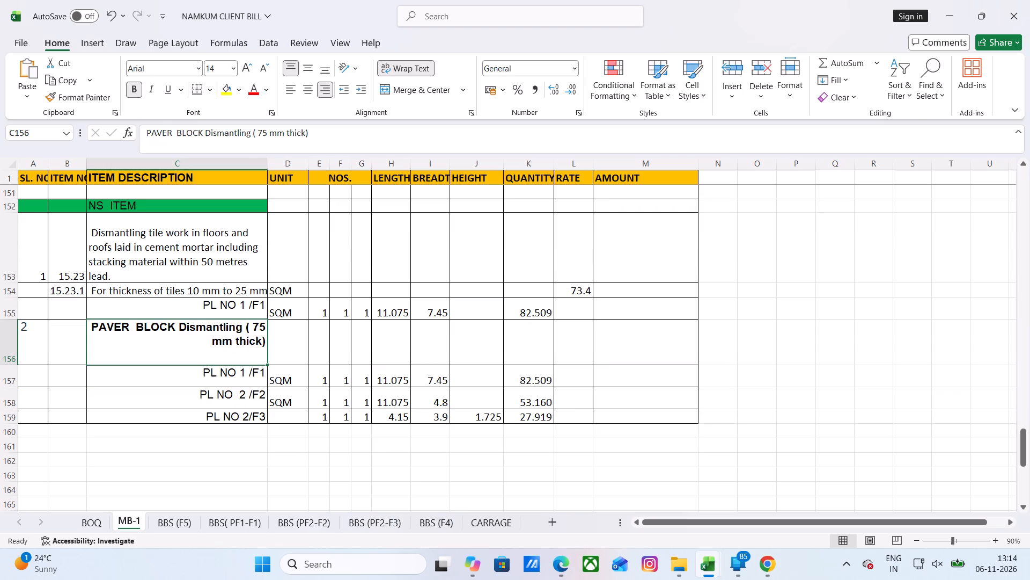
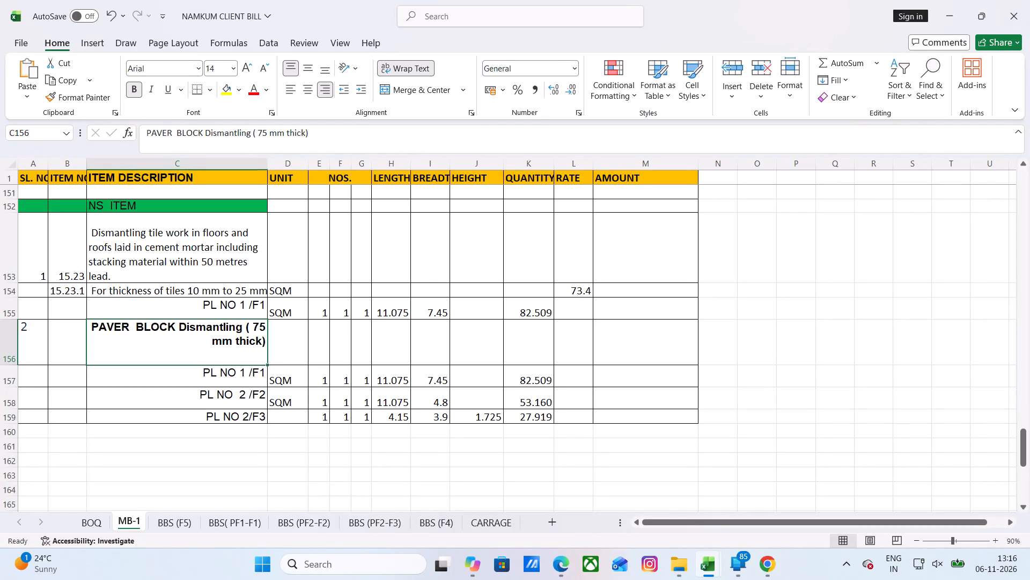
# Check which rows the Total Amount above the NS ITEM section sums.
pyautogui.scroll(1, 247, 358)
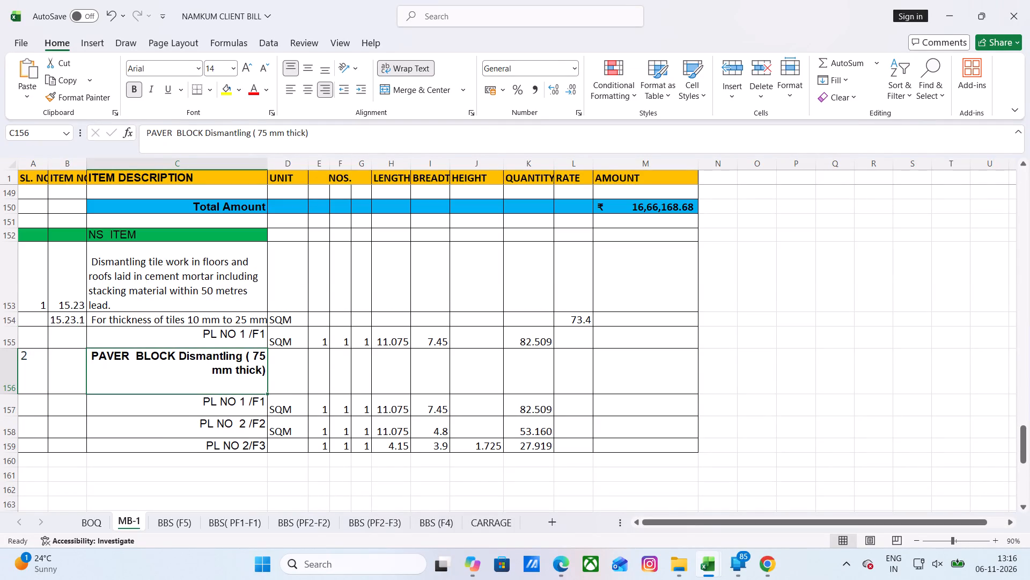
pyautogui.scroll(3, 247, 358)
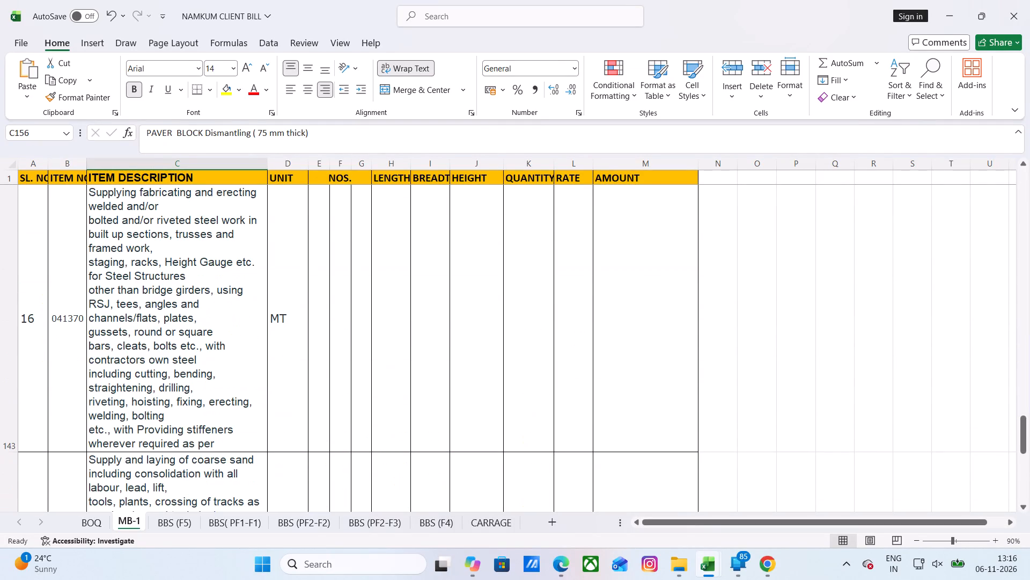
pyautogui.scroll(-2, 275, 371)
pyautogui.scroll(2, 282, 369)
pyautogui.scroll(-1, 459, 369)
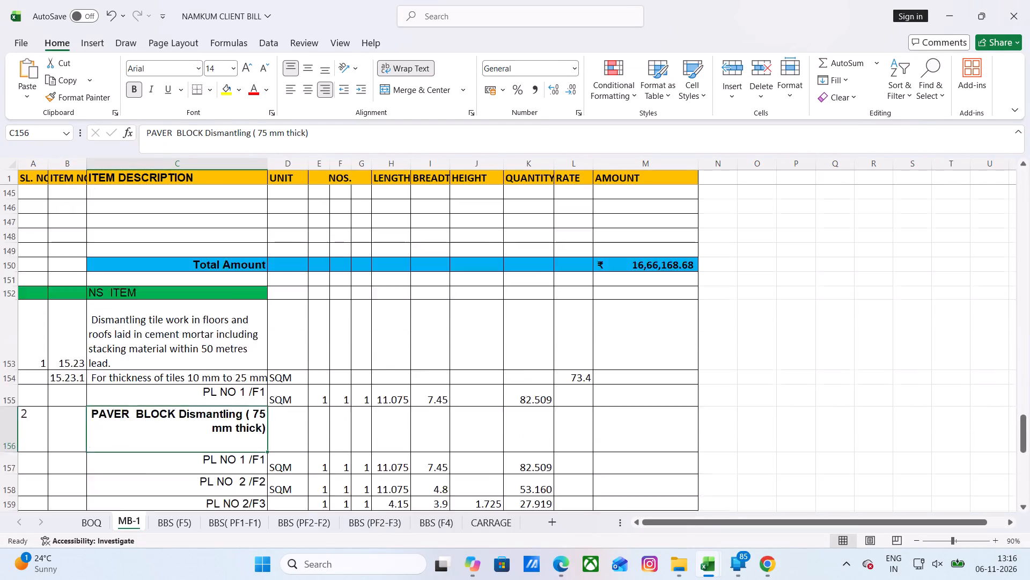
pyautogui.scroll(-1, 459, 369)
pyautogui.click(640, 229)
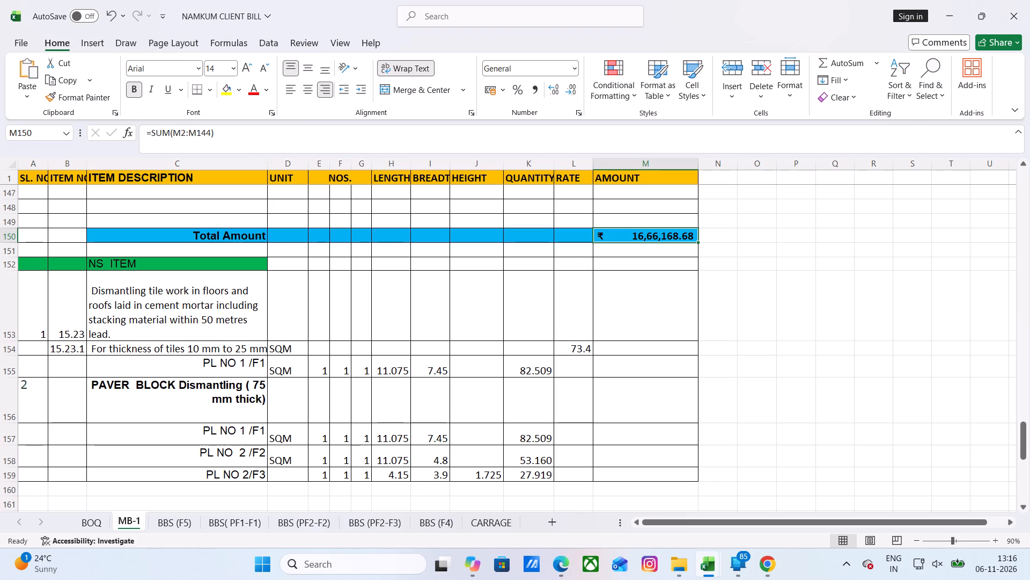
# Review the MB-1 items from the Total Amount row back up to the concrete dismantling rows at the start.
pyautogui.scroll(1, 559, 422)
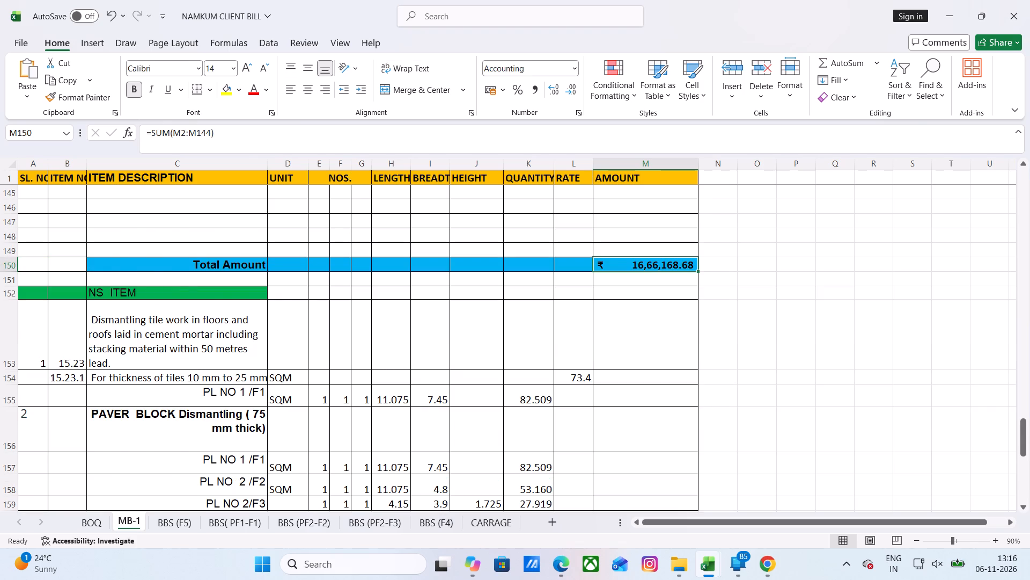
pyautogui.scroll(2, 559, 422)
pyautogui.scroll(-3, 559, 422)
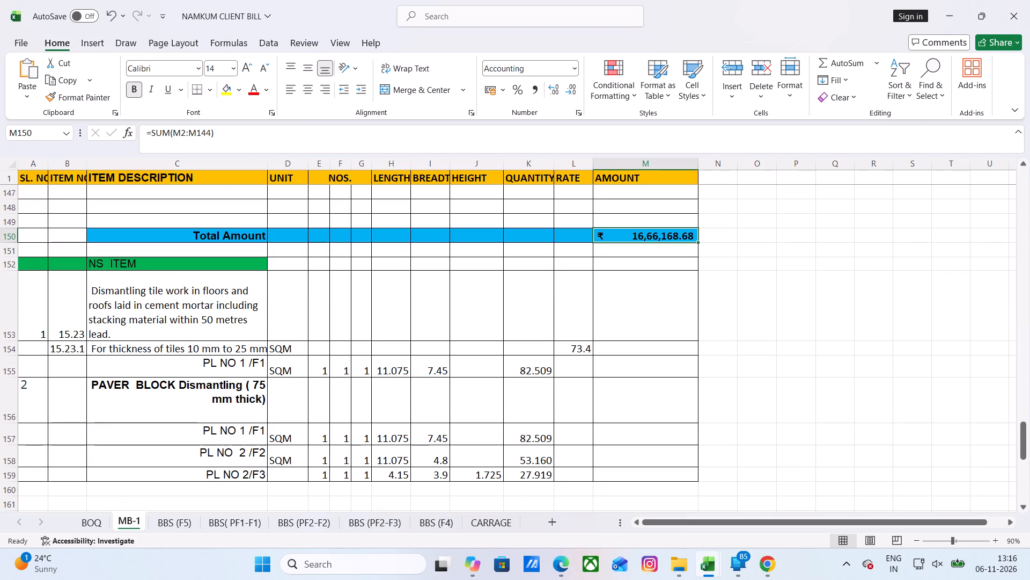
pyautogui.scroll(3, 559, 422)
pyautogui.scroll(-3, 559, 422)
pyautogui.scroll(5, 559, 422)
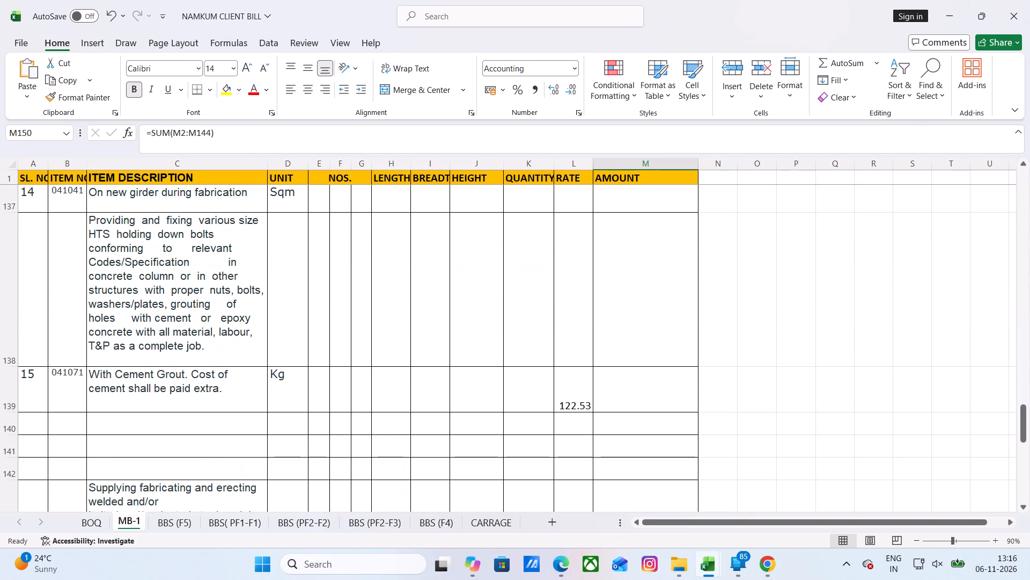
pyautogui.scroll(-3, 559, 422)
pyautogui.scroll(4, 559, 422)
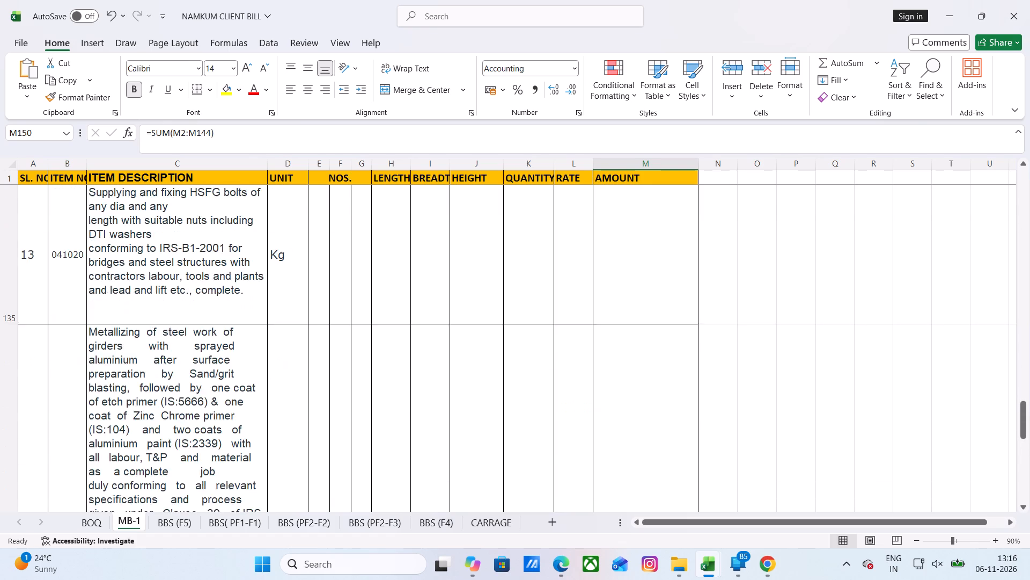
pyautogui.scroll(5, 559, 422)
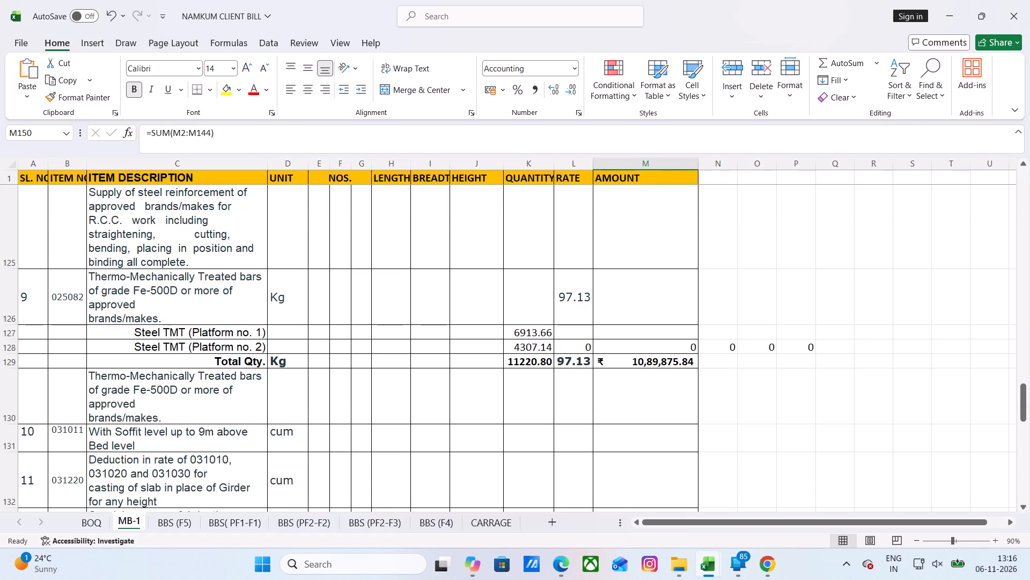
pyautogui.scroll(13, 561, 422)
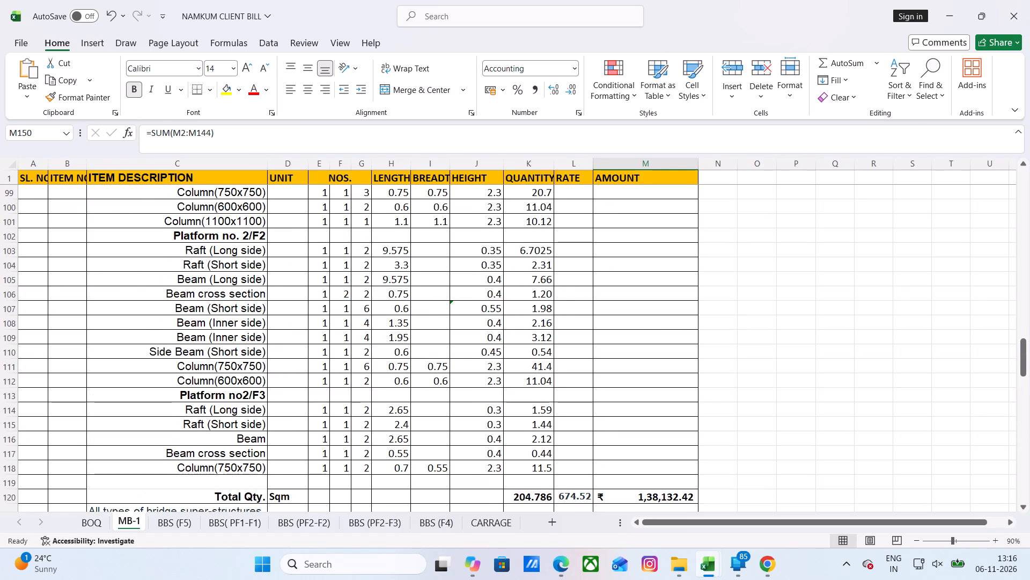
pyautogui.scroll(17, 561, 422)
pyautogui.scroll(12, 561, 422)
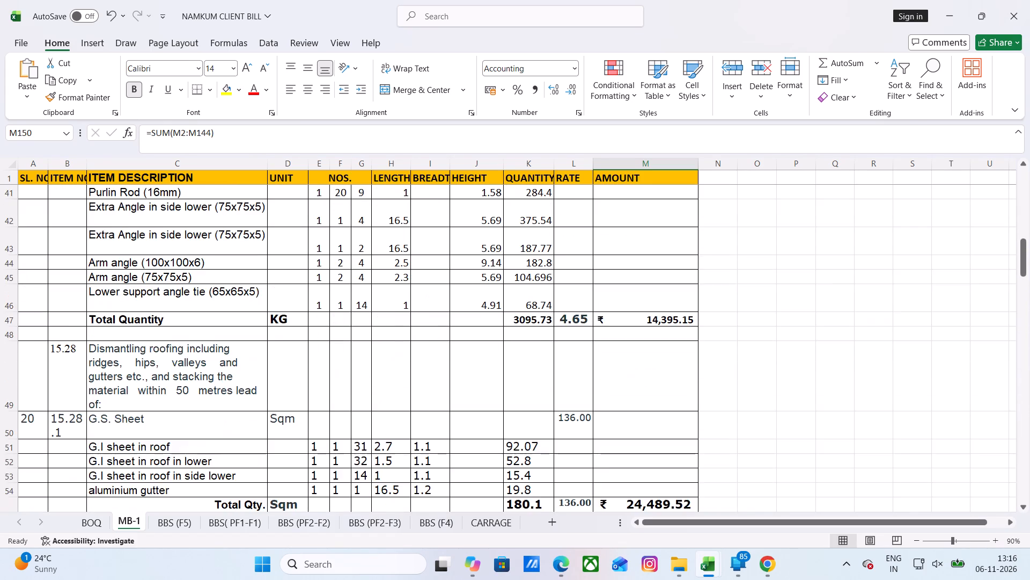
pyautogui.scroll(18, 561, 422)
pyautogui.scroll(8, 561, 422)
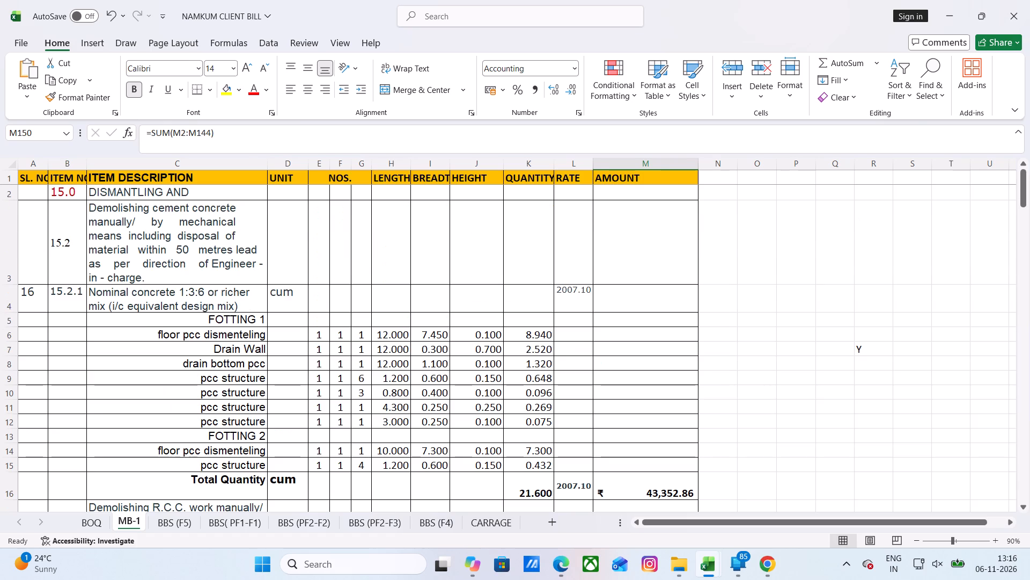
pyautogui.scroll(5, 561, 422)
# Examine the concrete quantity rows for rafts, beams and columns under Platform no. 1/F1 and Platform no. 2/F2 on MB-1.
pyautogui.scroll(-20, 561, 422)
pyautogui.scroll(-9, 561, 422)
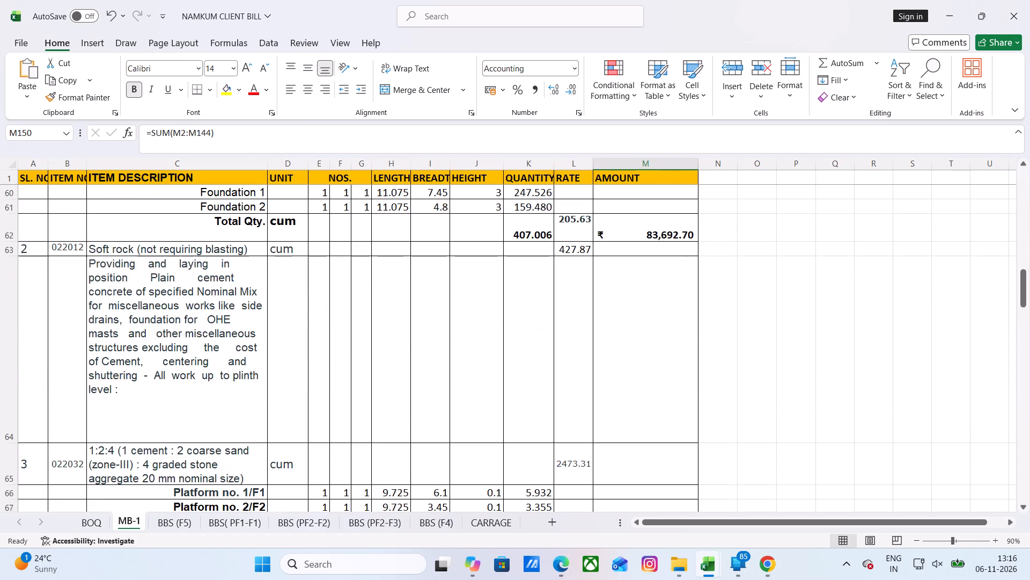
pyautogui.scroll(-5, 561, 422)
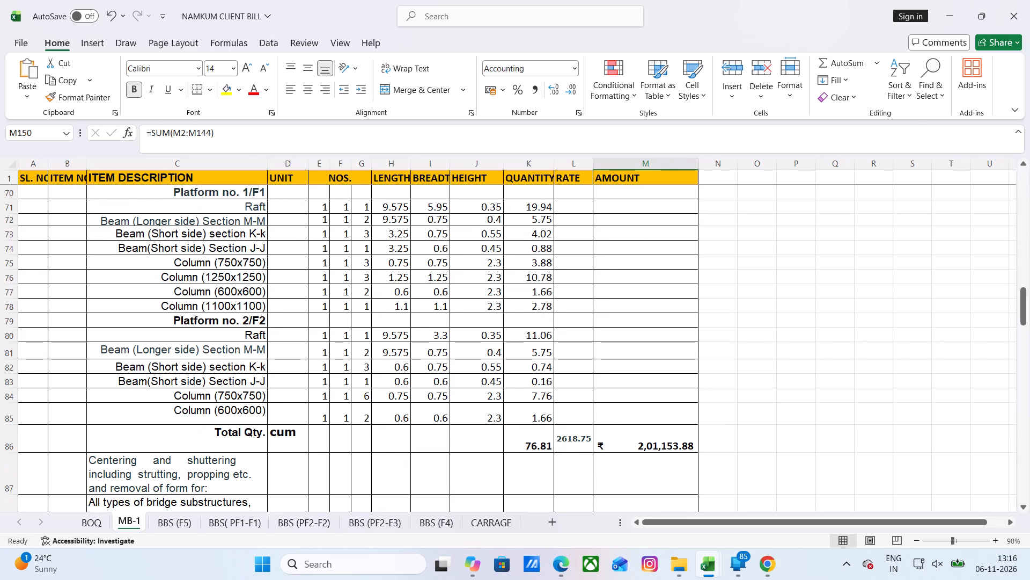
pyautogui.scroll(-2, 575, 401)
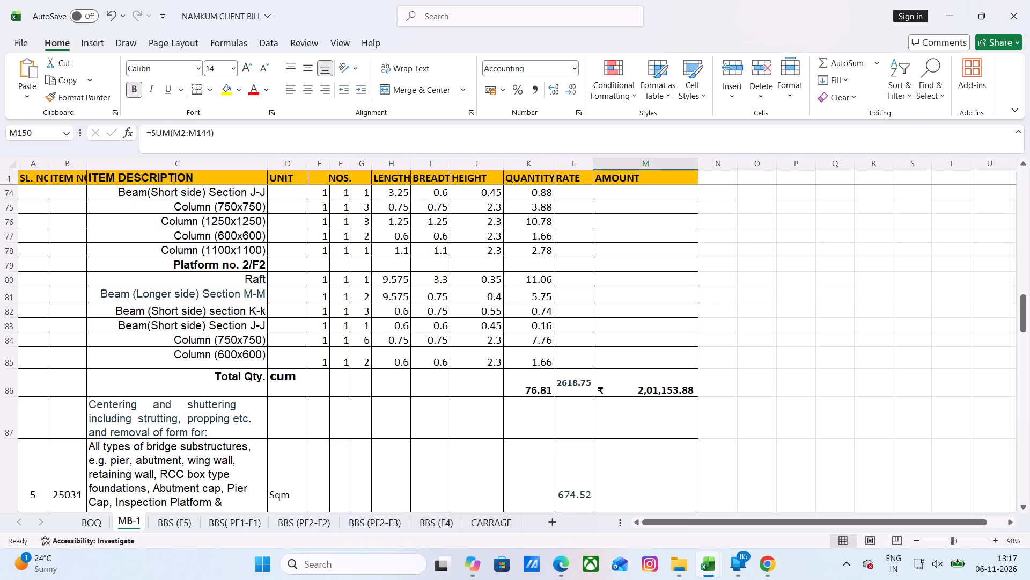
pyautogui.scroll(-1, 289, 430)
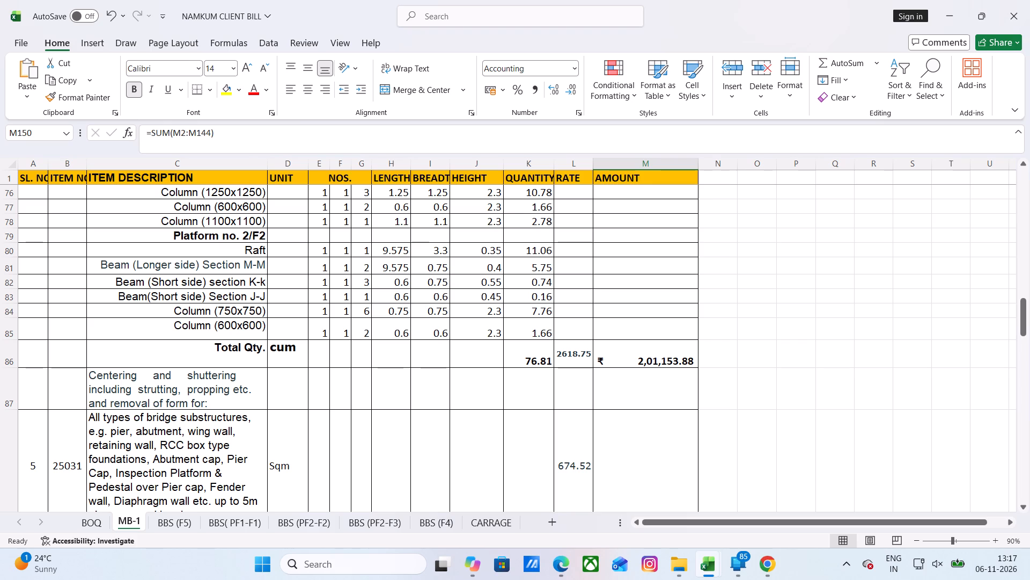
pyautogui.scroll(-1, 299, 432)
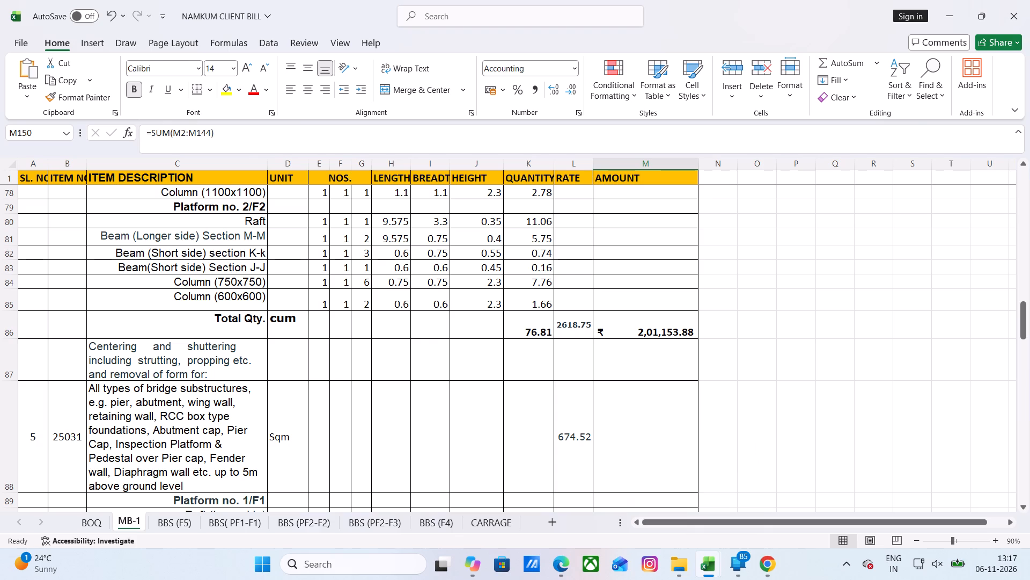
pyautogui.scroll(-3, 363, 385)
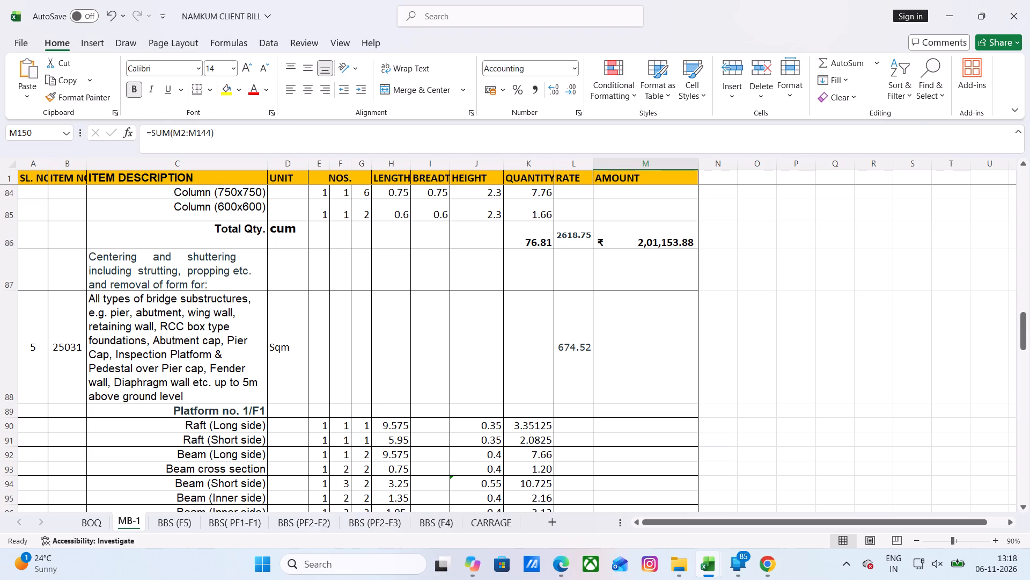
# Check how the quantity of Column(1250x1250) is calculated in shuttering item 25031 under Platform no. 1/F1.
pyautogui.scroll(-2, 347, 354)
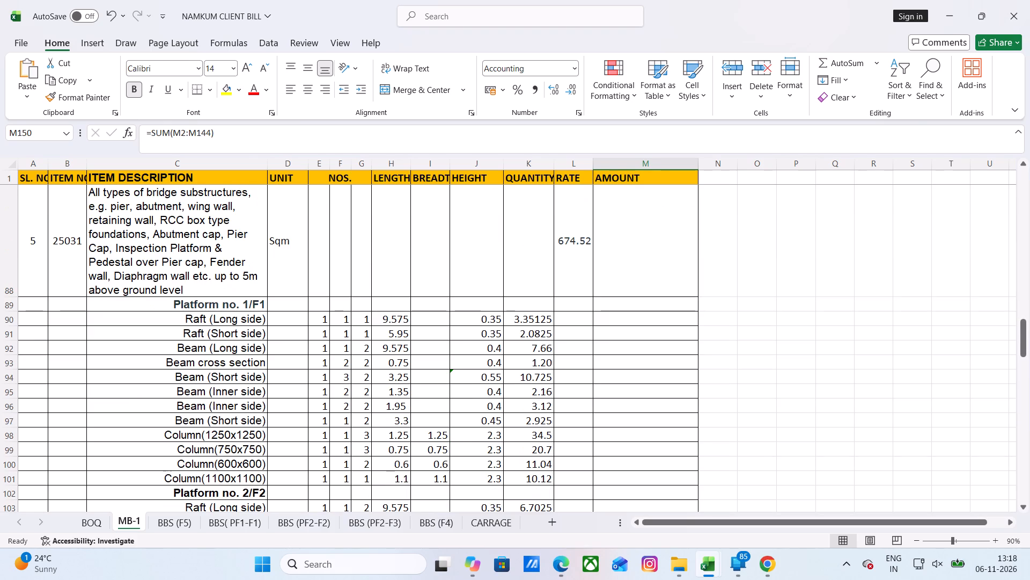
pyautogui.scroll(-1, 341, 362)
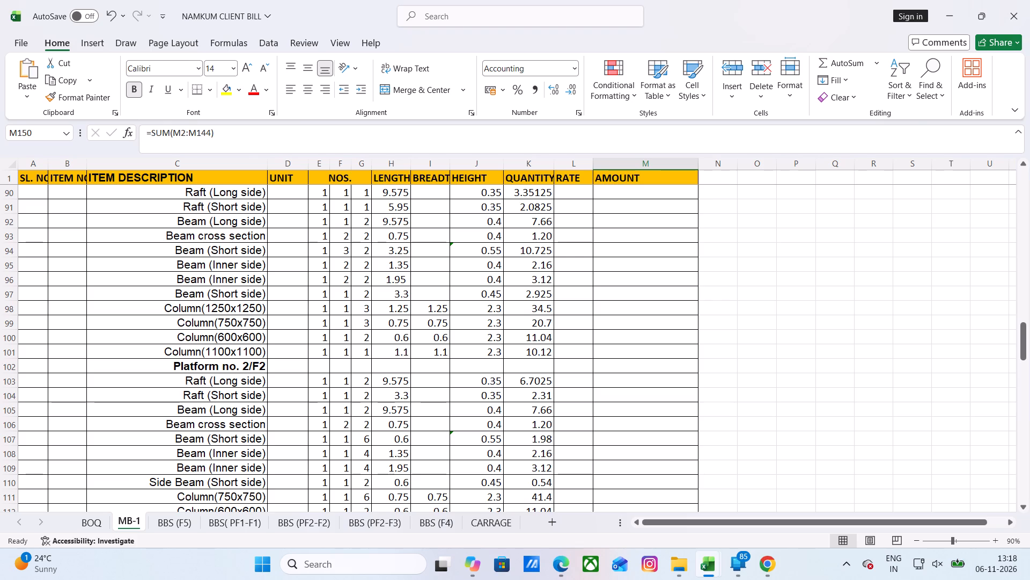
pyautogui.click(535, 311)
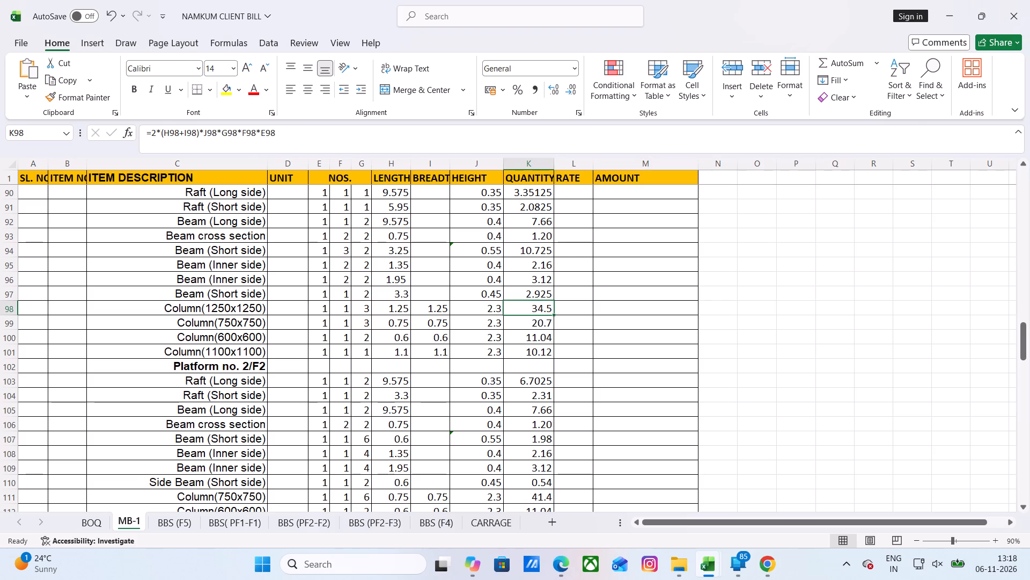
pyautogui.click(661, 298)
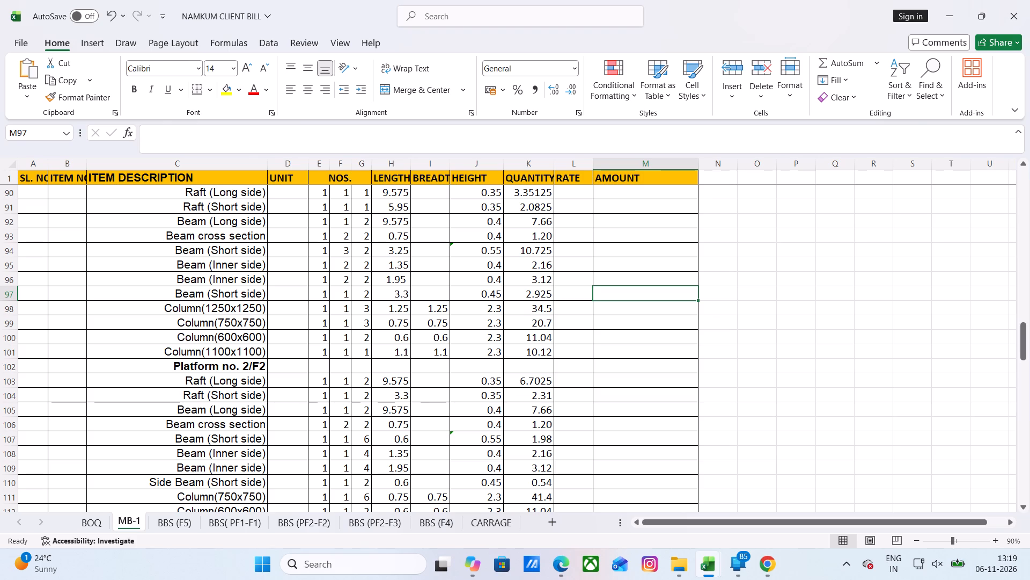
# Review MB-1 from the Platform no. 2/F2 shuttering rows through the steel items to the NS ITEM section, returning to the shuttering rows.
pyautogui.scroll(-9, 507, 325)
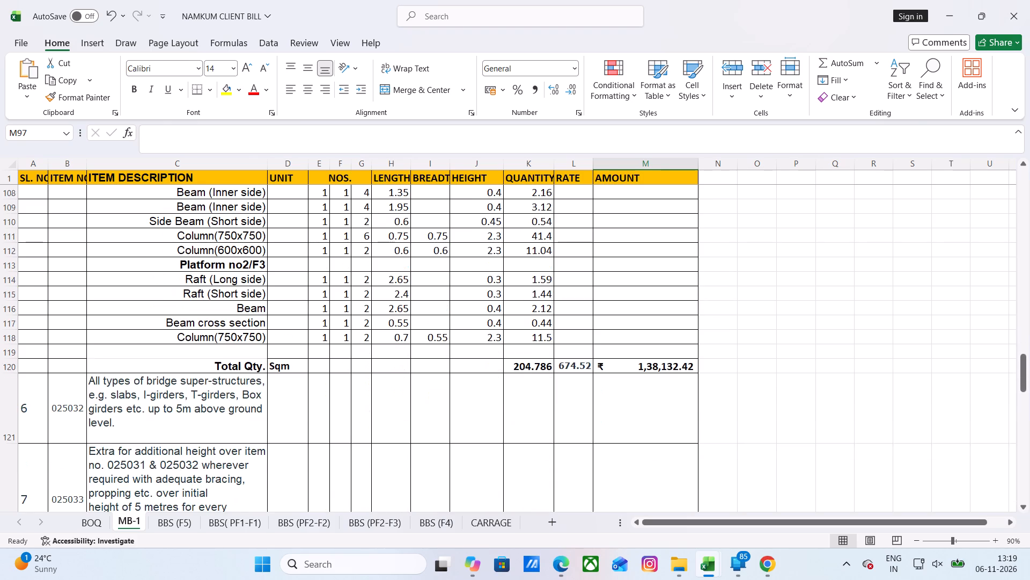
pyautogui.scroll(-10, 509, 327)
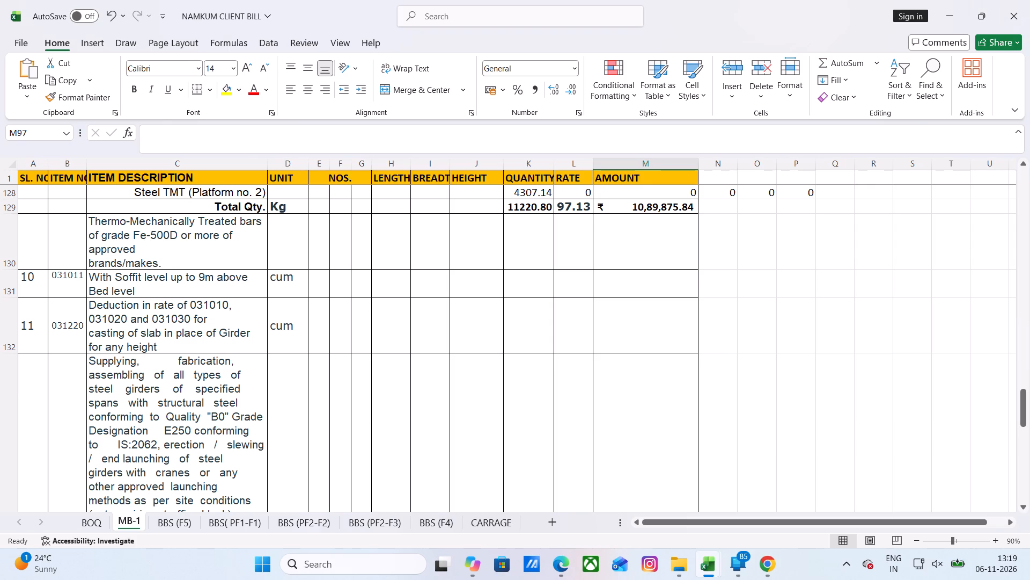
pyautogui.scroll(-4, 296, 411)
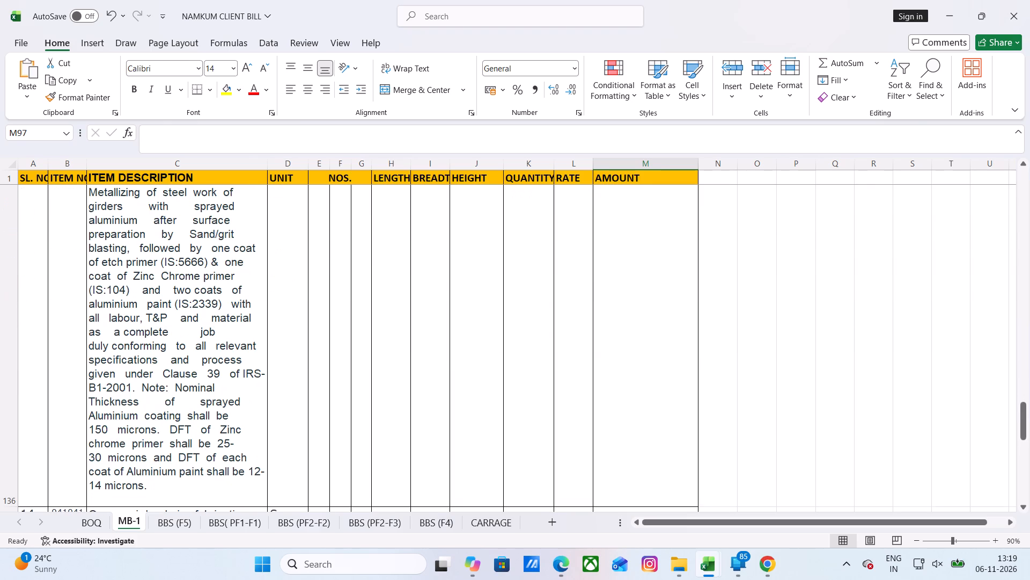
pyautogui.scroll(-2, 300, 410)
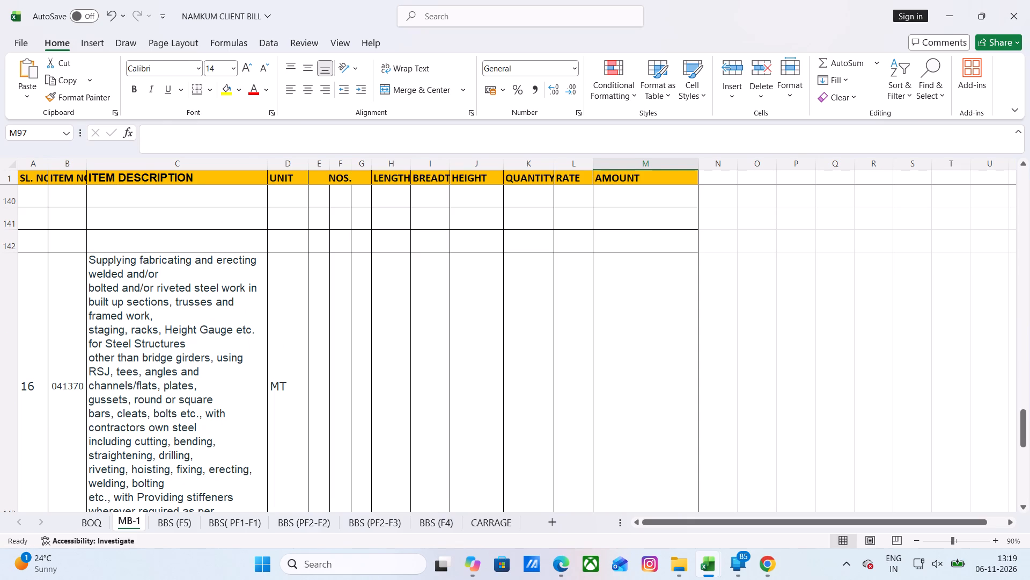
pyautogui.scroll(-4, 313, 393)
pyautogui.scroll(1, 314, 393)
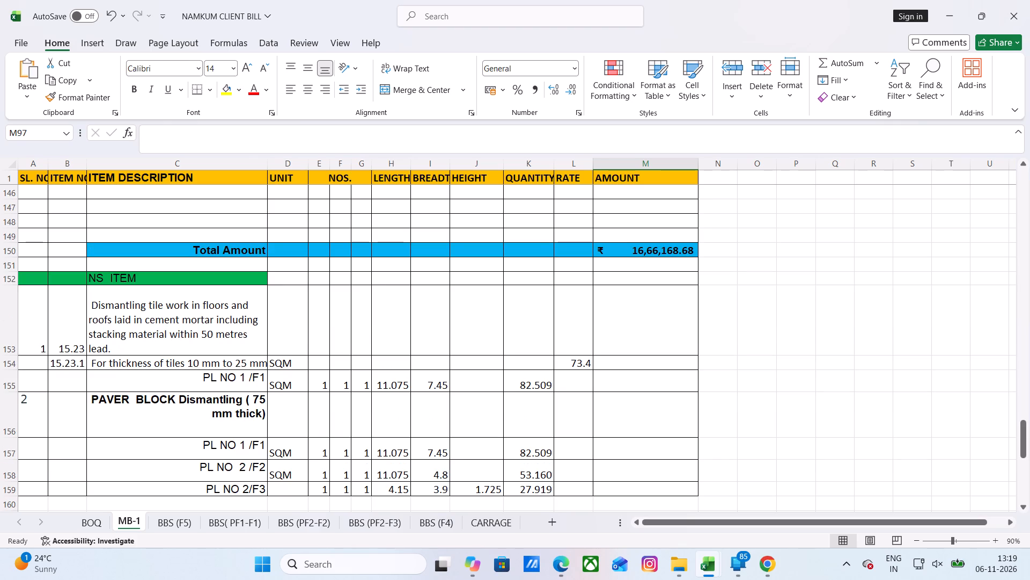
pyautogui.scroll(10, 597, 301)
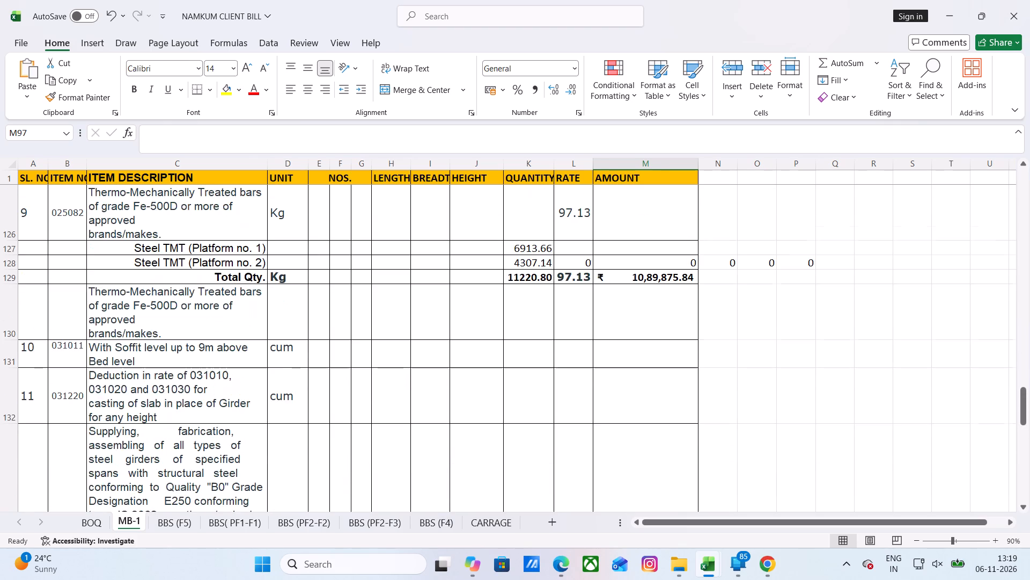
pyautogui.scroll(13, 597, 302)
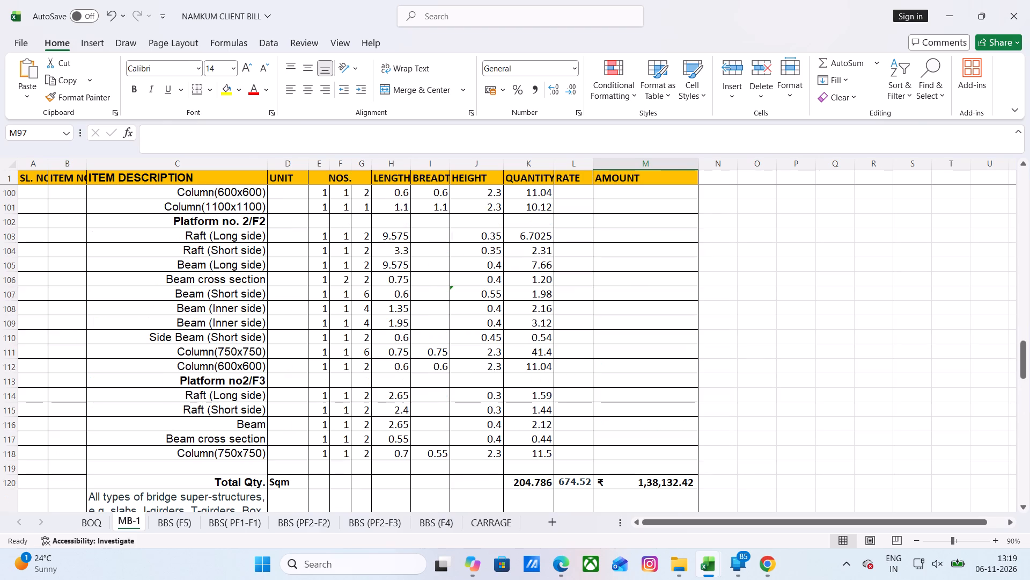
pyautogui.scroll(-2, 532, 311)
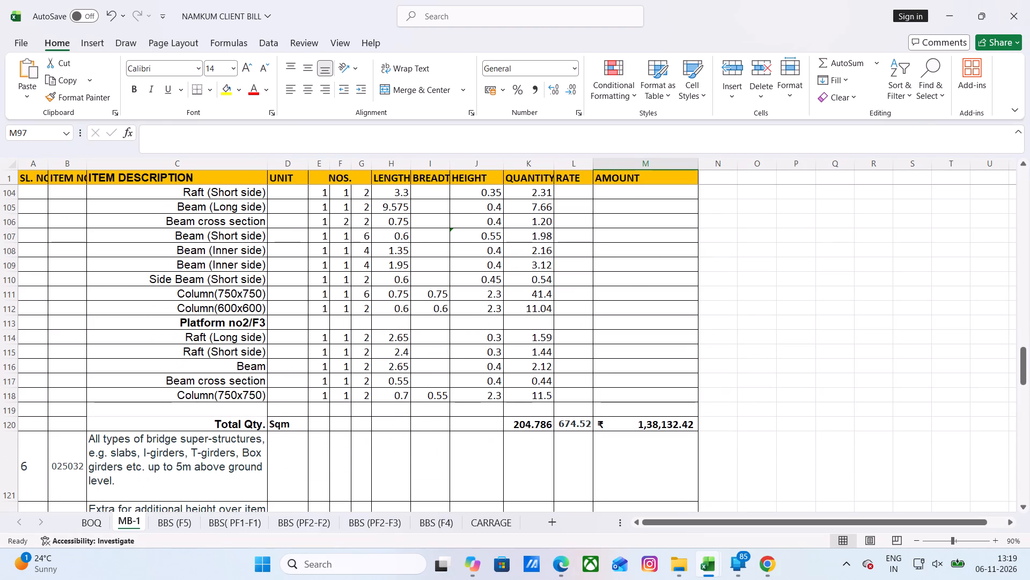
pyautogui.click(239, 520)
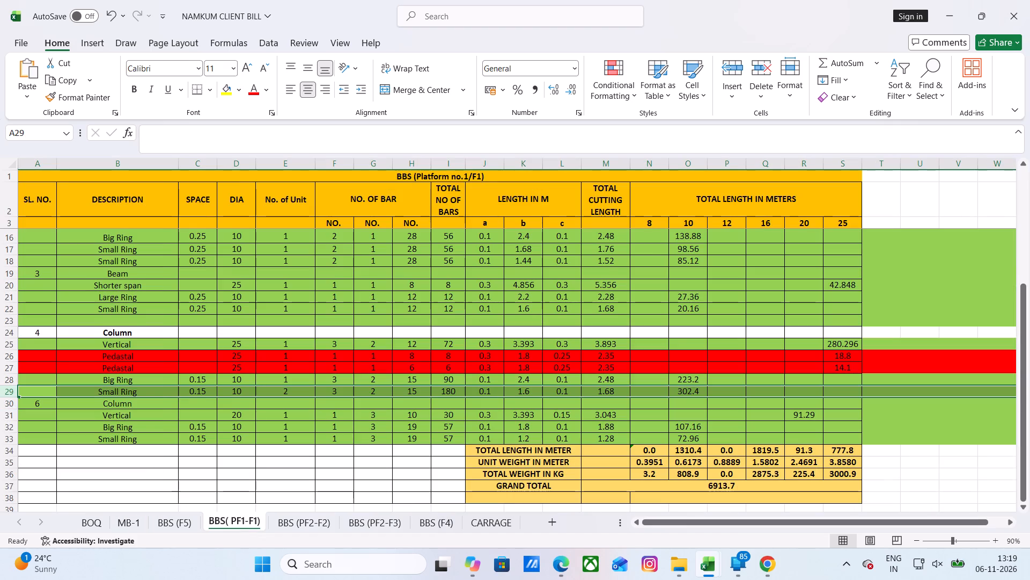
pyautogui.scroll(9, 372, 401)
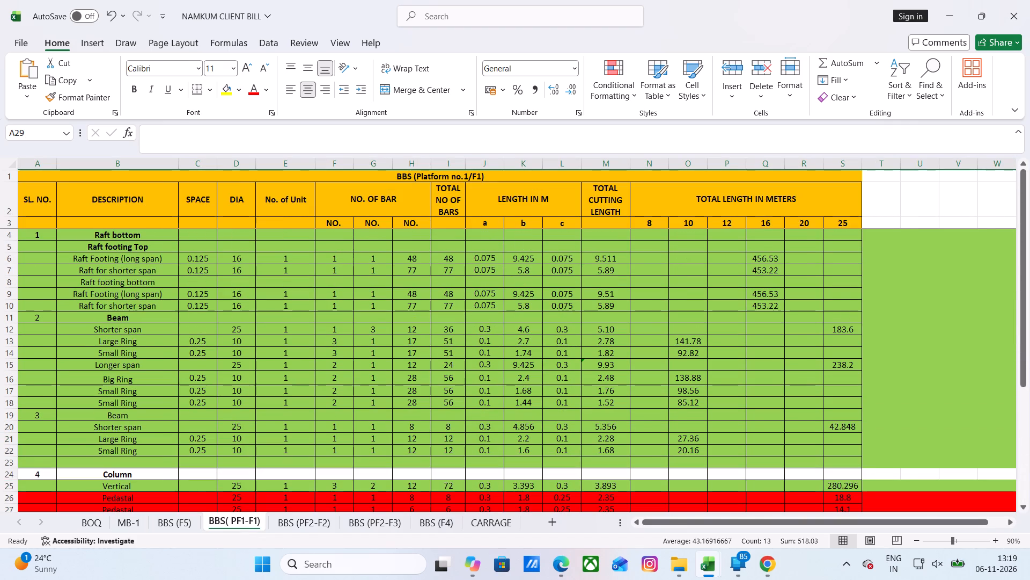
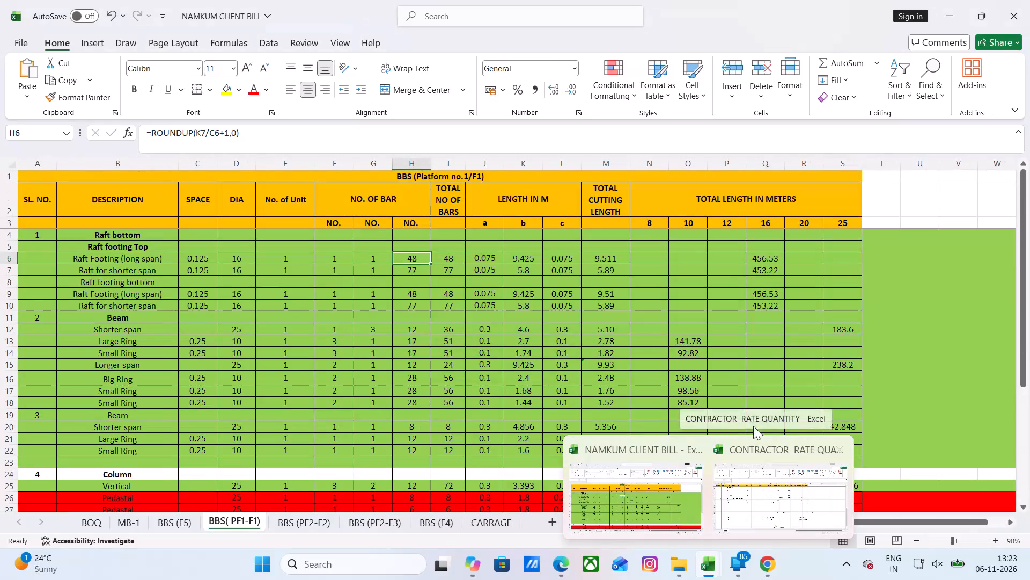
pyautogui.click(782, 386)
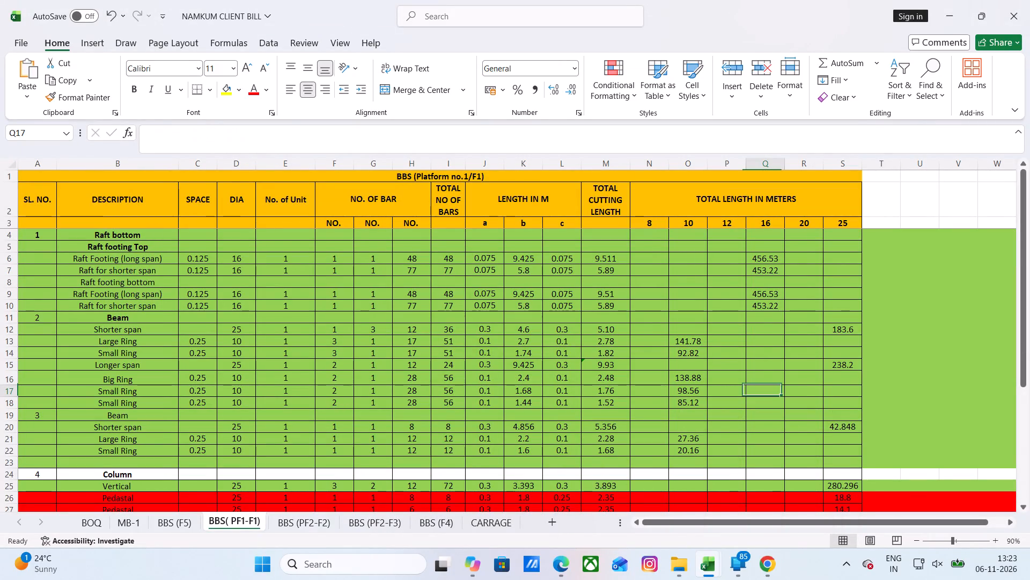
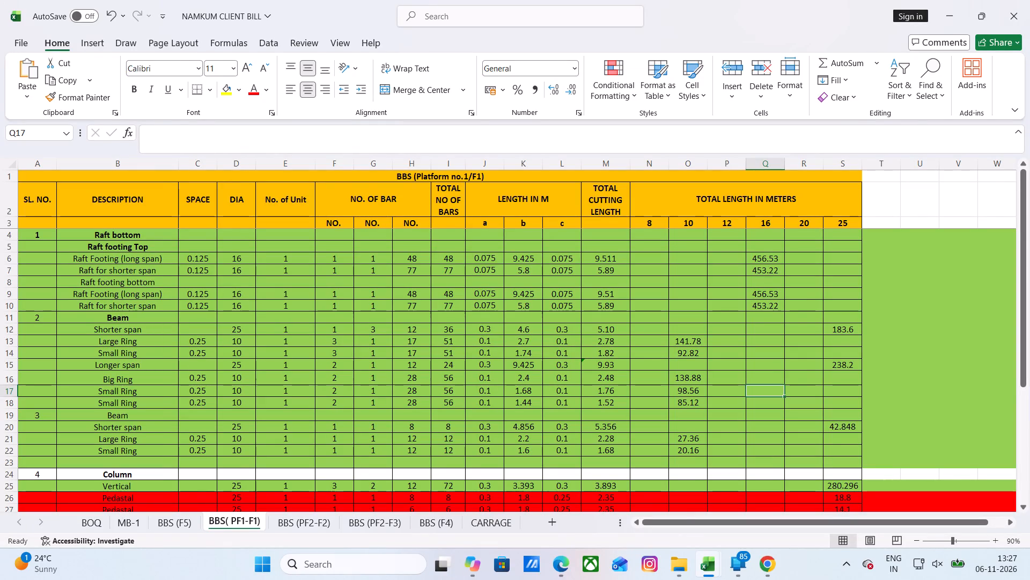
# Review the BBS (PF1-F1) rows and examine the span and ring descriptions of the first Beam item.
pyautogui.scroll(-2, 135, 446)
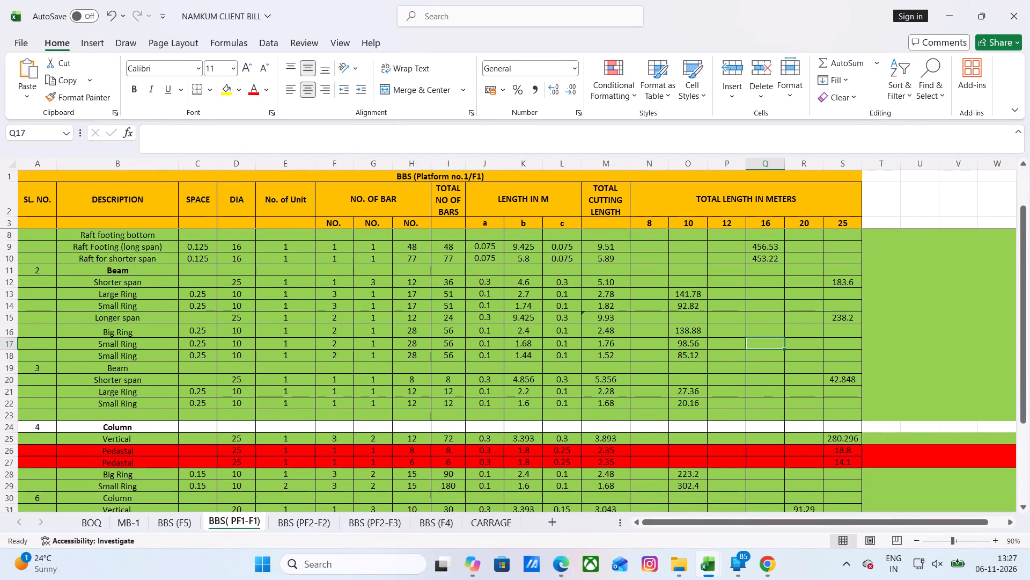
pyautogui.scroll(-2, 135, 446)
pyautogui.scroll(2, 135, 446)
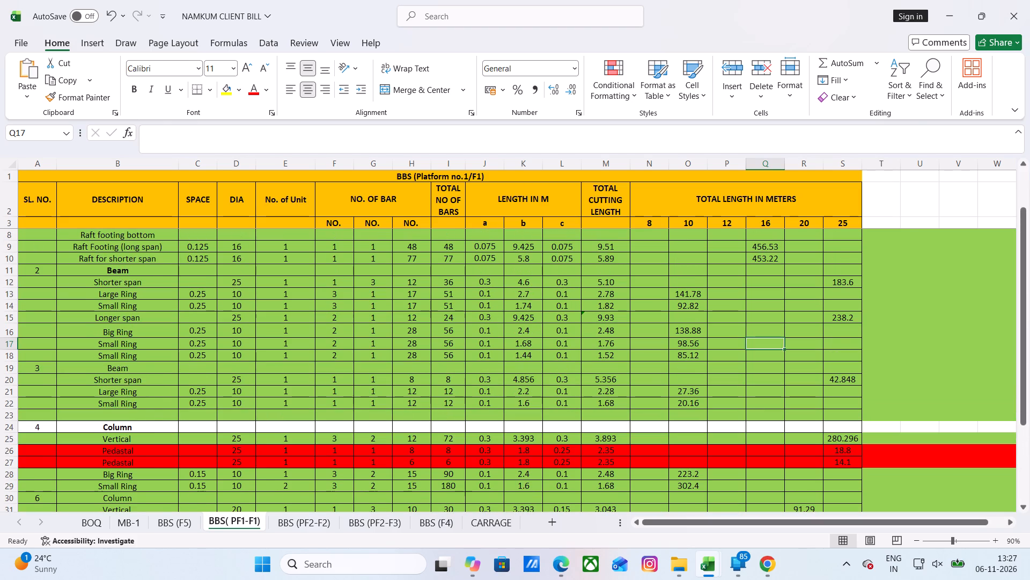
pyautogui.scroll(1, 135, 446)
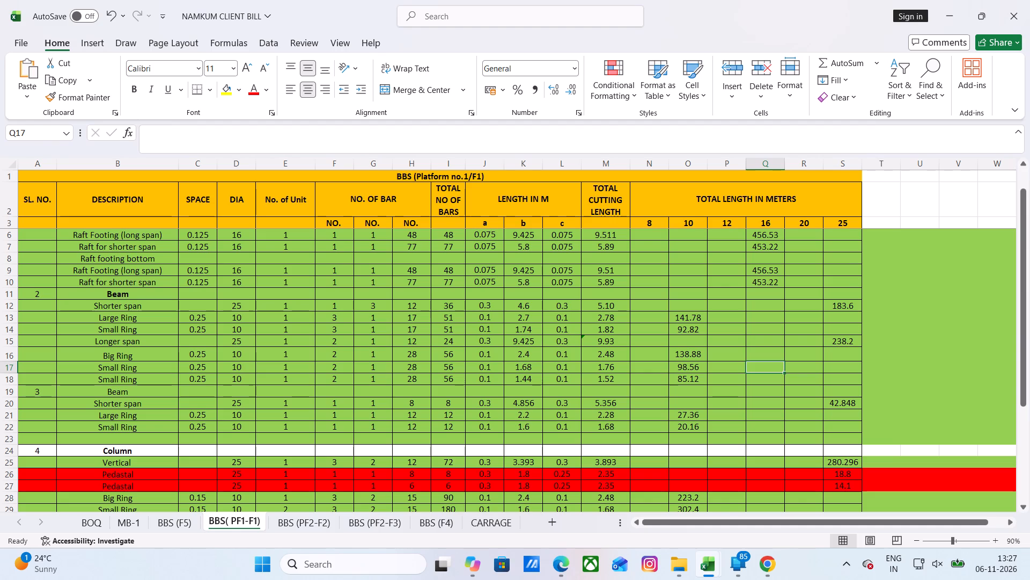
pyautogui.click(131, 303)
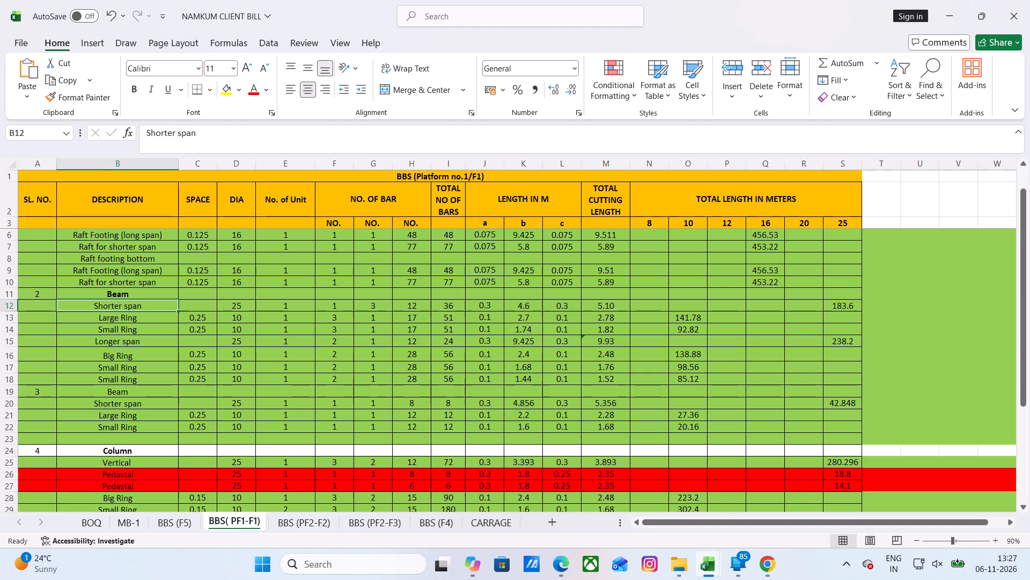
pyautogui.click(131, 317)
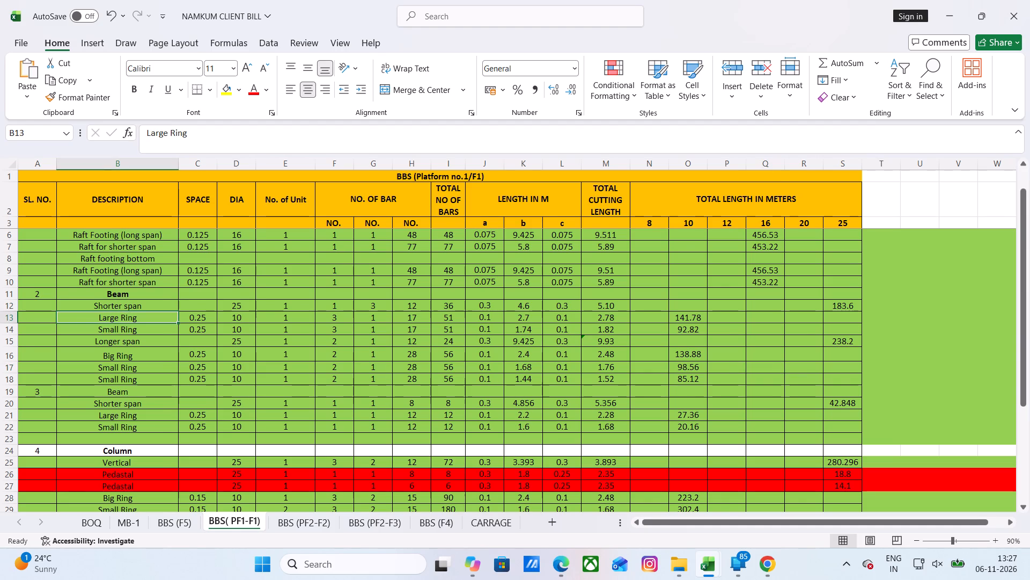
pyautogui.click(135, 359)
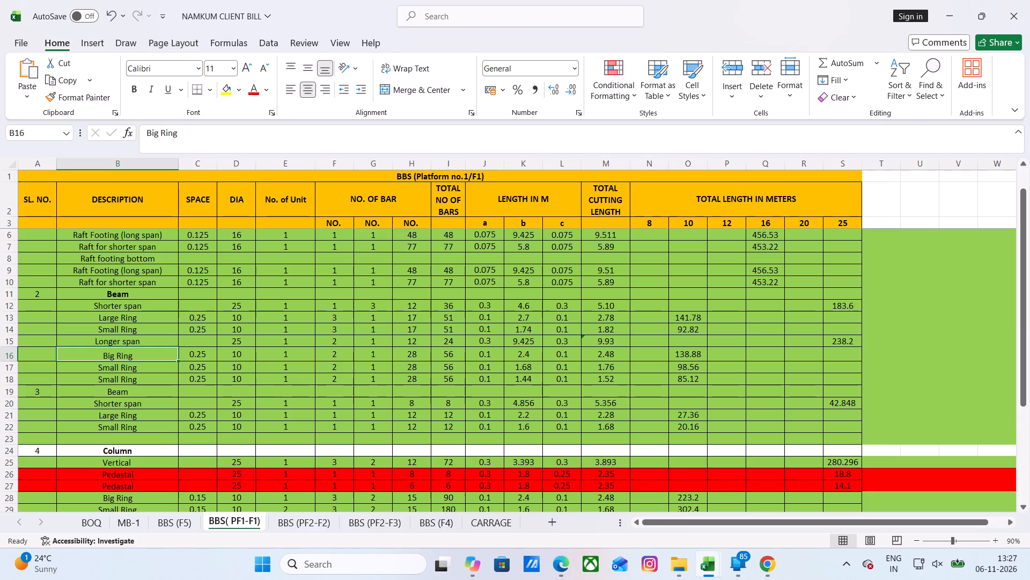
pyautogui.click(137, 343)
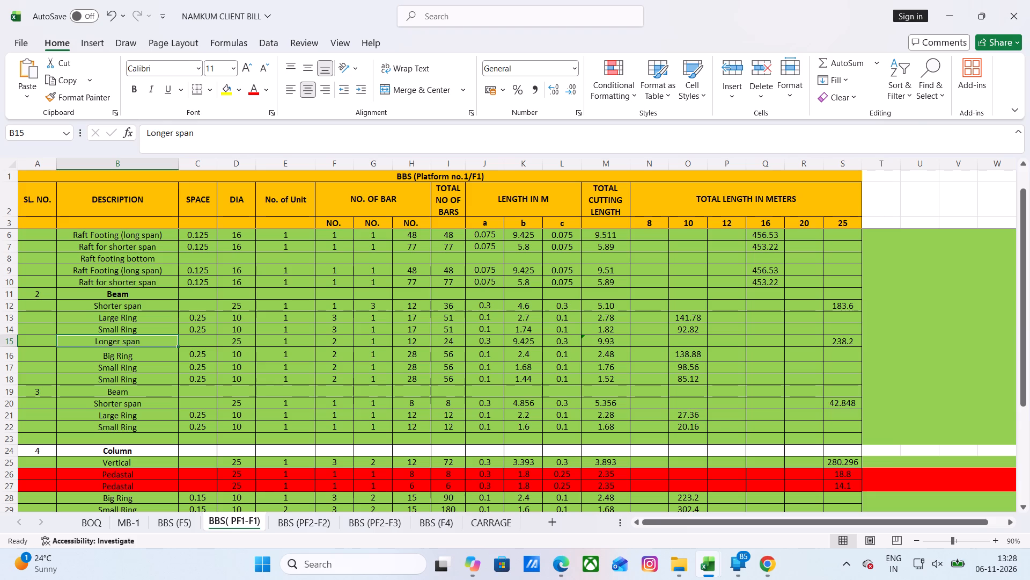
# Examine the length b entries and formulas for the first Beam item's shorter span, large ring, big ring and small ring in BBS (PF1-F1).
pyautogui.click(519, 368)
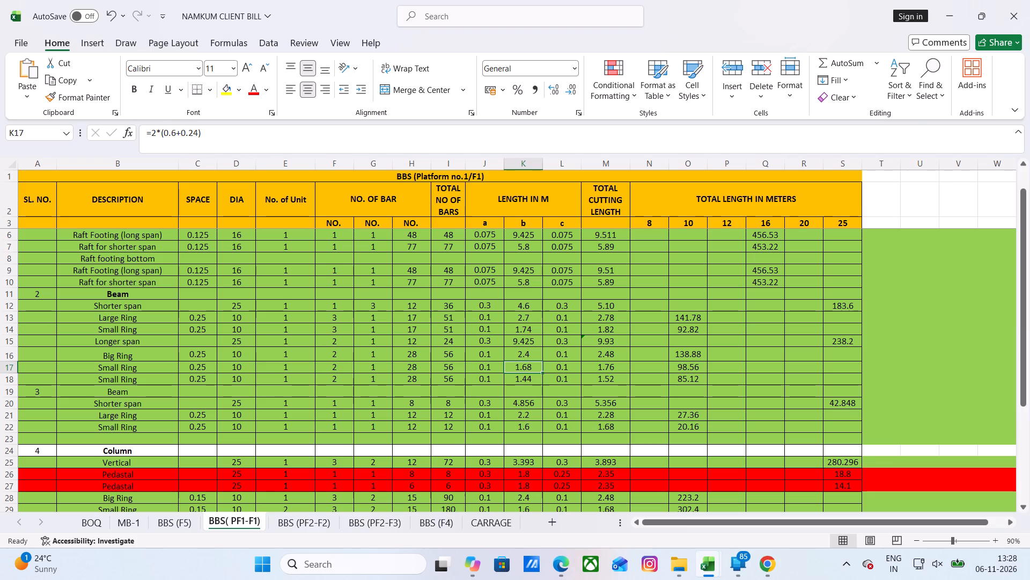
pyautogui.click(529, 354)
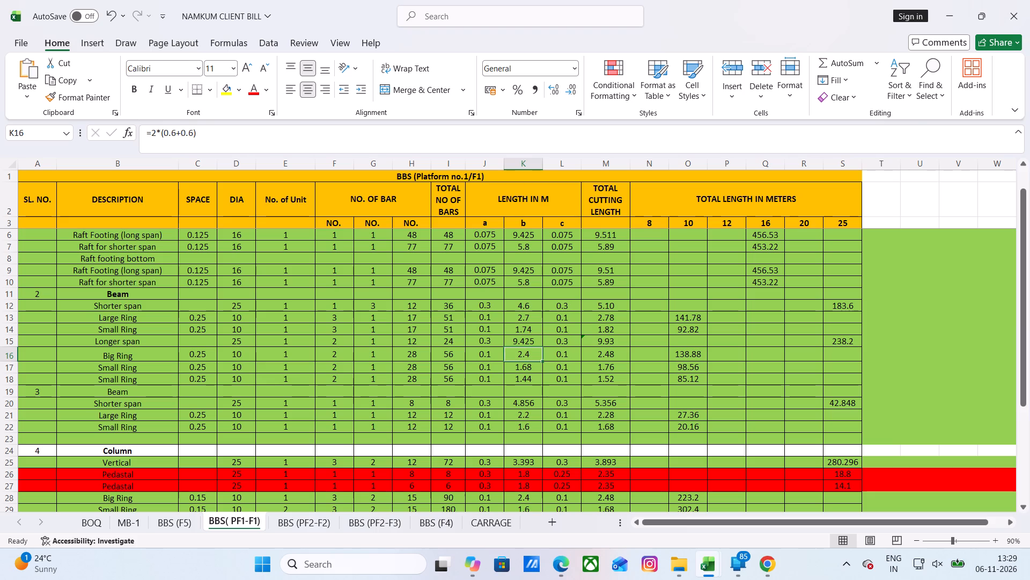
pyautogui.click(523, 306)
pyautogui.click(525, 318)
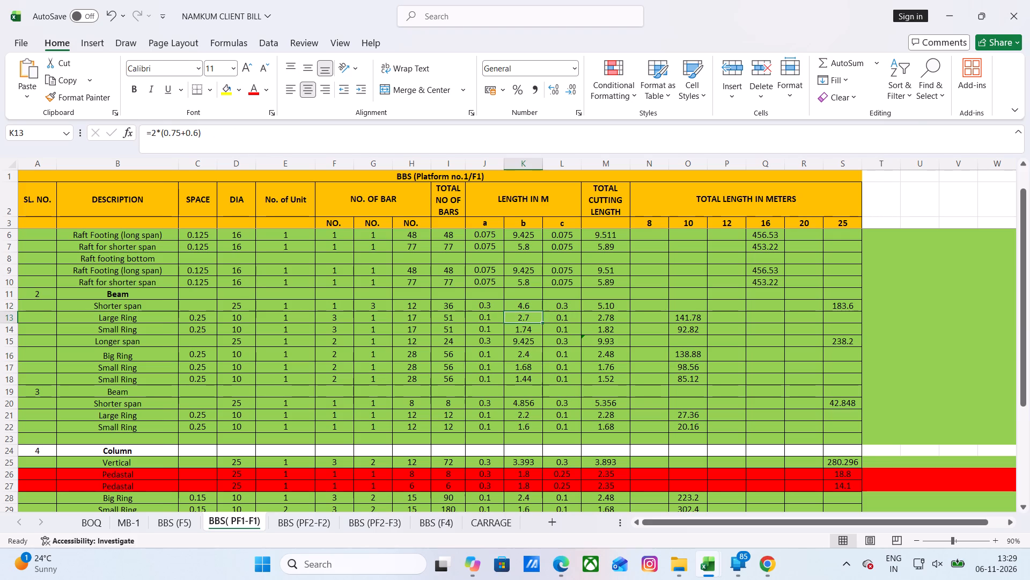
pyautogui.click(8, 303)
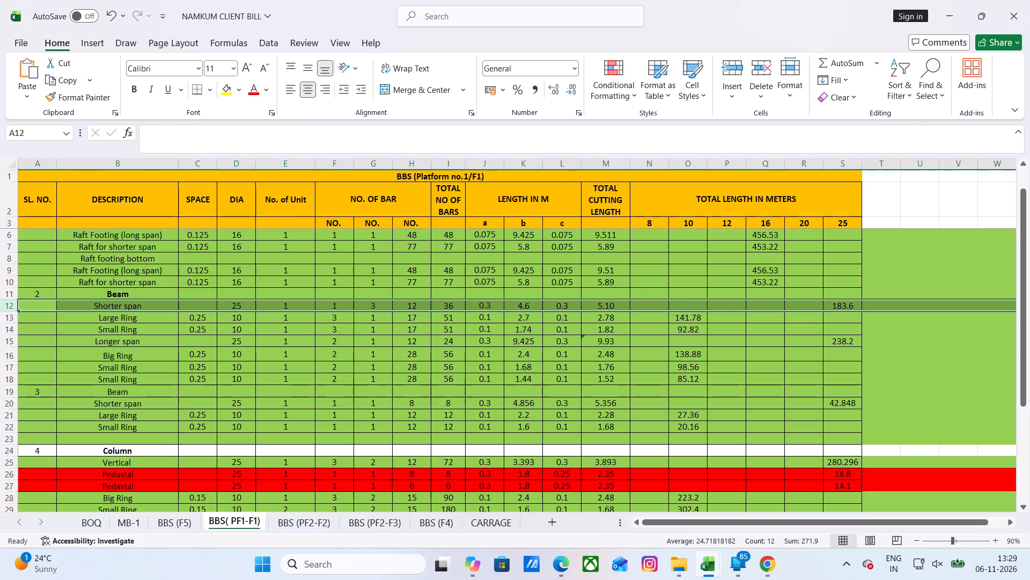
pyautogui.click(14, 317)
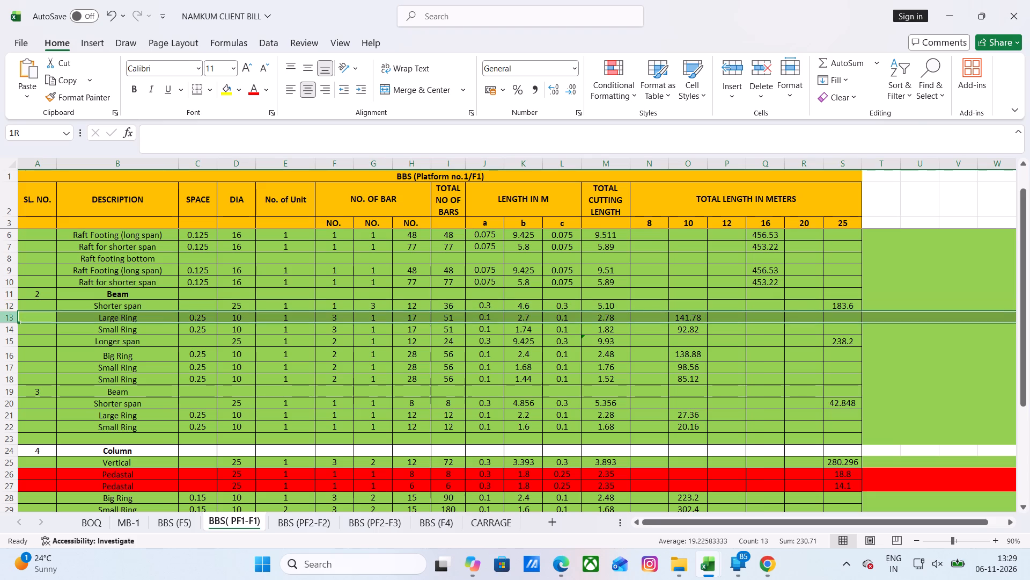
pyautogui.click(525, 318)
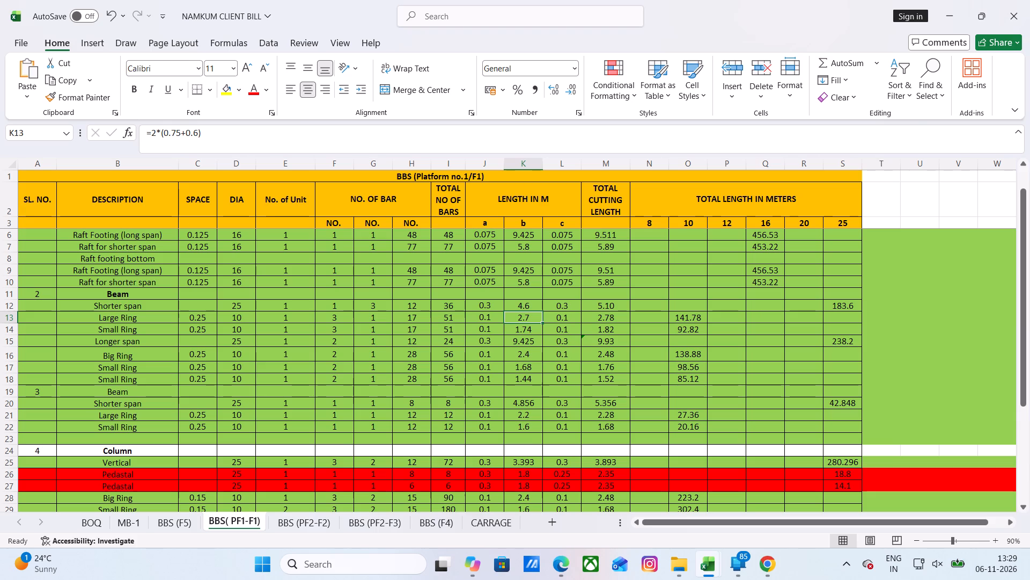
pyautogui.scroll(5, 171, 371)
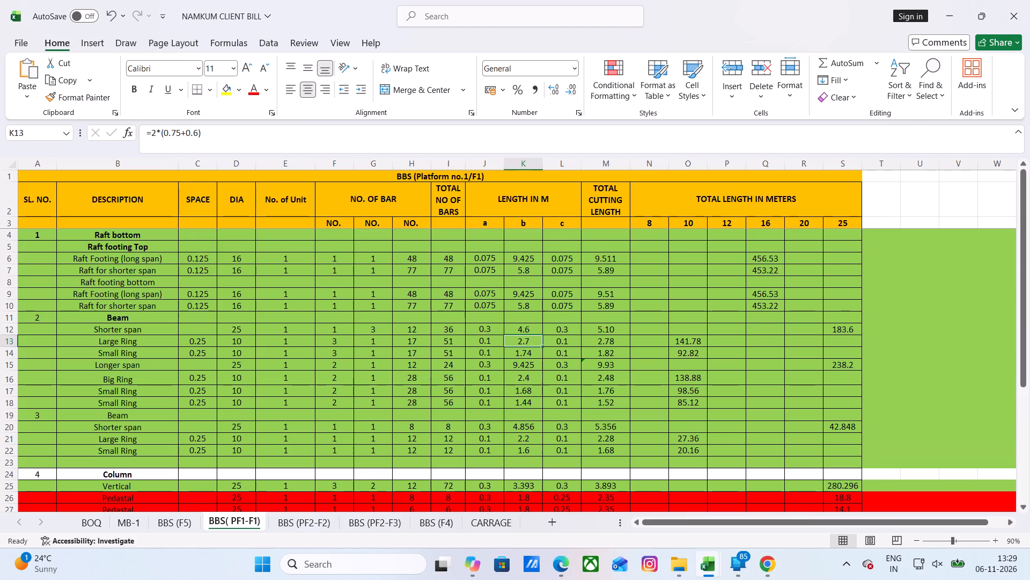
pyautogui.scroll(-5, 171, 371)
pyautogui.scroll(5, 171, 371)
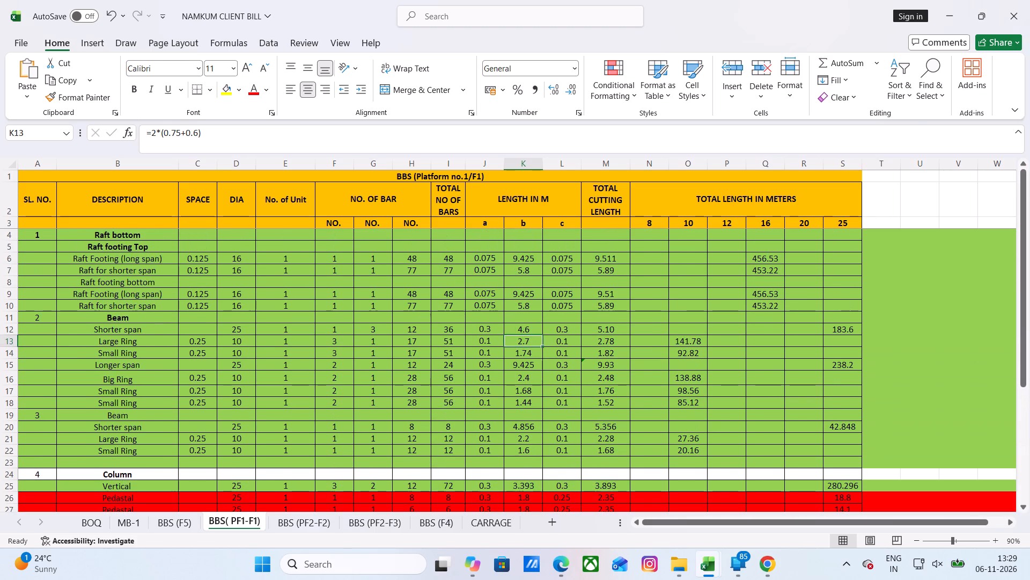
pyautogui.scroll(1, 171, 371)
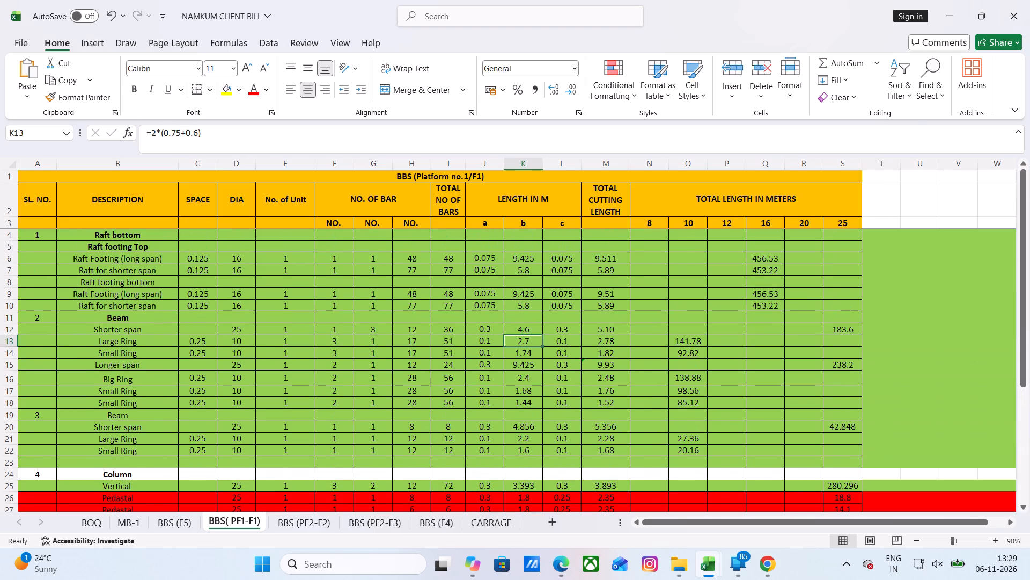
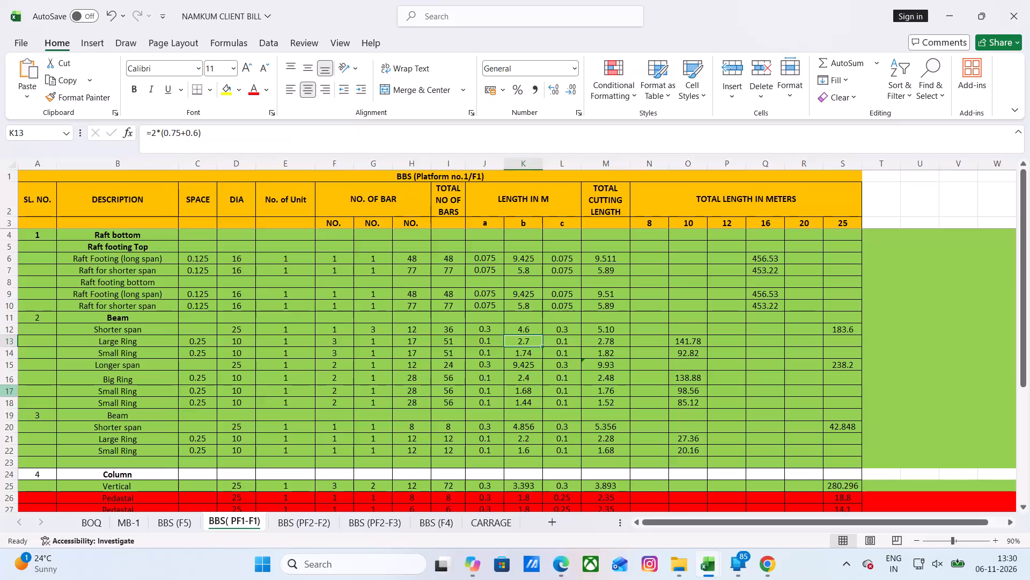
# Examine the first Beam item's shorter span description and length b formula in BBS (PF1-F1), comparing with the BBS (PF2-F2) sheet.
pyautogui.click(109, 331)
pyautogui.click(108, 344)
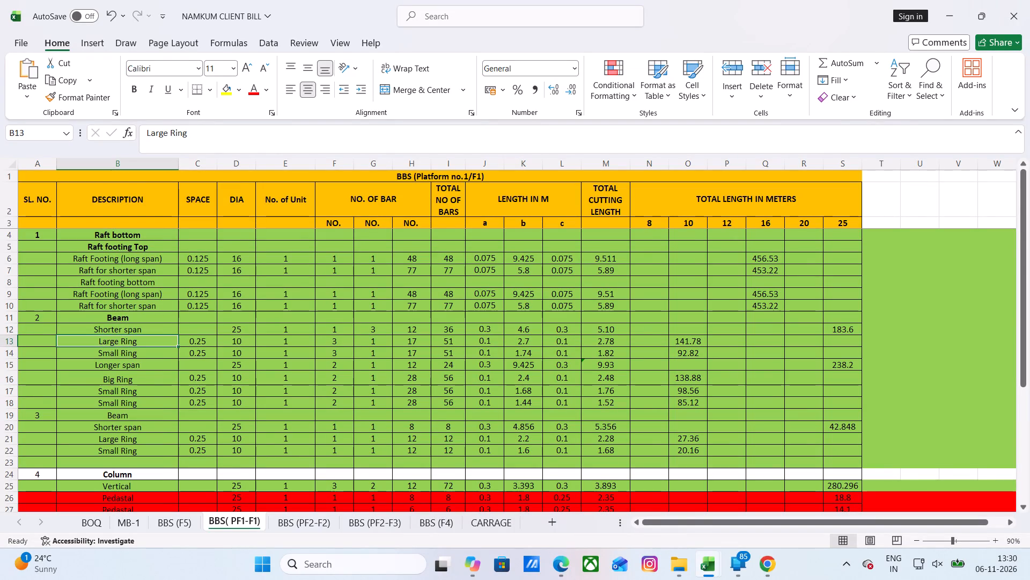
pyautogui.click(123, 328)
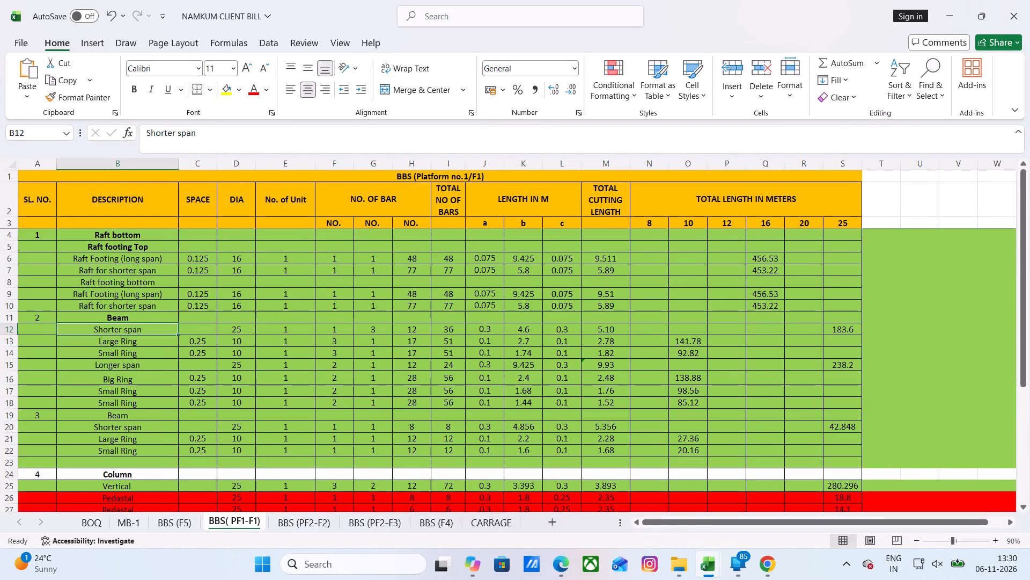
pyautogui.click(517, 329)
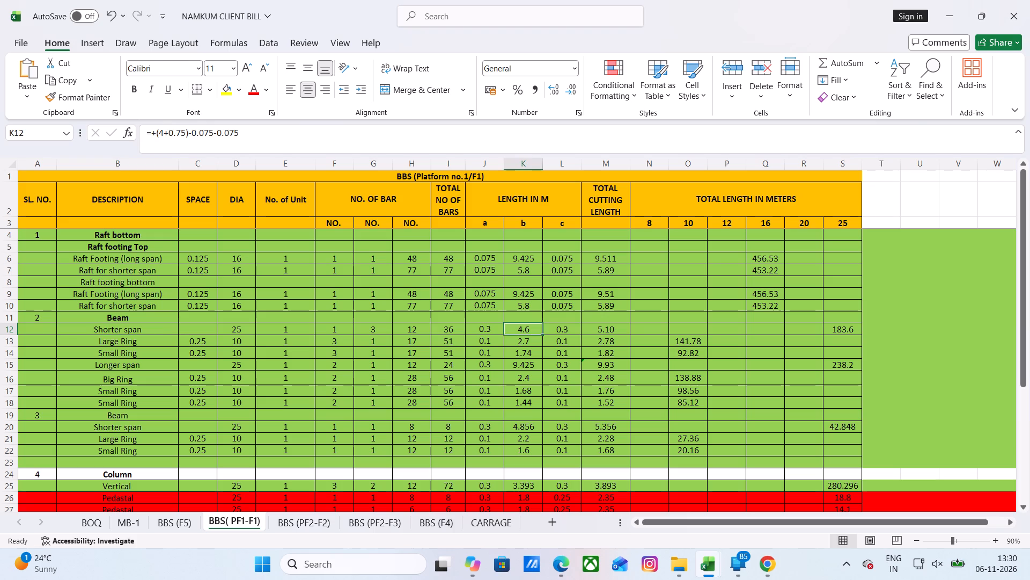
pyautogui.click(313, 521)
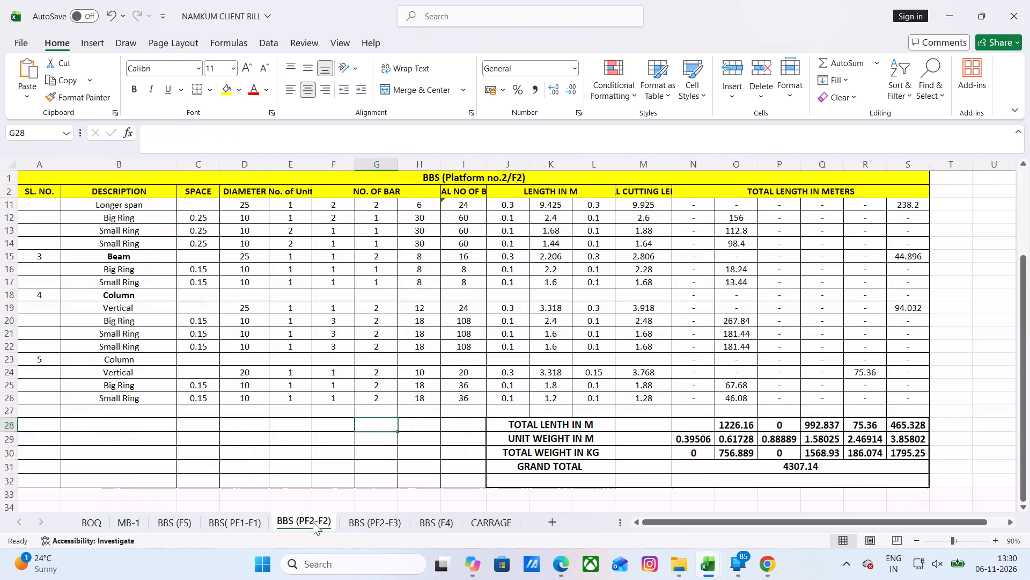
pyautogui.scroll(5, 305, 344)
pyautogui.scroll(-3, 305, 344)
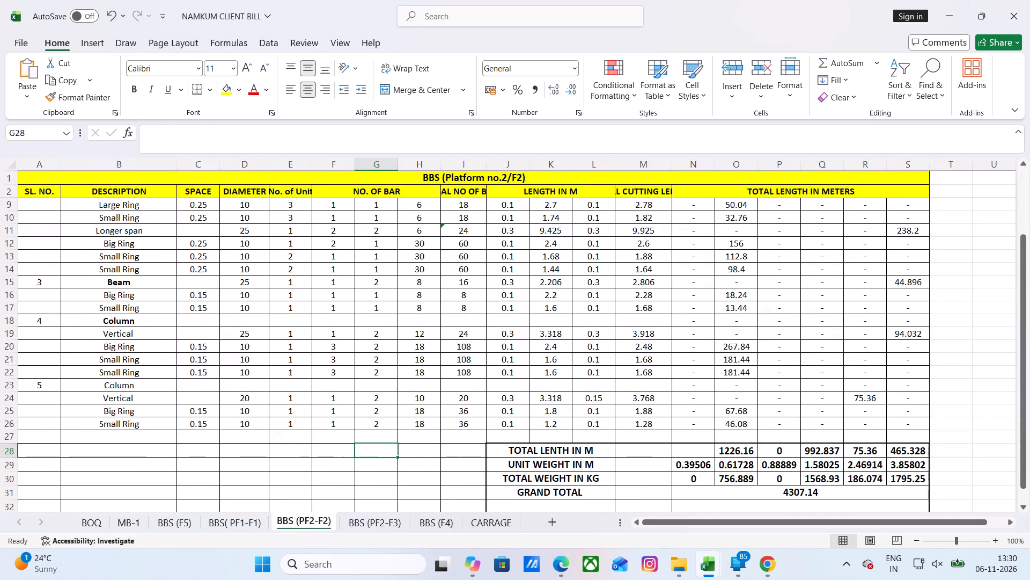
pyautogui.click(241, 522)
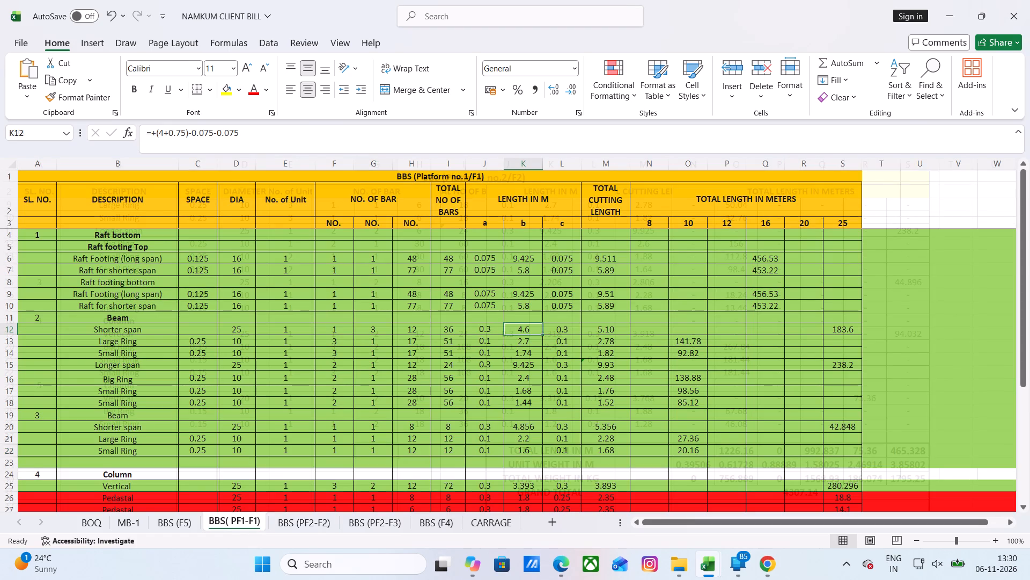
pyautogui.click(134, 329)
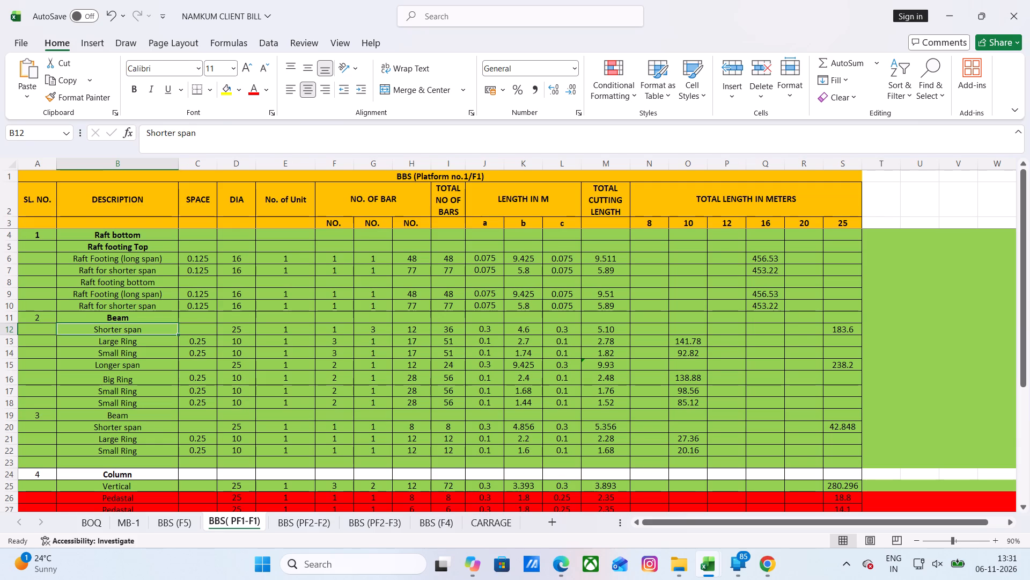
pyautogui.click(528, 330)
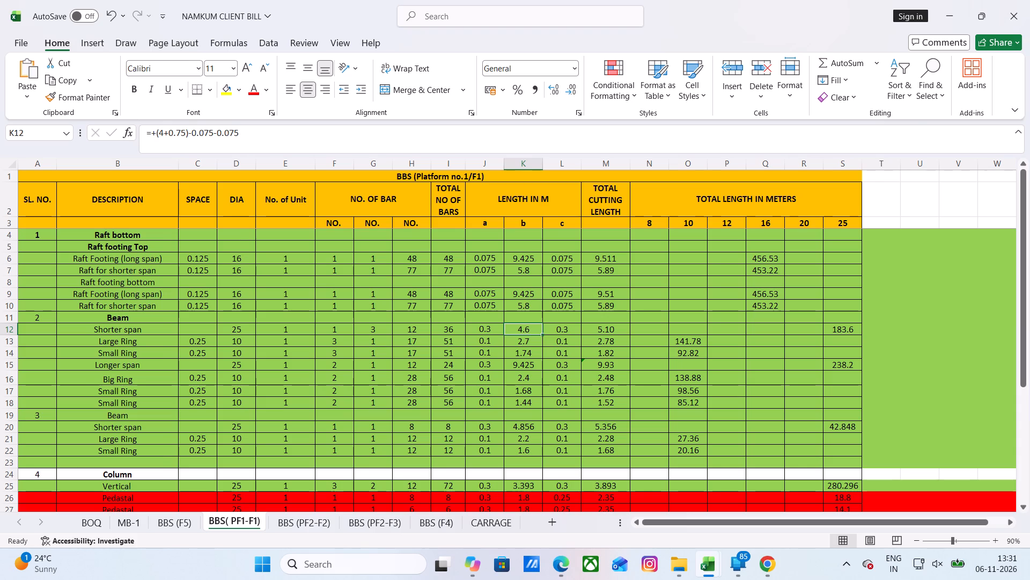
pyautogui.click(116, 330)
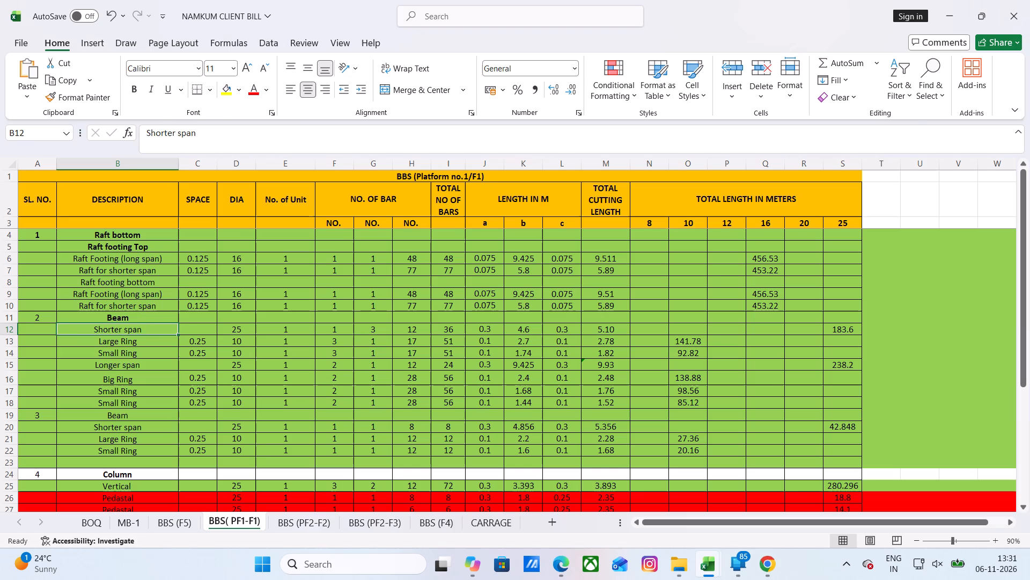
pyautogui.click(530, 330)
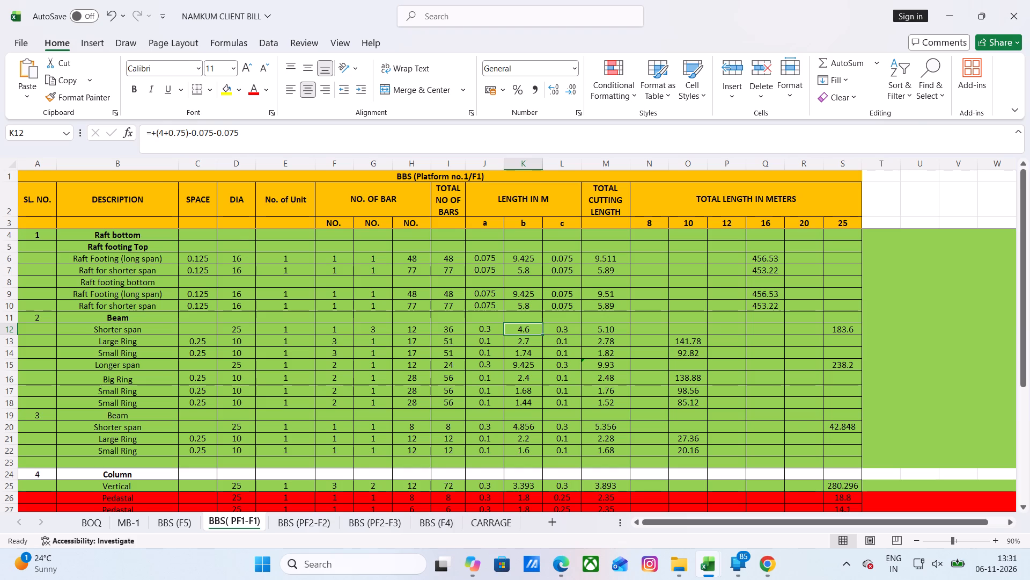
# Extend the first Beam item's shorter span description to read "Shorter span(k-k section)".
pyautogui.click(139, 331)
pyautogui.doubleClick(151, 330)
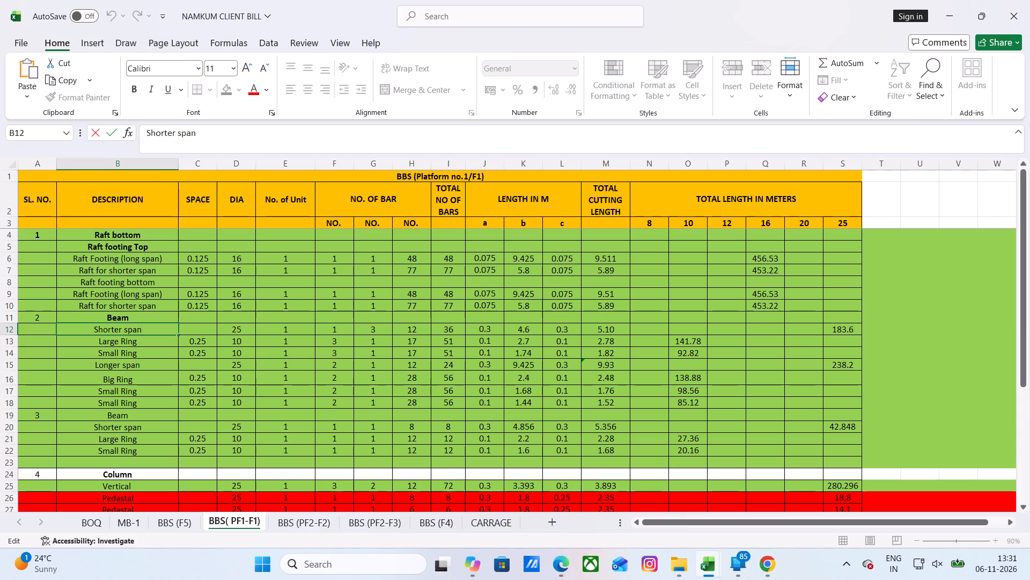
pyautogui.write('(kk')
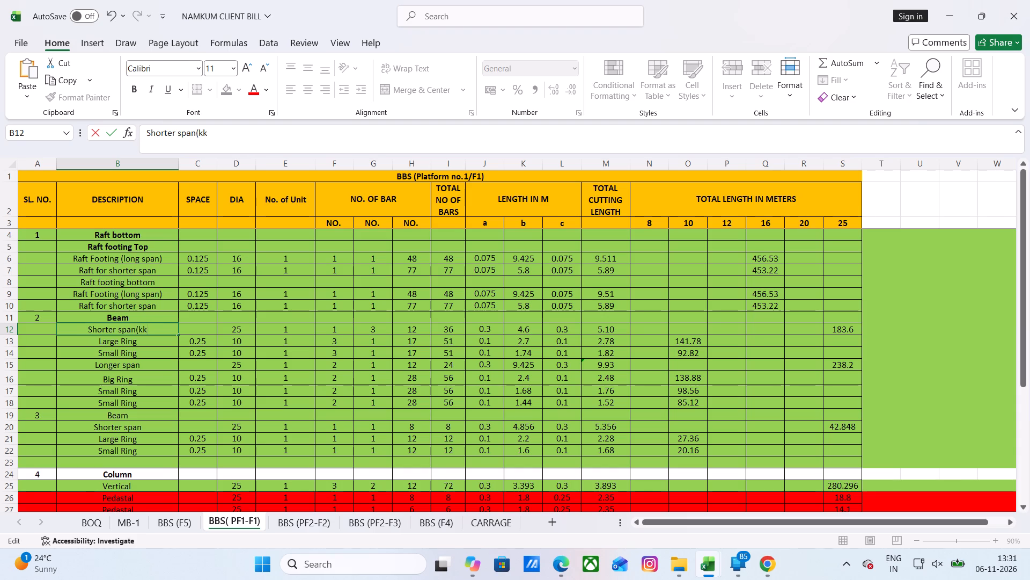
pyautogui.press('BackSpace')
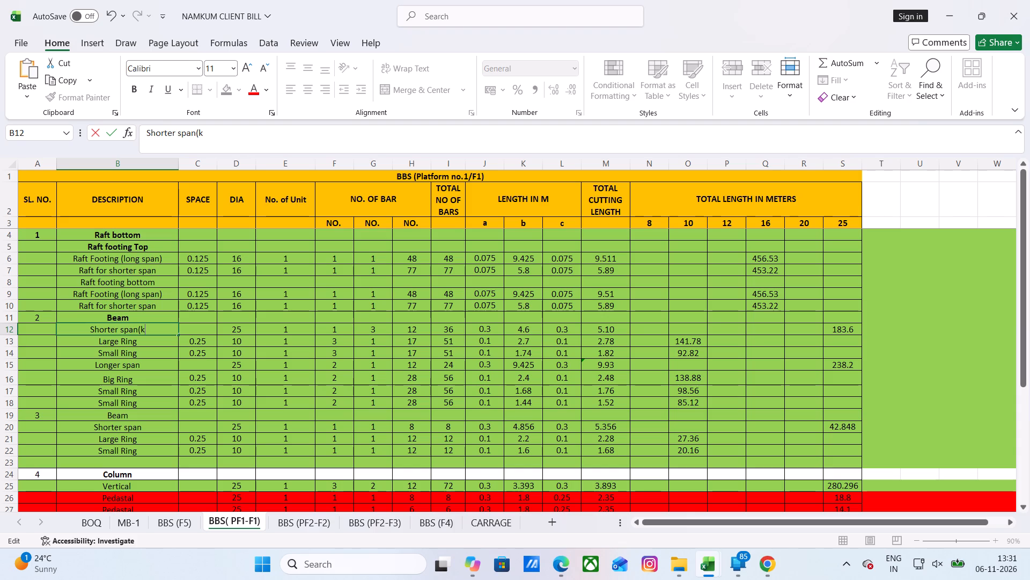
pyautogui.write('-k')
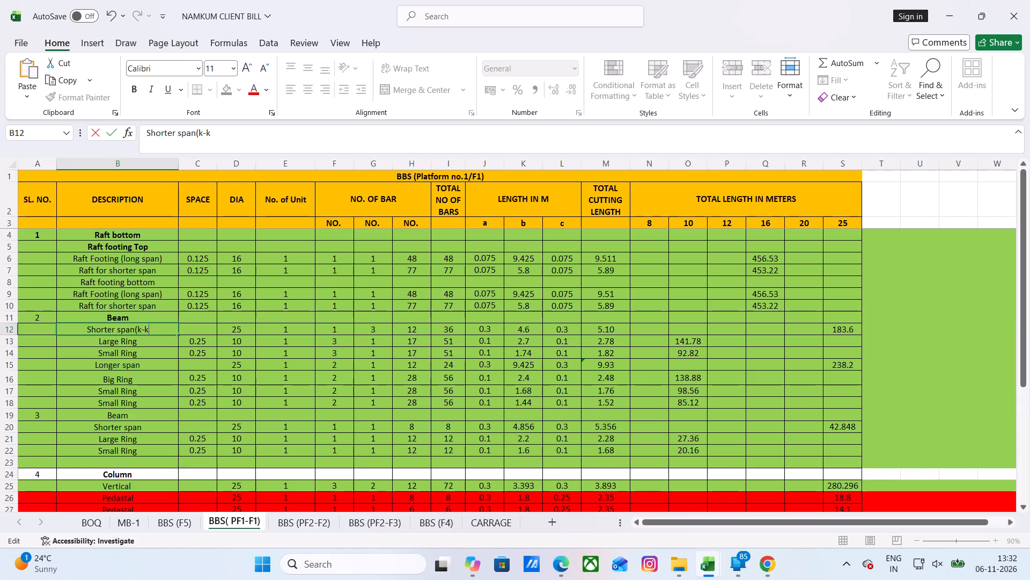
pyautogui.press('space')
pyautogui.write('section')
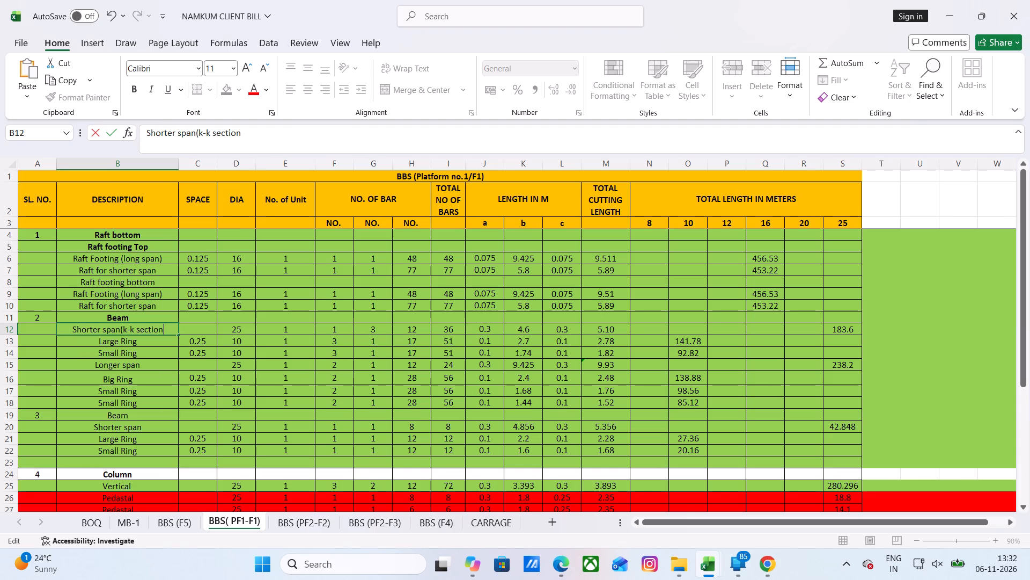
pyautogui.hotkey('shift', ')')
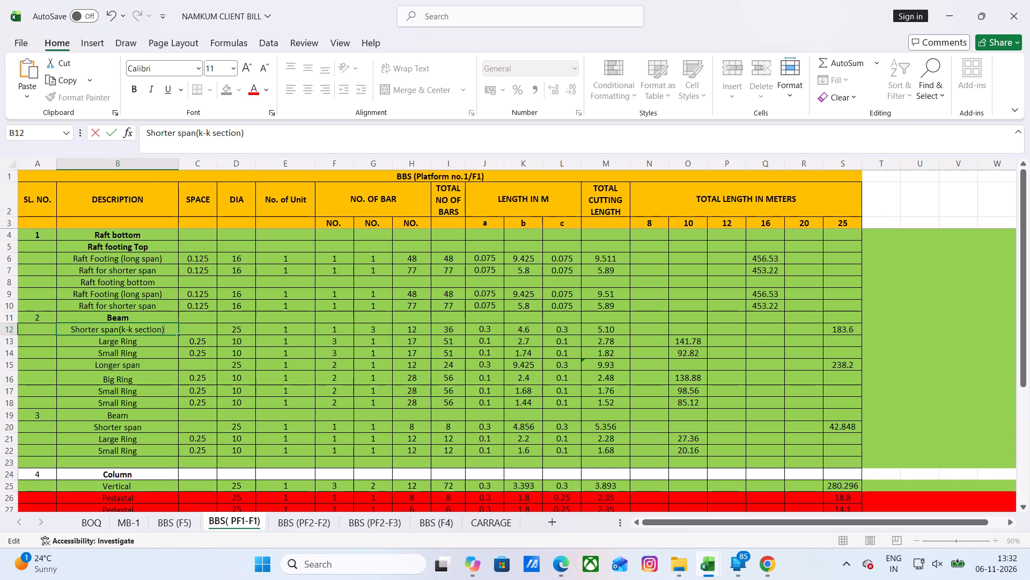
pyautogui.click(145, 381)
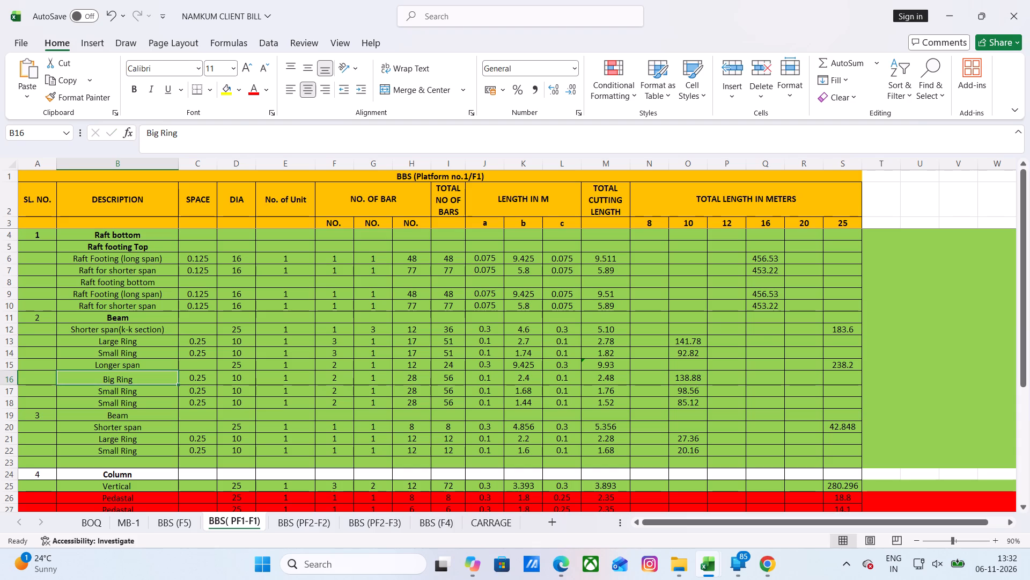
# Replace the longer span's length b entry under the first Beam item with the formula +9.575-0.075-0.075.
pyautogui.click(145, 363)
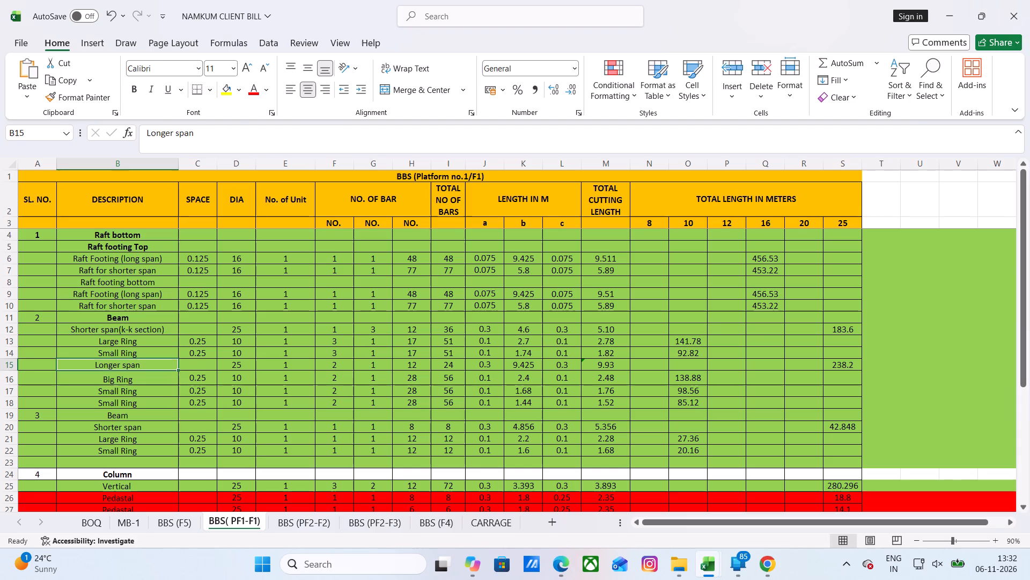
pyautogui.click(522, 365)
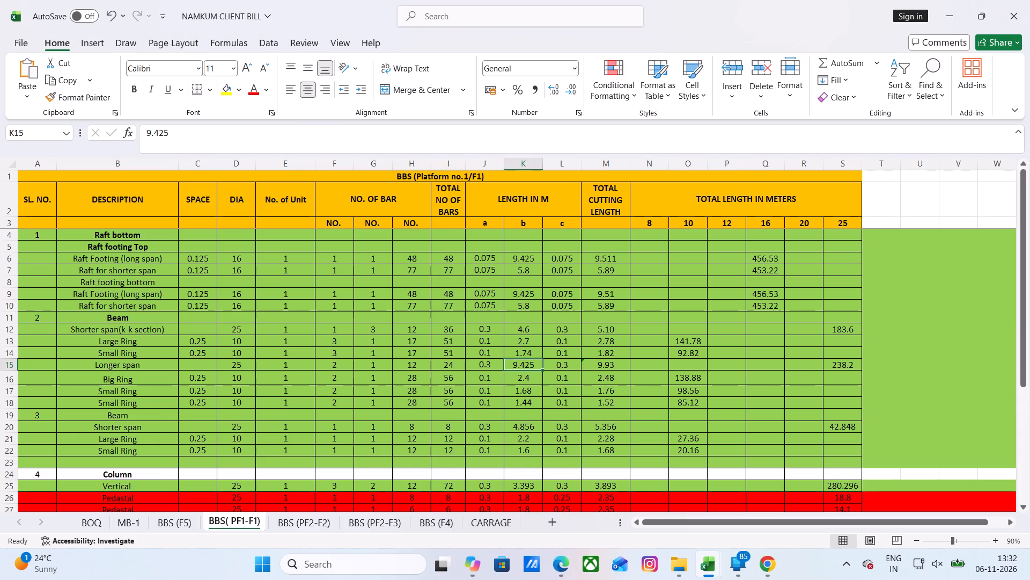
pyautogui.press('+')
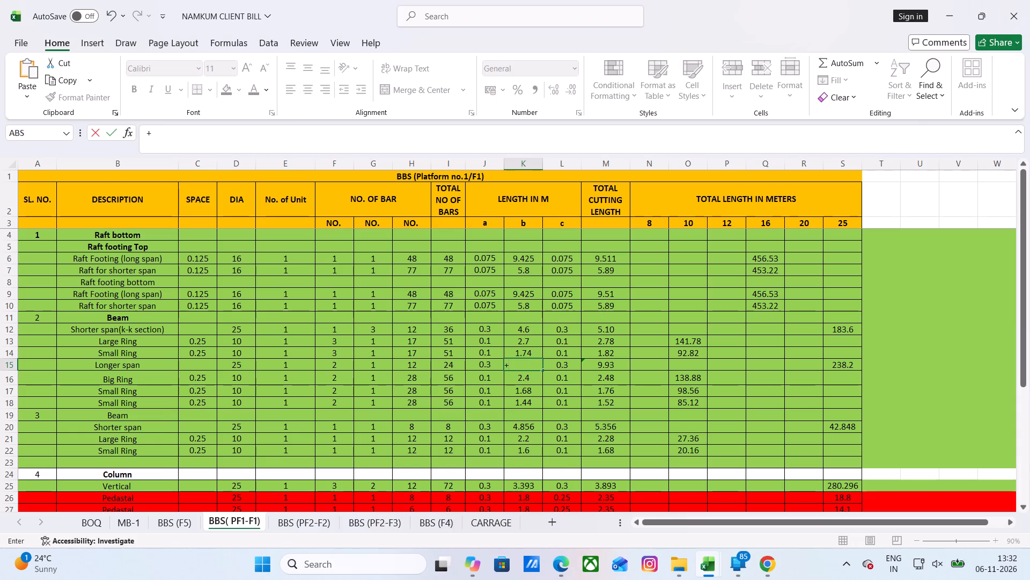
pyautogui.write('9.')
pyautogui.write('575')
pyautogui.press('-')
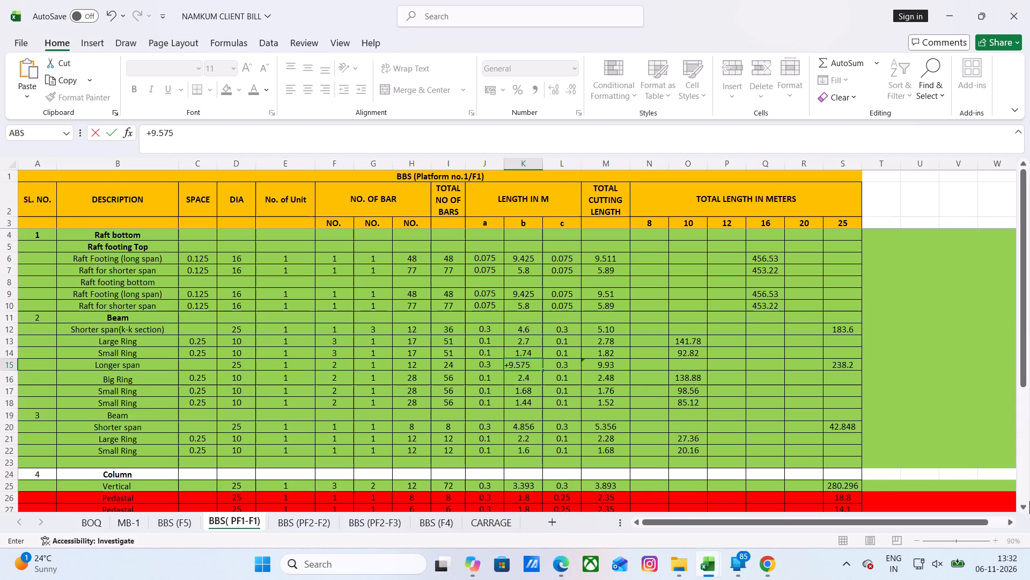
pyautogui.write('0.075')
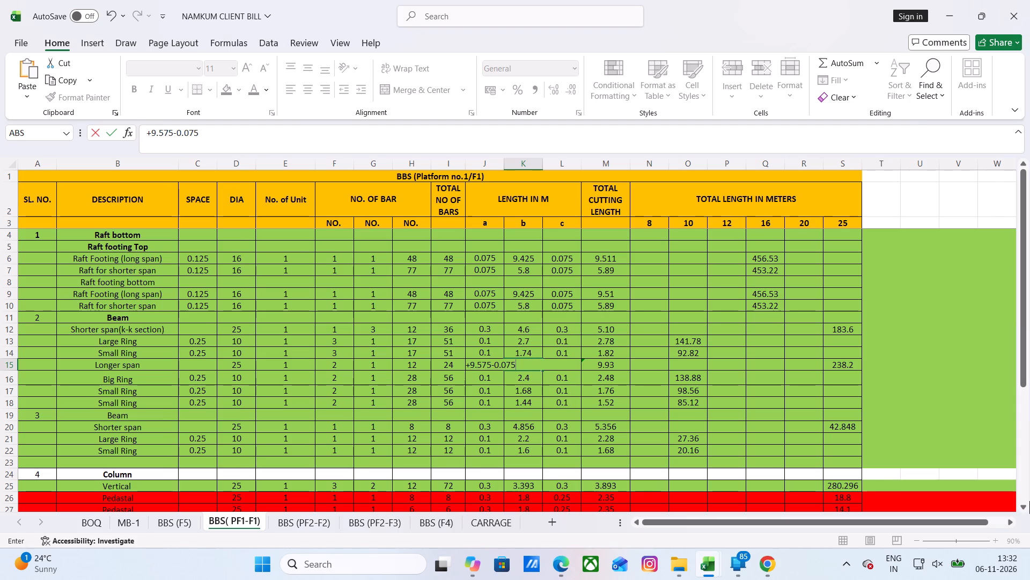
pyautogui.press('-')
pyautogui.write('0.075')
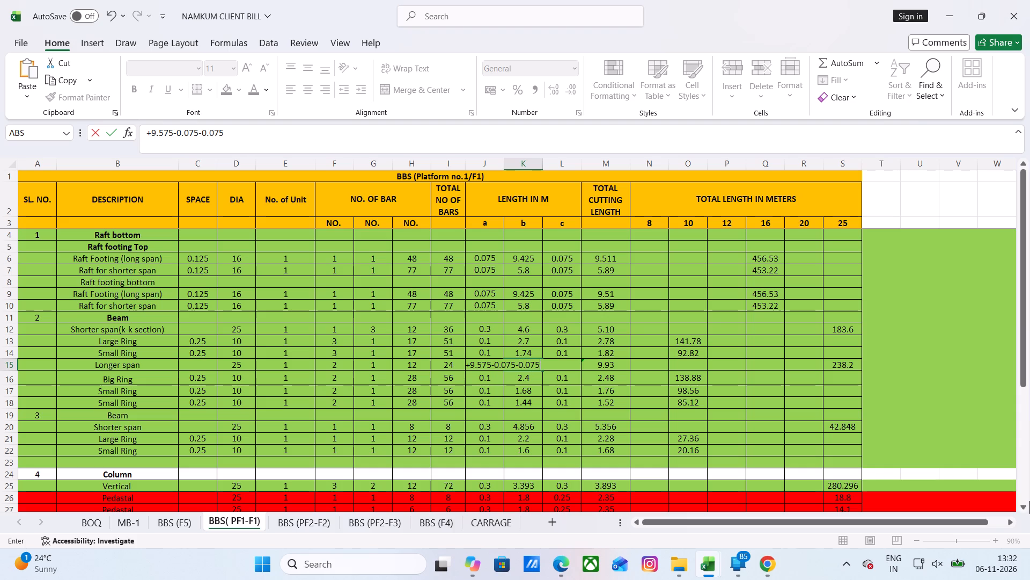
pyautogui.press('Return')
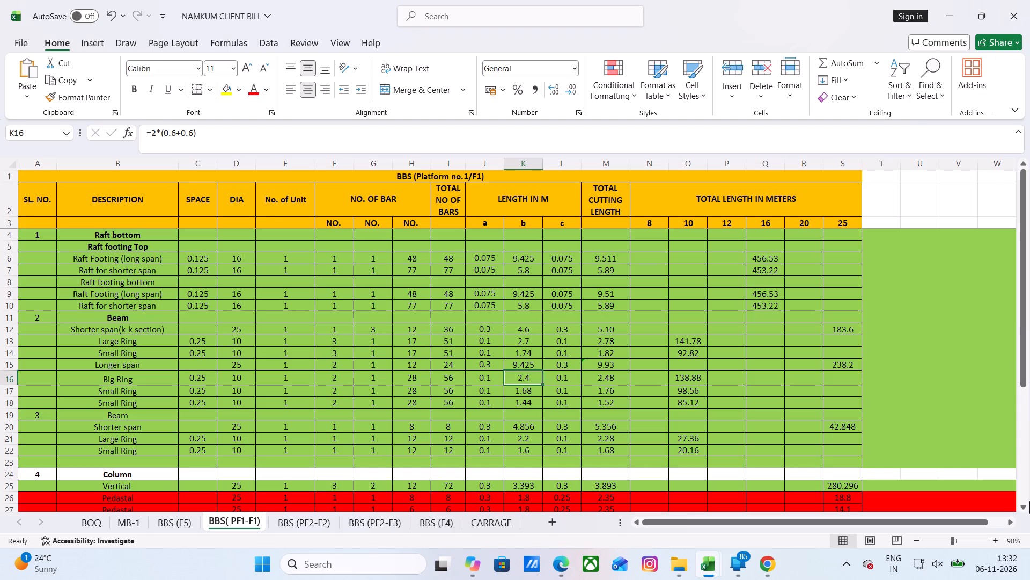
# Extend the first Beam item's longer span description to read "Longer span(m-m section)".
pyautogui.click(121, 367)
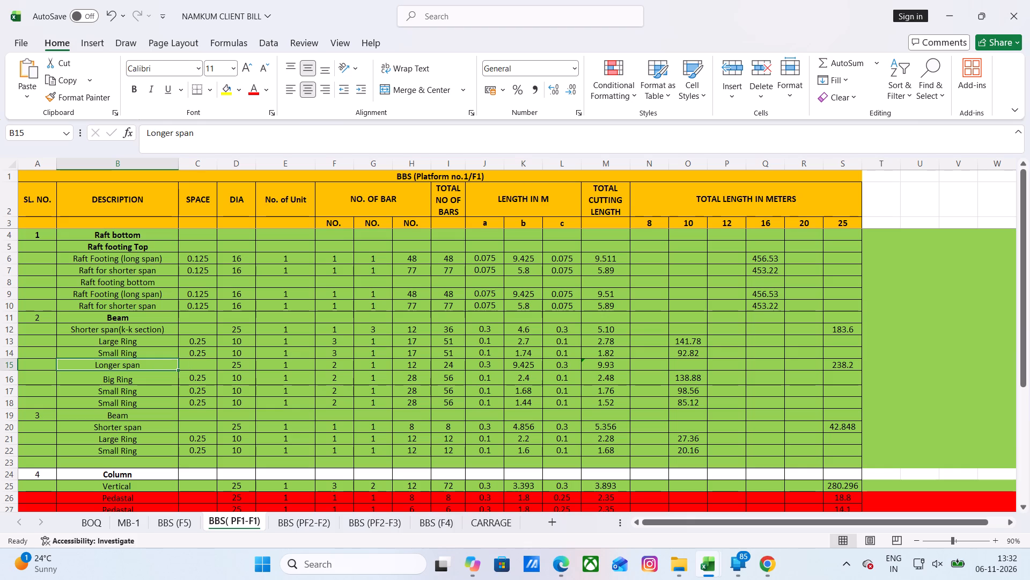
pyautogui.doubleClick(147, 364)
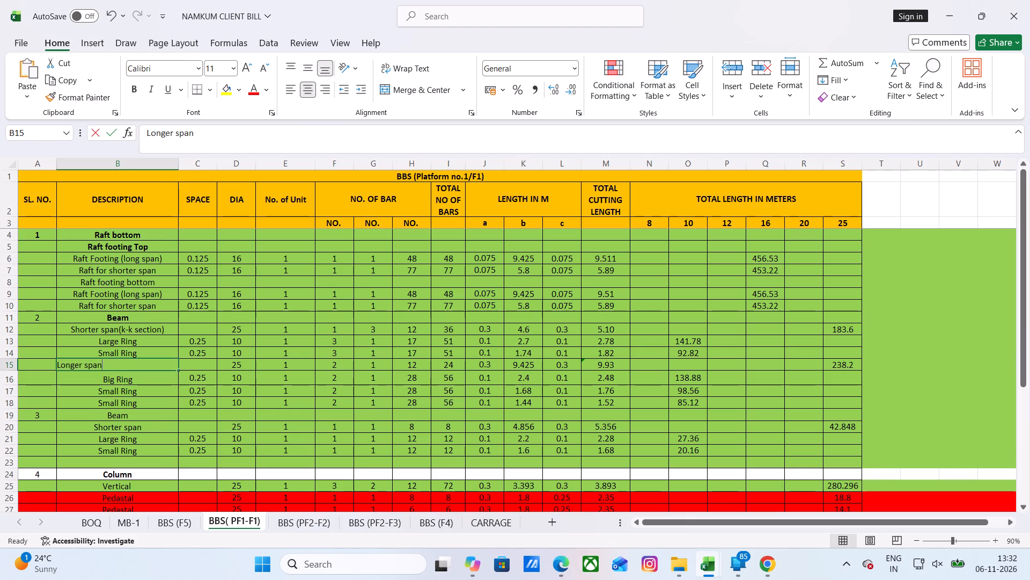
pyautogui.hotkey('shift', '(')
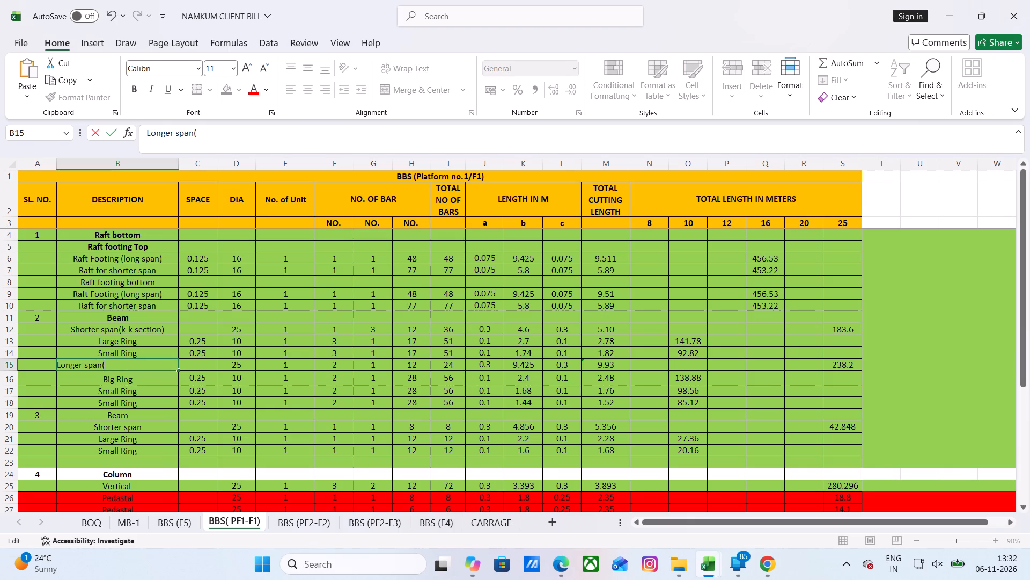
pyautogui.write('m-m')
pyautogui.press('space')
pyautogui.write('section')
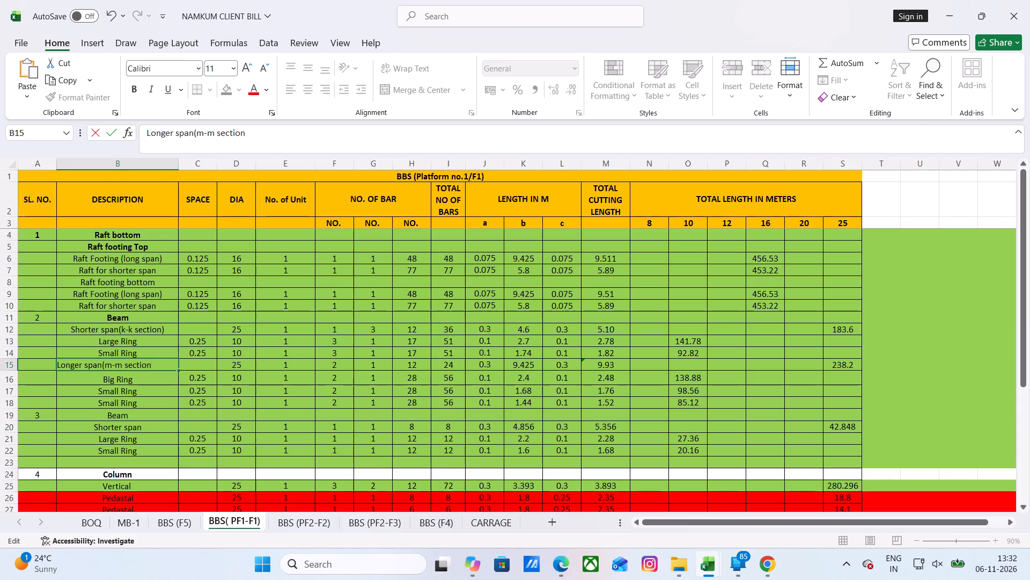
pyautogui.hotkey('shift', ')')
pyautogui.press('Return')
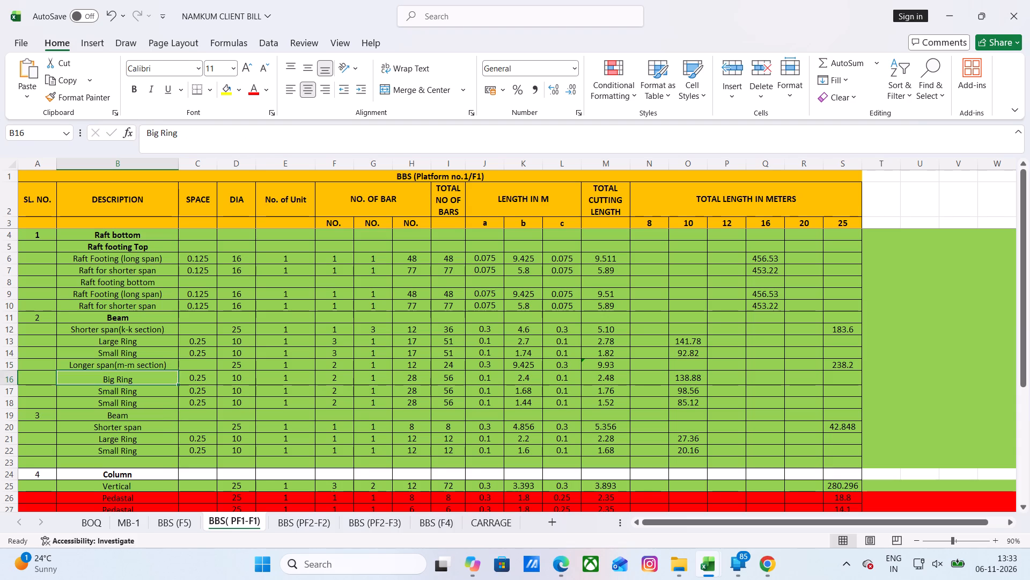
# Examine the second Beam item's shorter span length b formula and the first Beam item's ring bar count formulas.
pyautogui.click(125, 418)
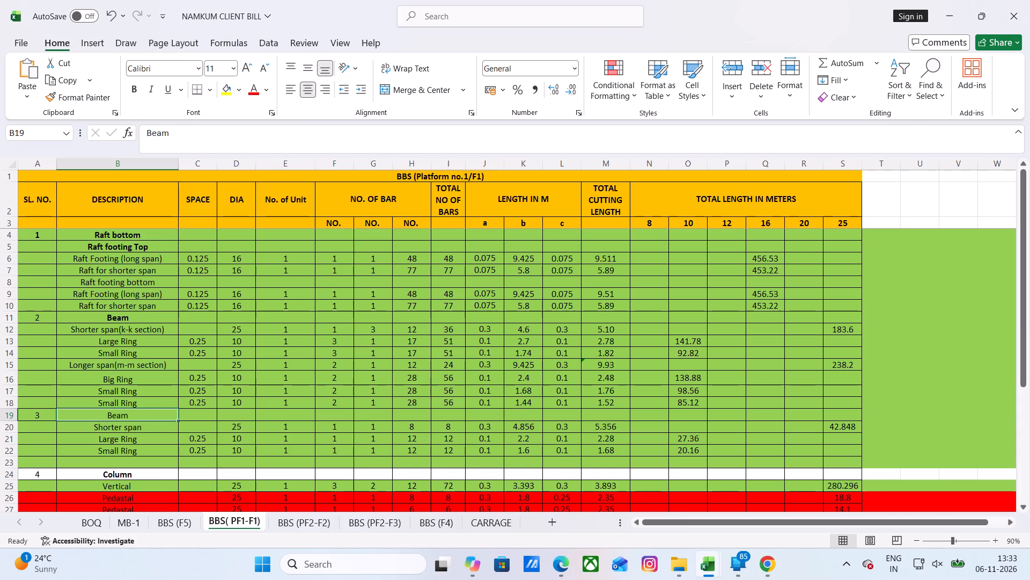
pyautogui.click(112, 429)
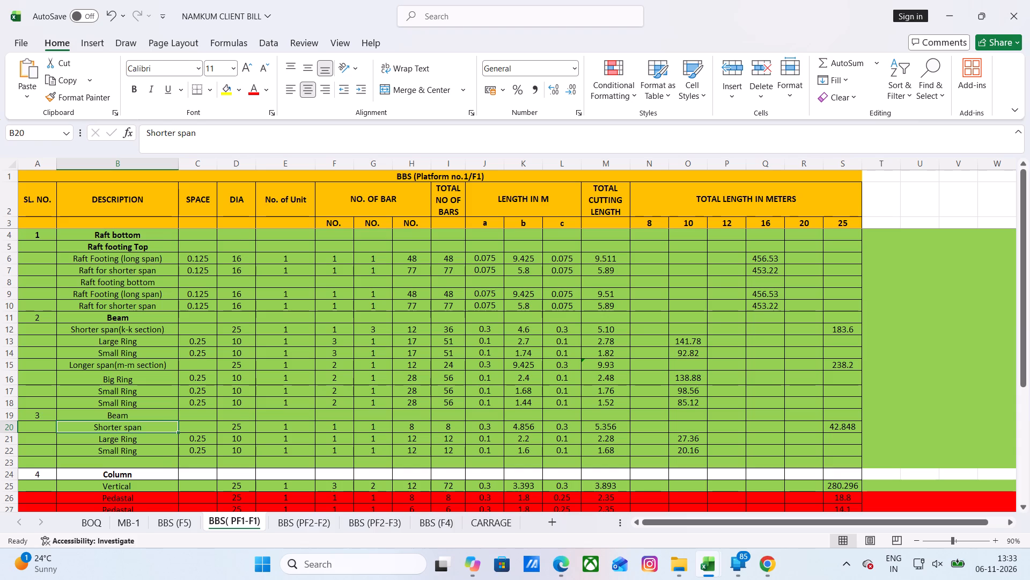
pyautogui.click(523, 424)
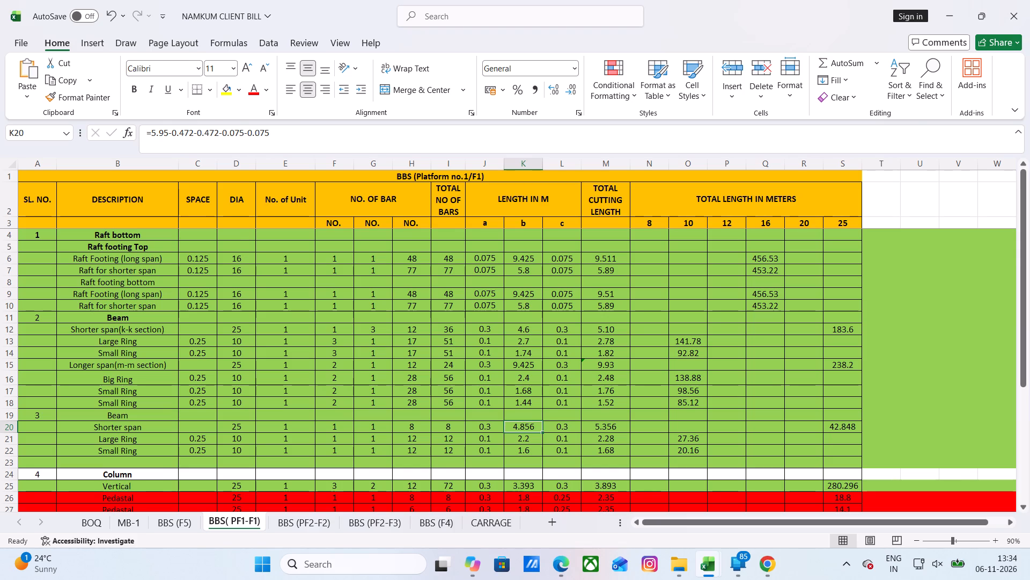
pyautogui.click(403, 380)
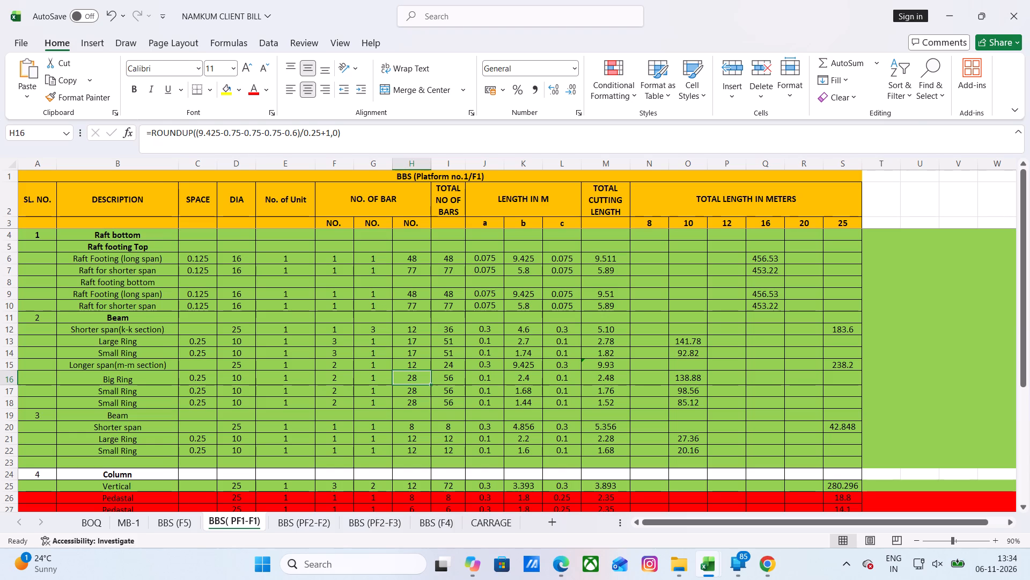
pyautogui.click(411, 343)
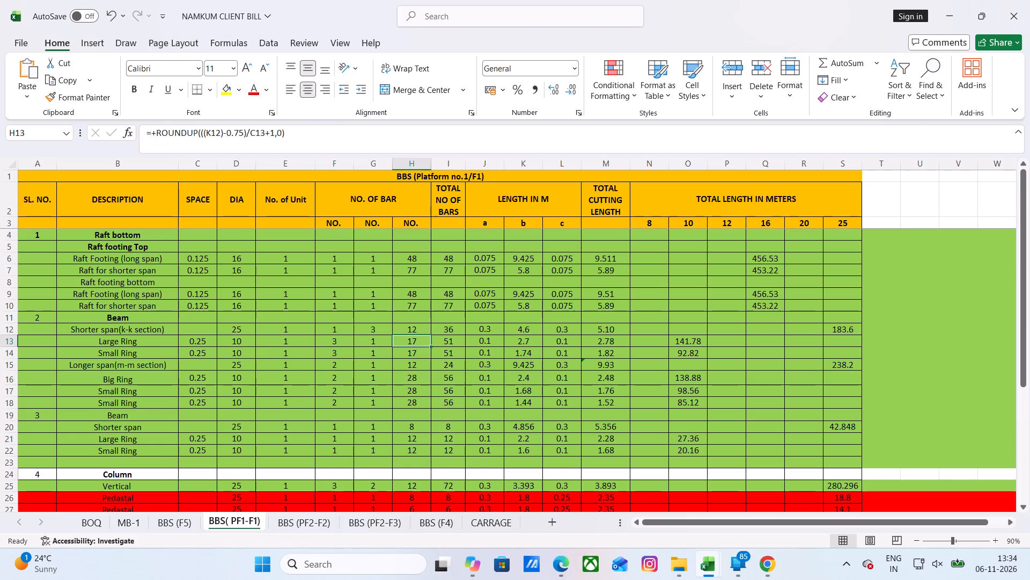
pyautogui.click(411, 343)
pyautogui.click(411, 343)
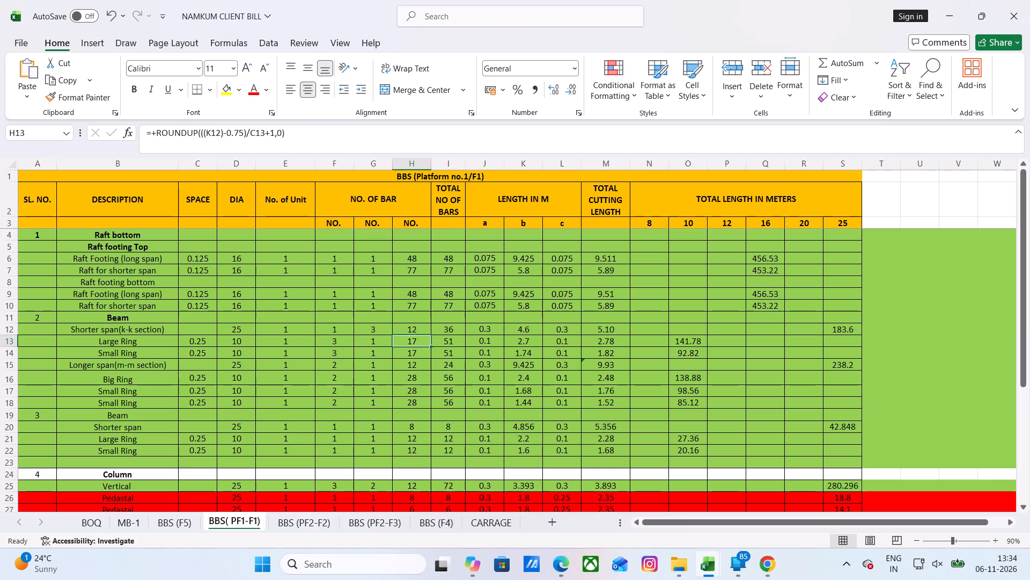
pyautogui.click(416, 342)
pyautogui.click(416, 342)
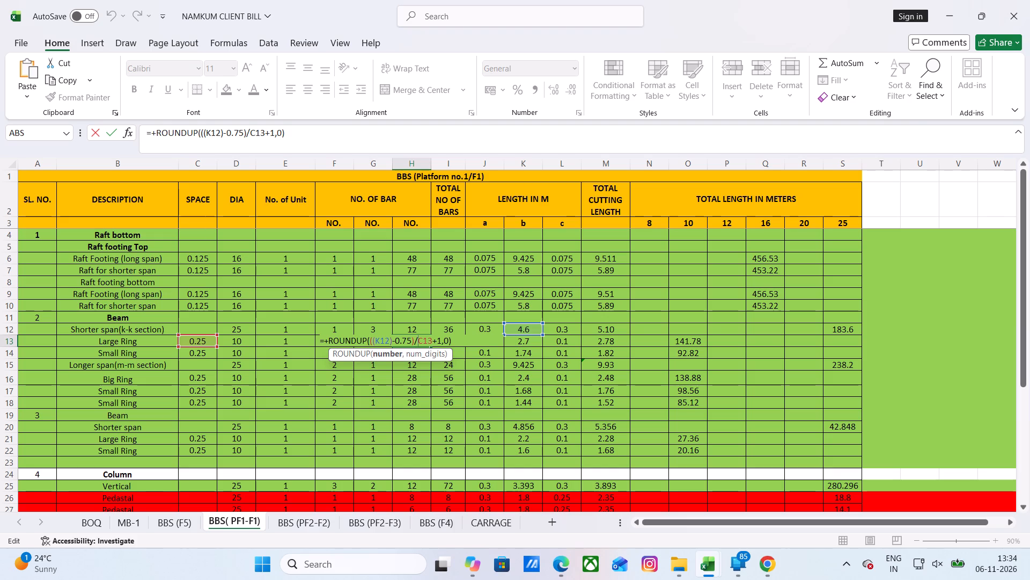
pyautogui.click(379, 402)
pyautogui.press('Escape')
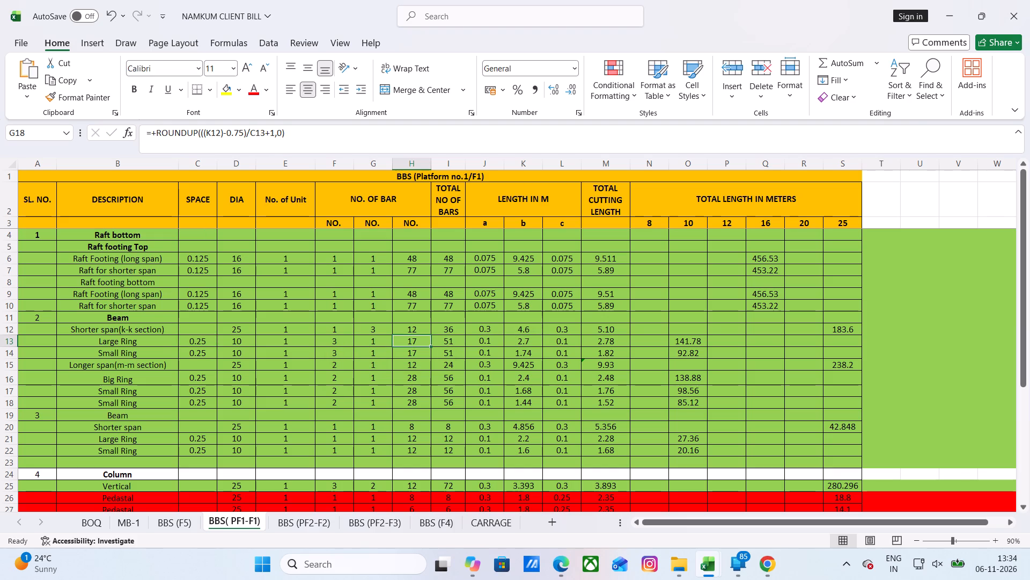
pyautogui.doubleClick(413, 342)
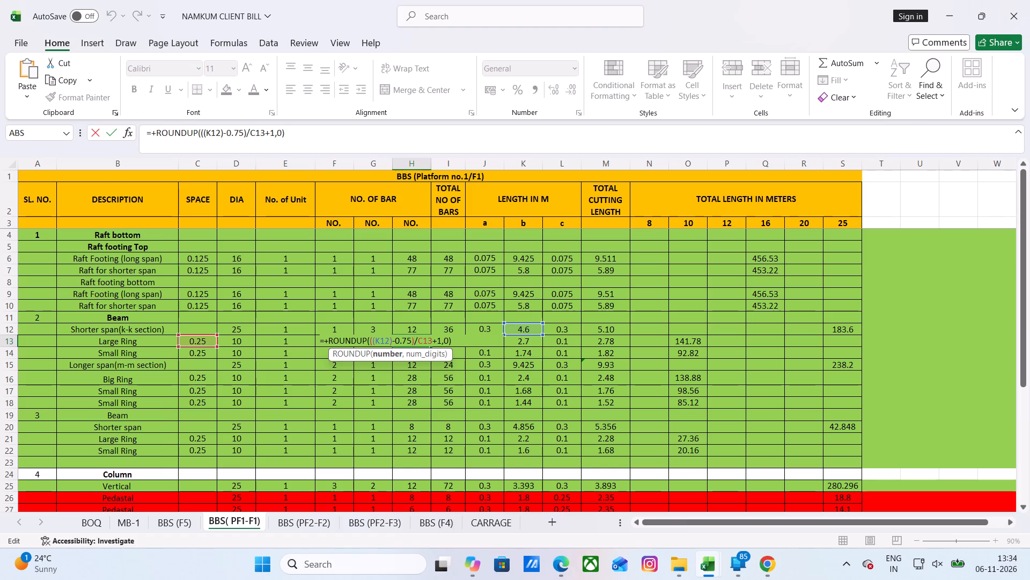
pyautogui.press('Escape')
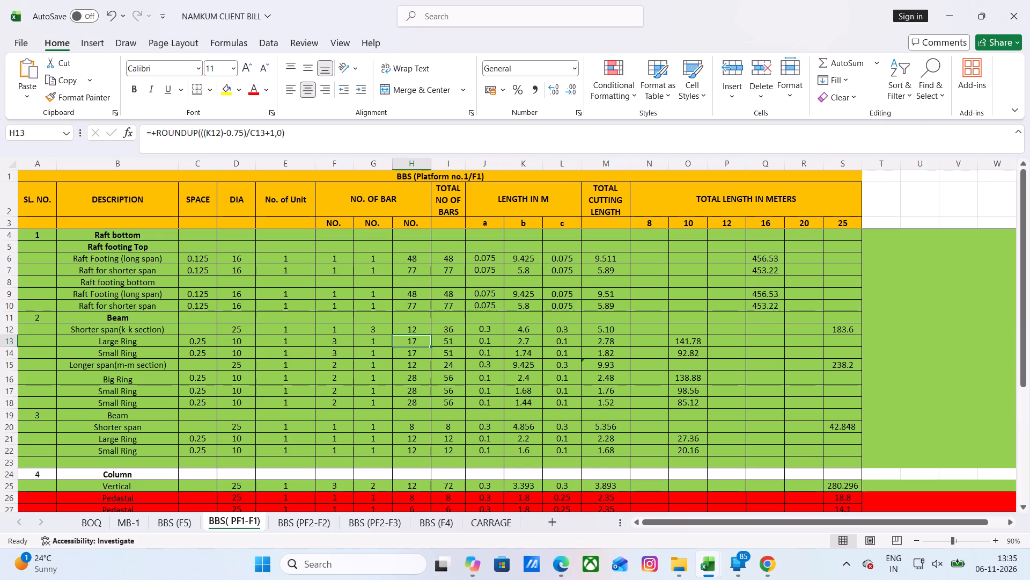
# In the first Beam item's Big Ring bar count formula, replace the typed length with a reference to the longer span's length b, K15.
pyautogui.click(413, 376)
pyautogui.doubleClick(413, 378)
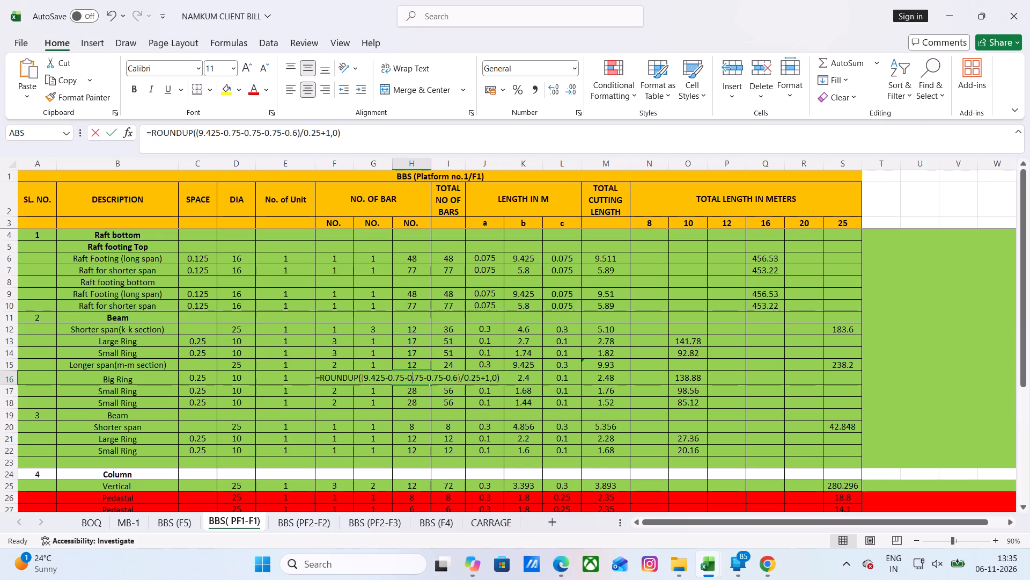
pyautogui.press('Escape')
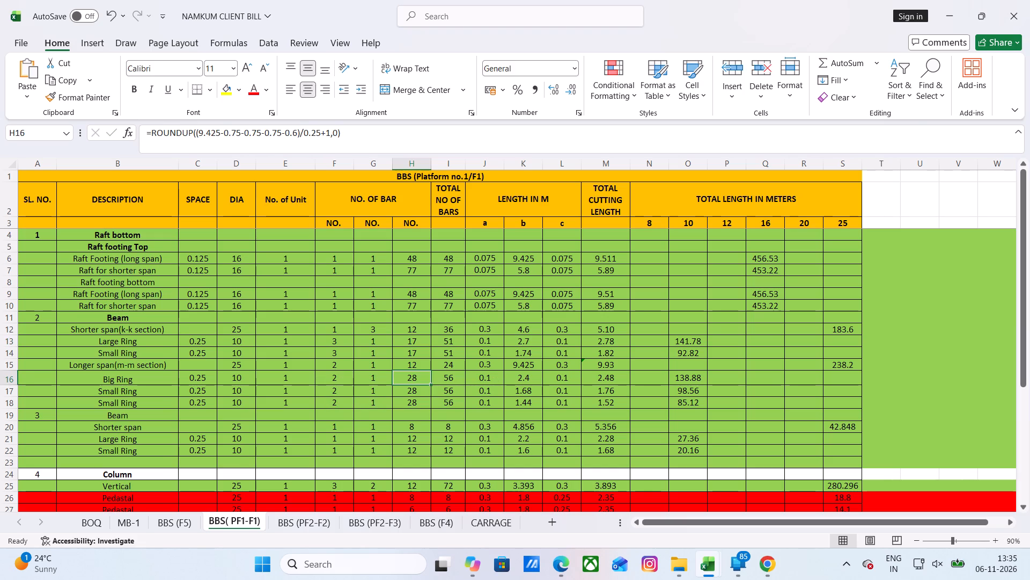
pyautogui.doubleClick(411, 378)
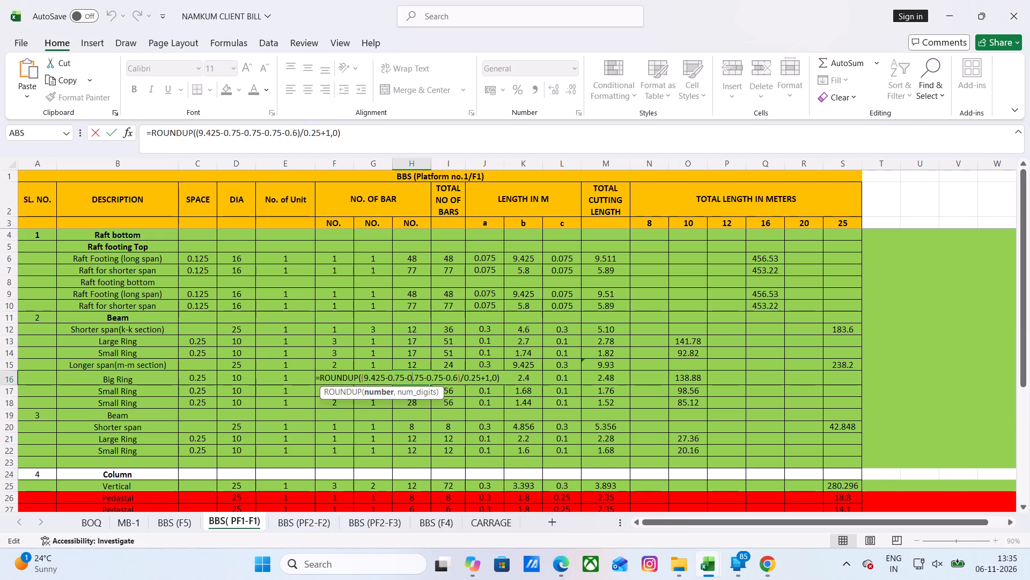
pyautogui.press('Escape')
pyautogui.press('Escape')
pyautogui.press('Escape')
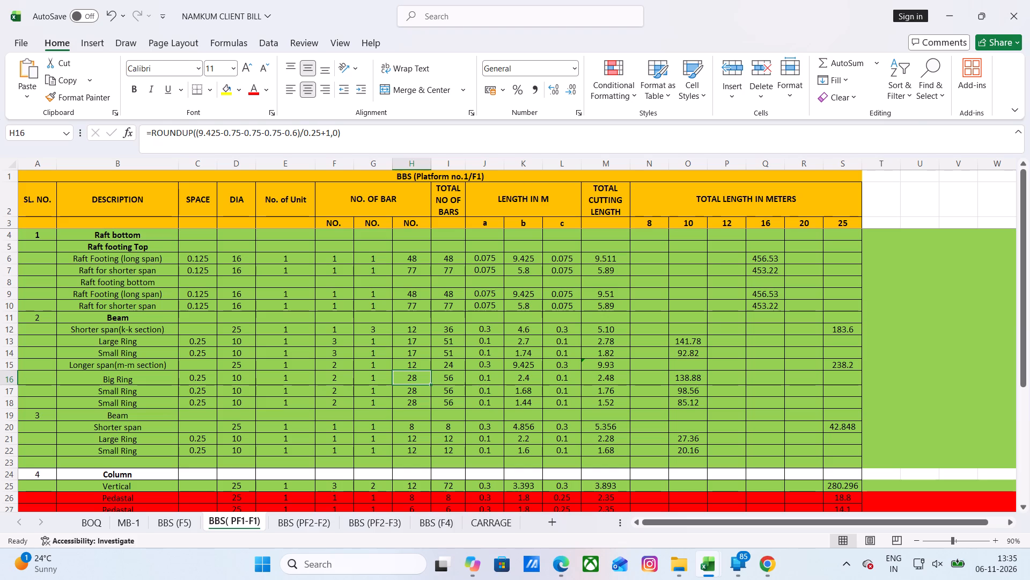
pyautogui.doubleClick(417, 376)
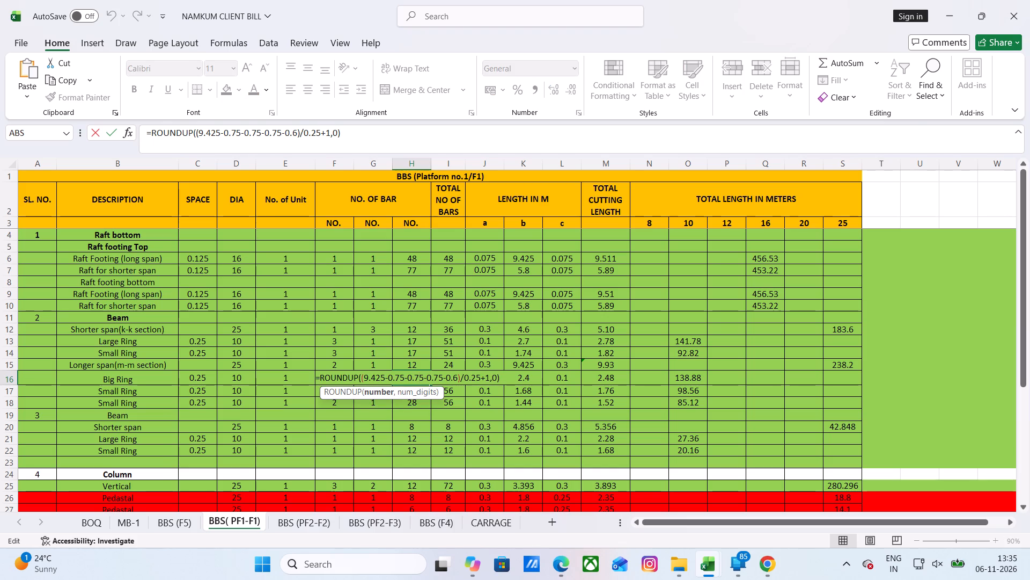
pyautogui.click(384, 378)
pyautogui.press('BackSpace')
pyautogui.press('BackSpace')
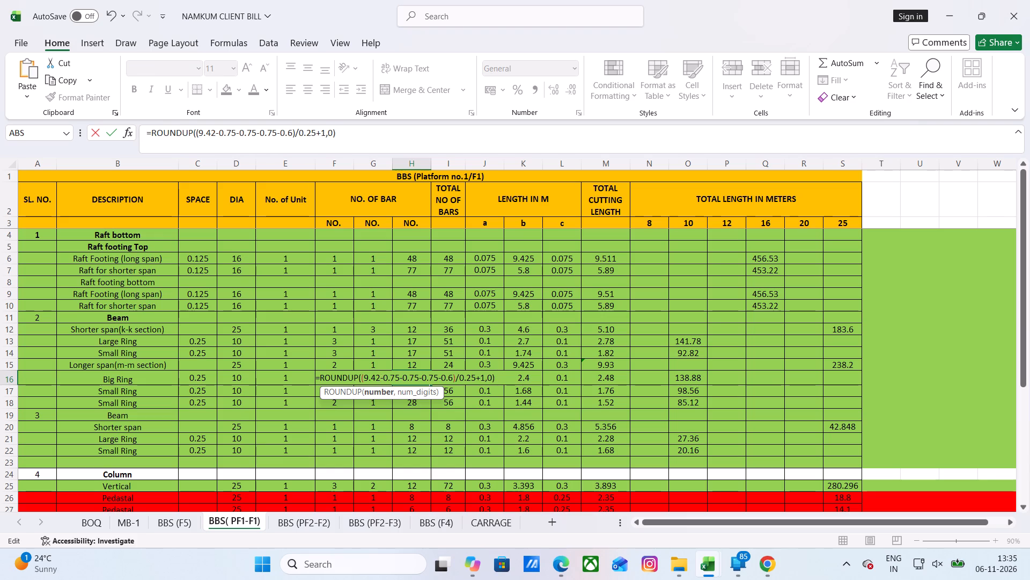
pyautogui.press('BackSpace')
pyautogui.press('BackSpace')
pyautogui.press('BackSpace')
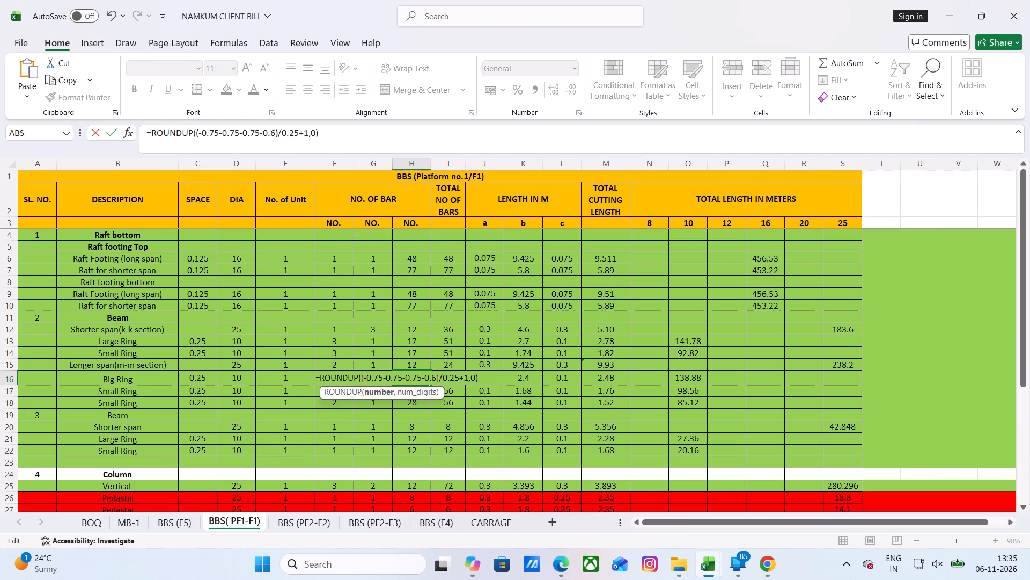
pyautogui.click(523, 365)
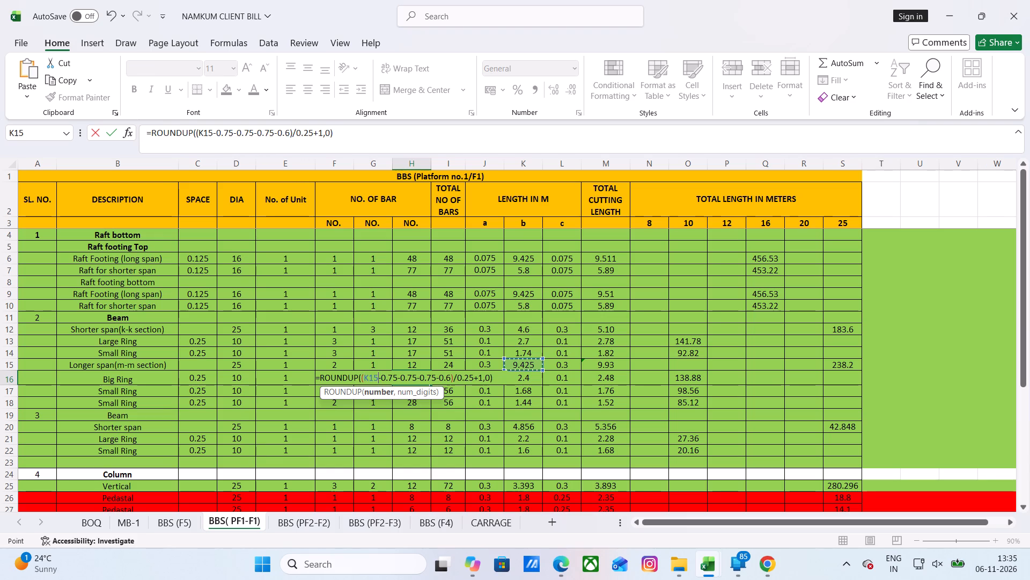
pyautogui.press('Return')
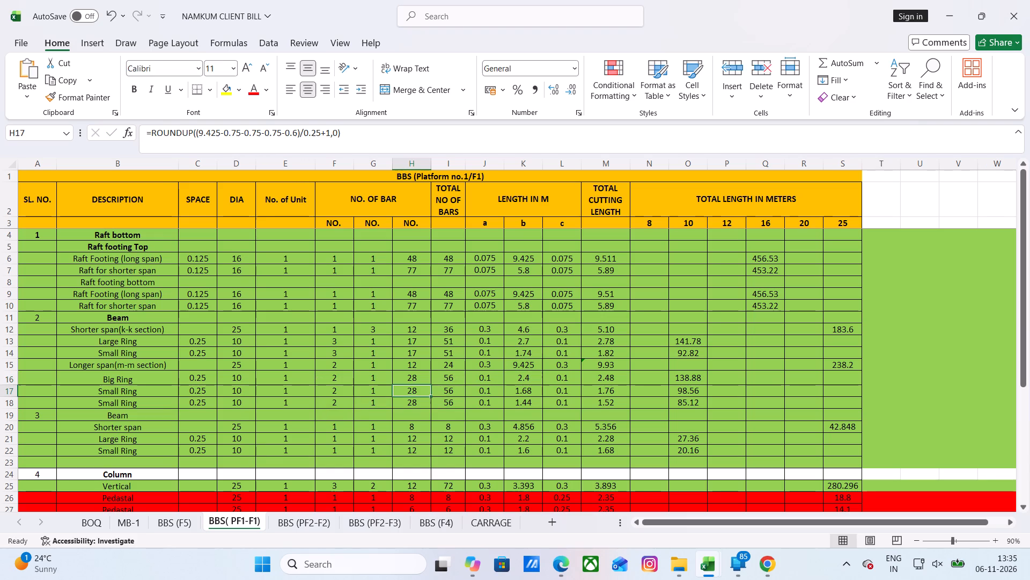
# Review the Big Ring bar count formula, and the second Beam item's Large Ring count and shorter span length b formulas.
pyautogui.doubleClick(411, 375)
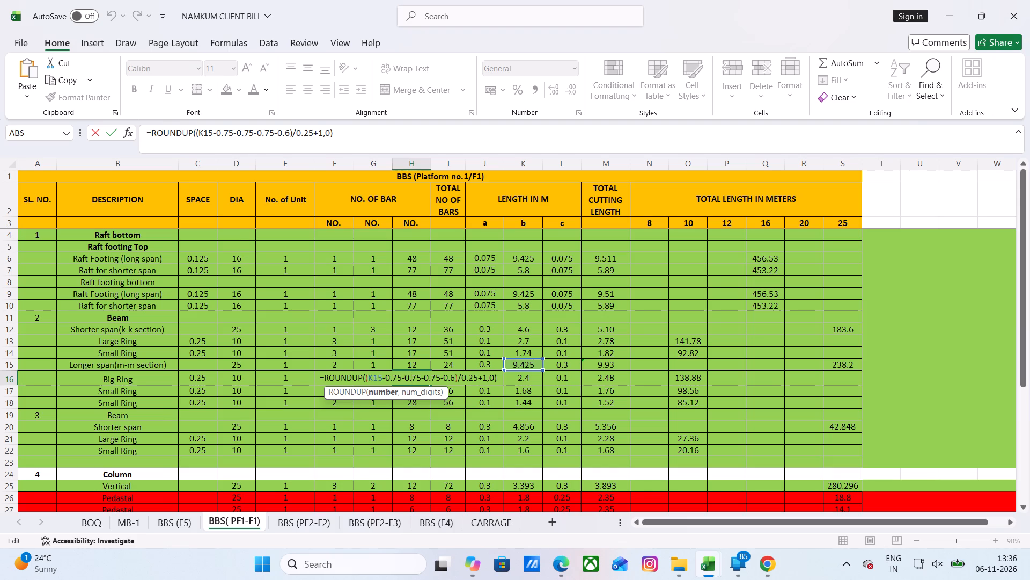
pyautogui.press('Return')
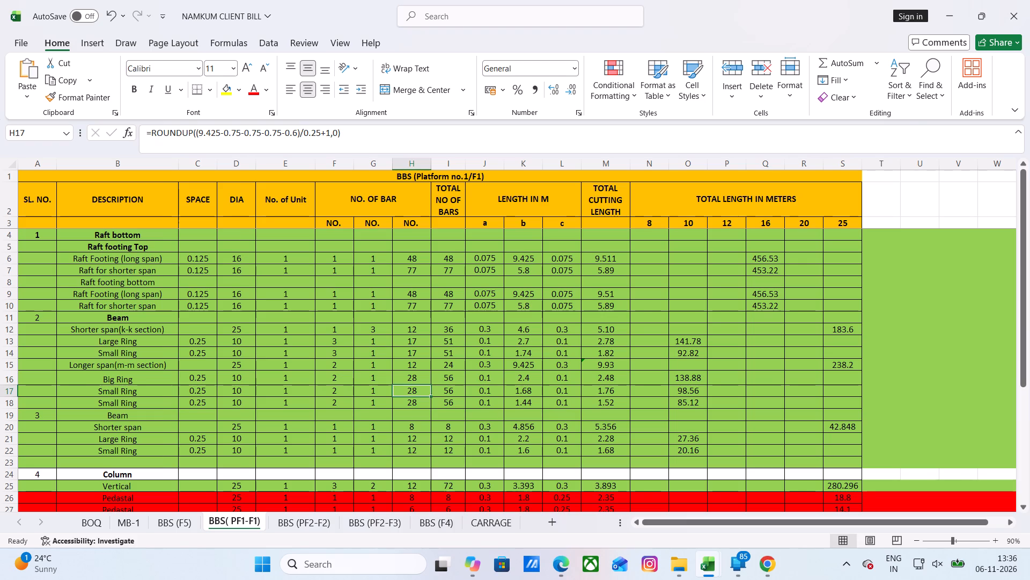
pyautogui.click(518, 427)
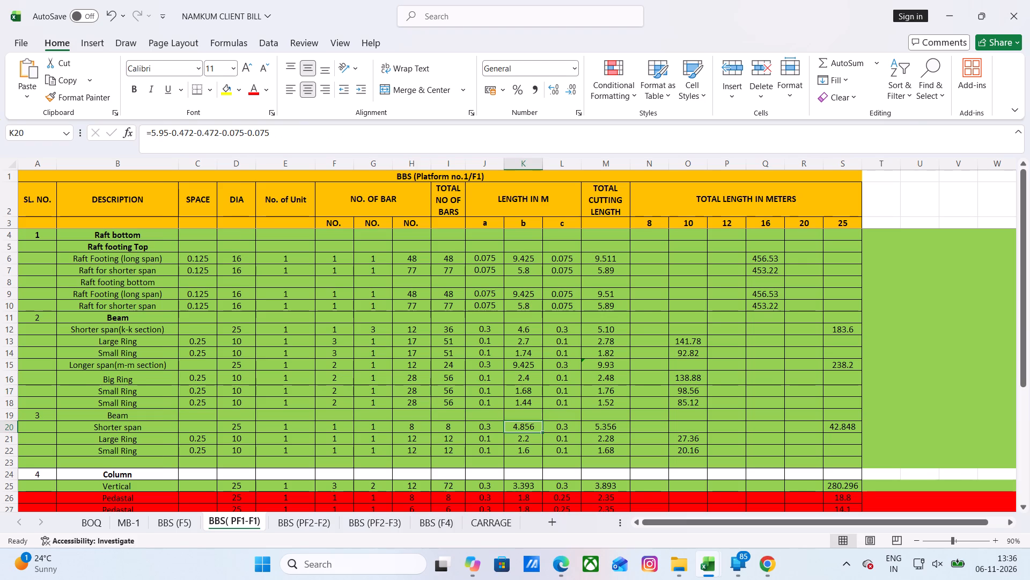
pyautogui.doubleClick(416, 440)
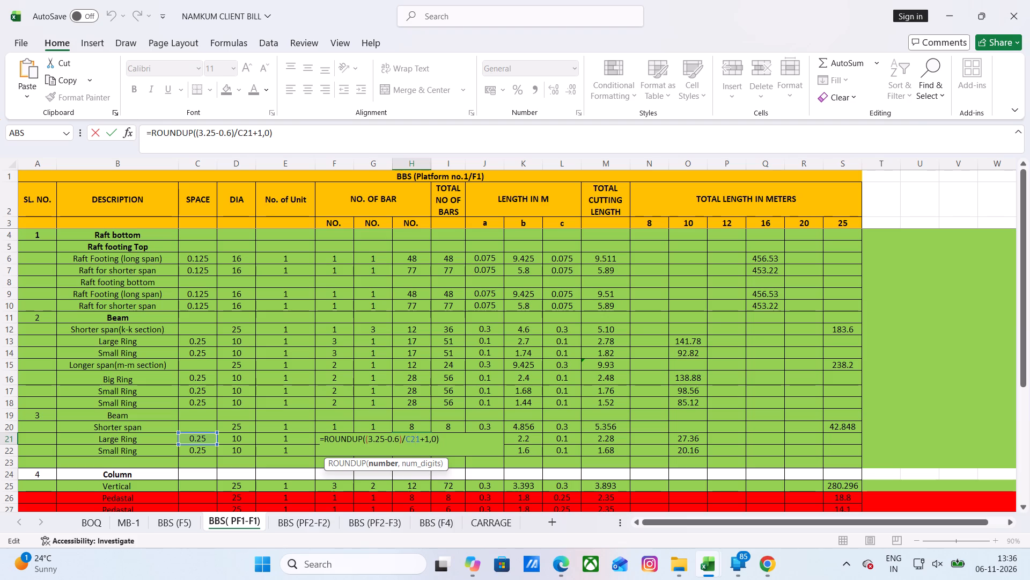
pyautogui.click(146, 429)
pyautogui.click(528, 425)
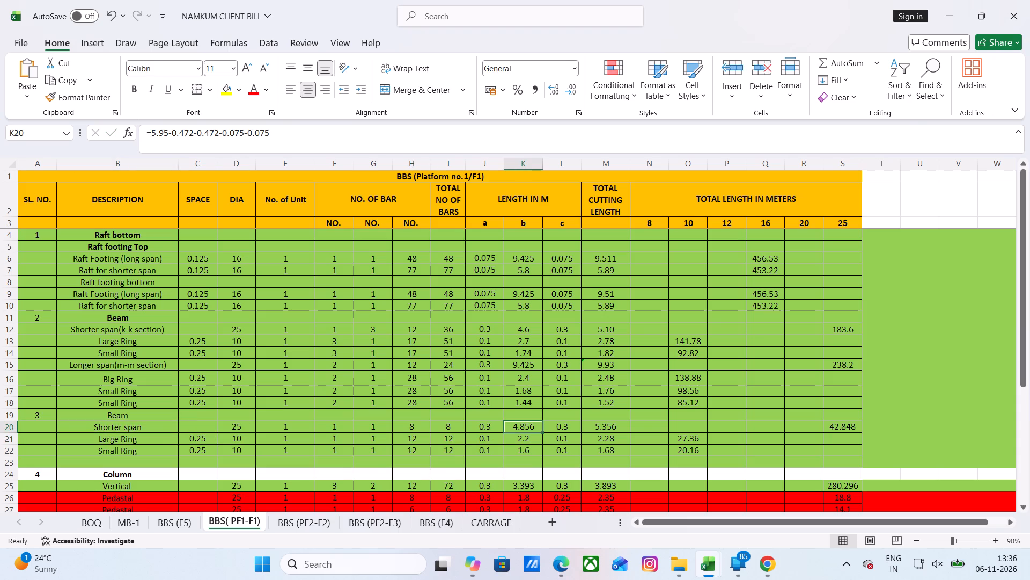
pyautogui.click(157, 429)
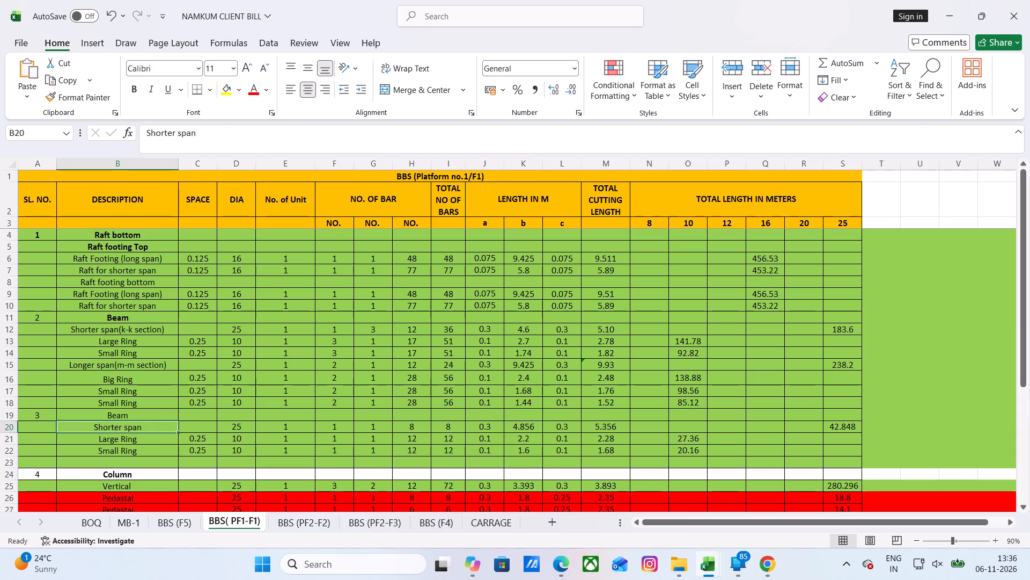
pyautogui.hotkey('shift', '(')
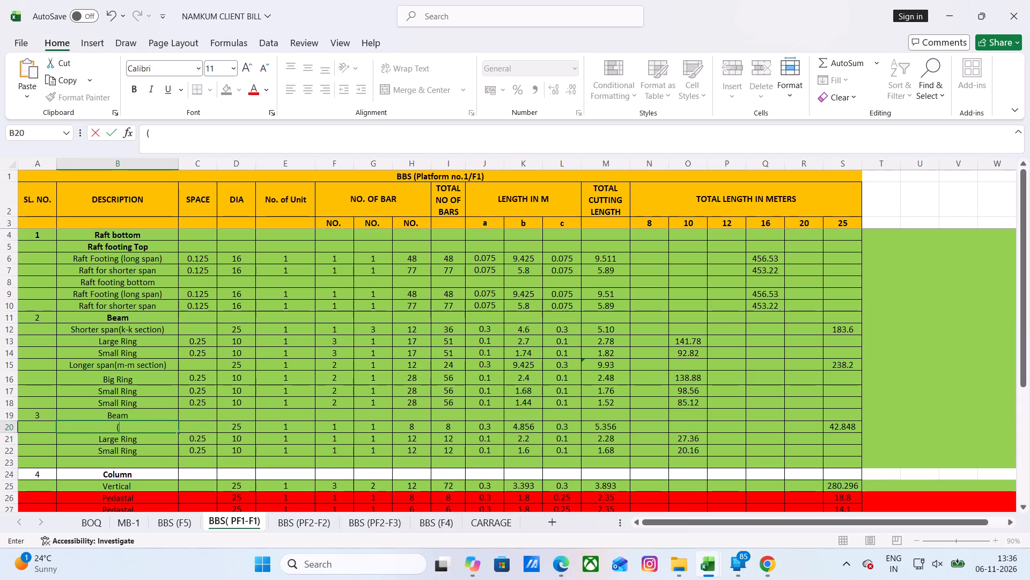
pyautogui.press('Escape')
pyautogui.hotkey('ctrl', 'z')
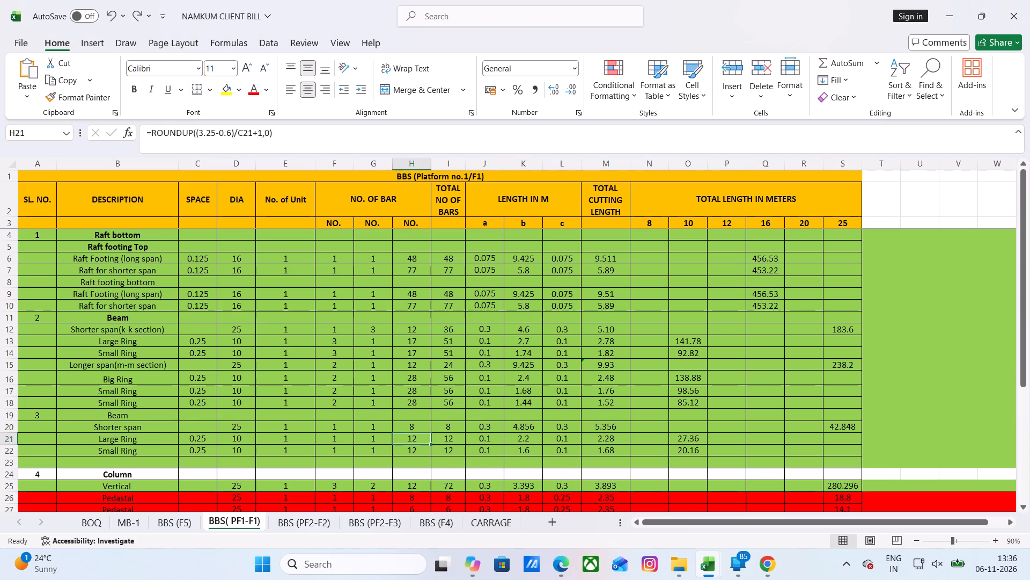
# Extend the second Beam item's shorter span description to read "Shorter span(J-J section)".
pyautogui.doubleClick(162, 429)
pyautogui.hotkey('shift', '(')
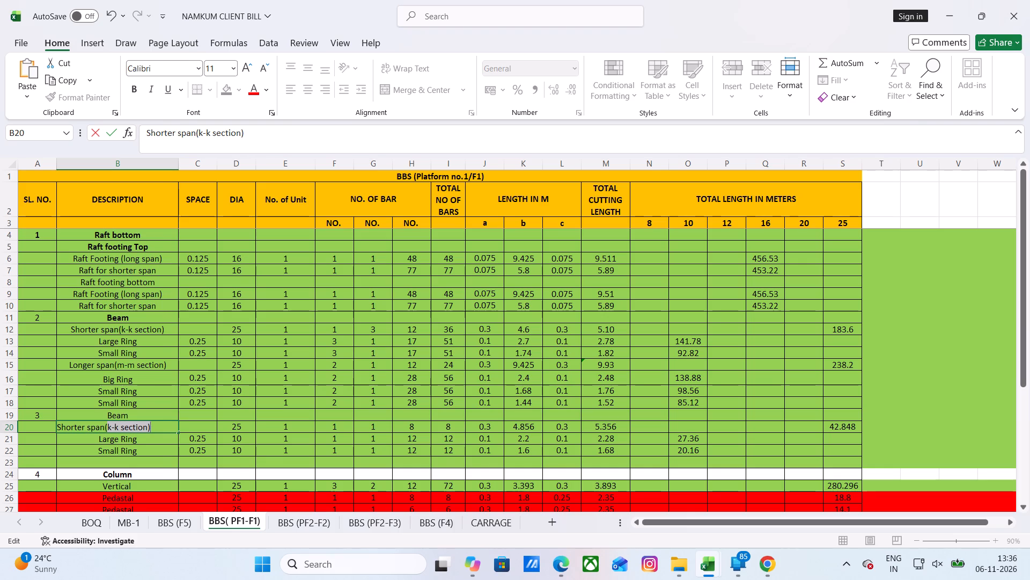
pyautogui.press('BackSpace')
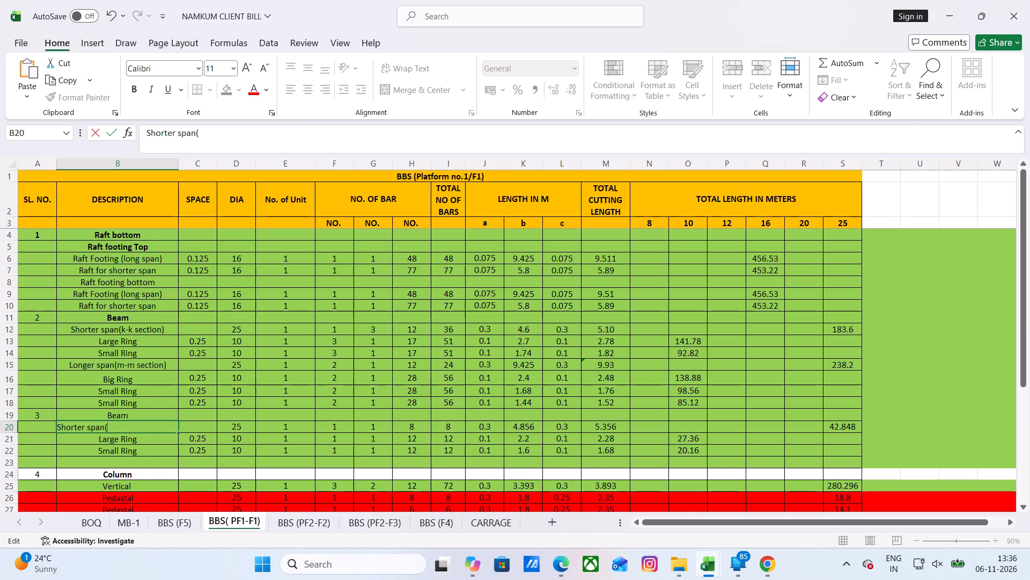
pyautogui.write('jj')
pyautogui.press('BackSpace')
pyautogui.press('BackSpace')
pyautogui.press('j')
pyautogui.press('-')
pyautogui.press('j')
pyautogui.press('space')
pyautogui.write('section')
pyautogui.hotkey('shift', ')')
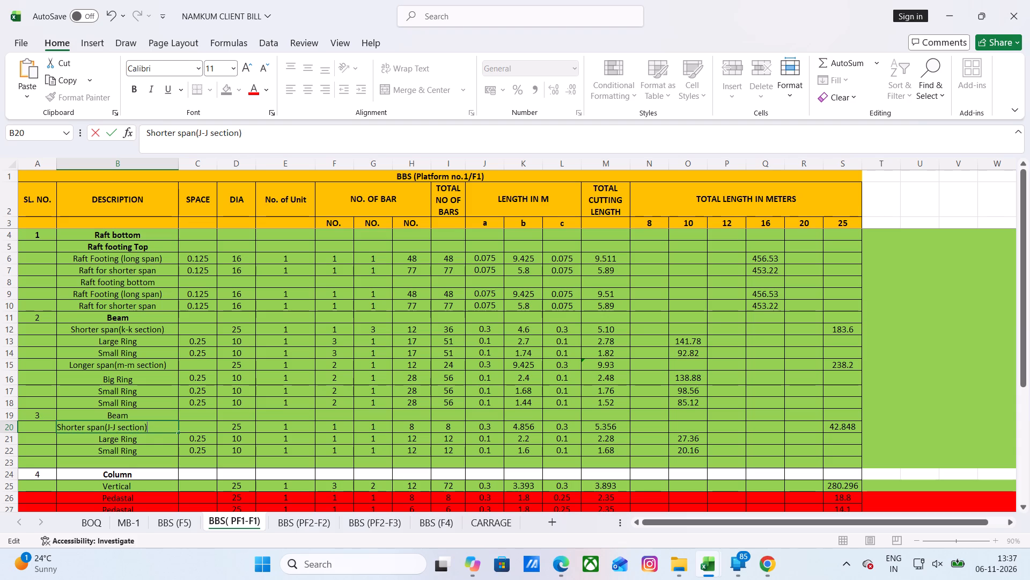
pyautogui.click(289, 468)
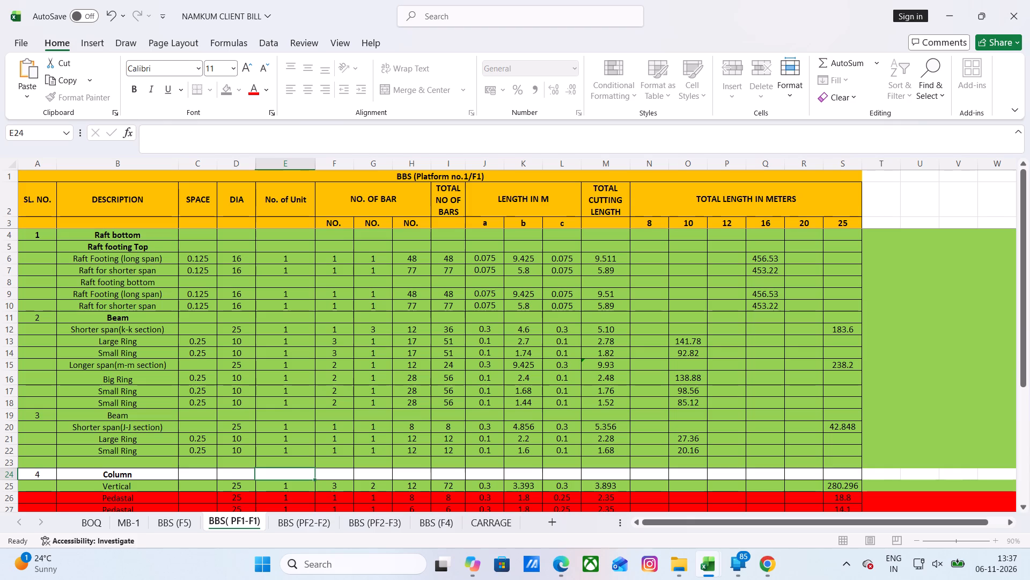
# In the second Beam item's Large Ring bar count formula, replace the typed span length with a reference to the shorter span's length b, K20.
pyautogui.click(418, 440)
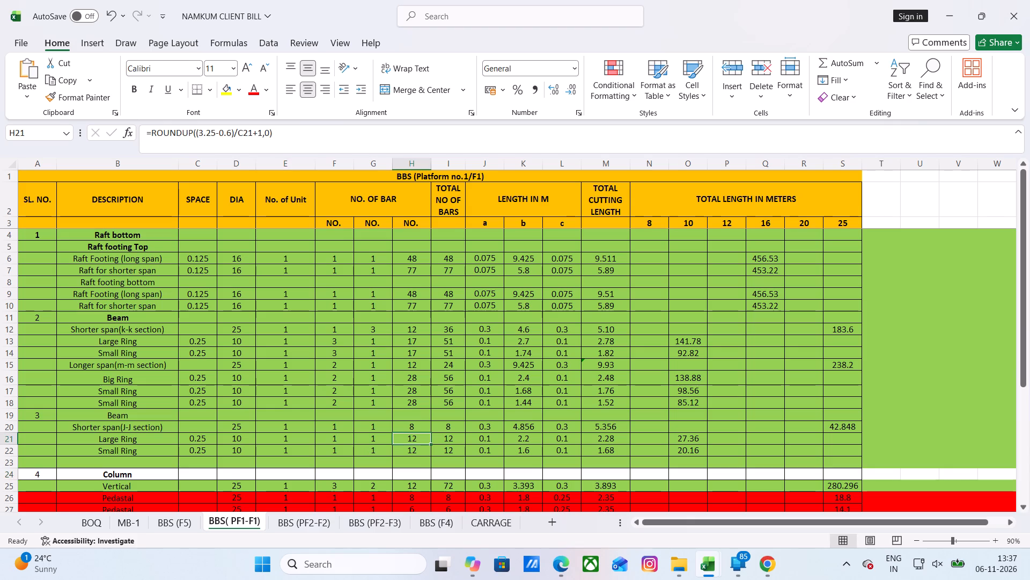
pyautogui.doubleClick(412, 437)
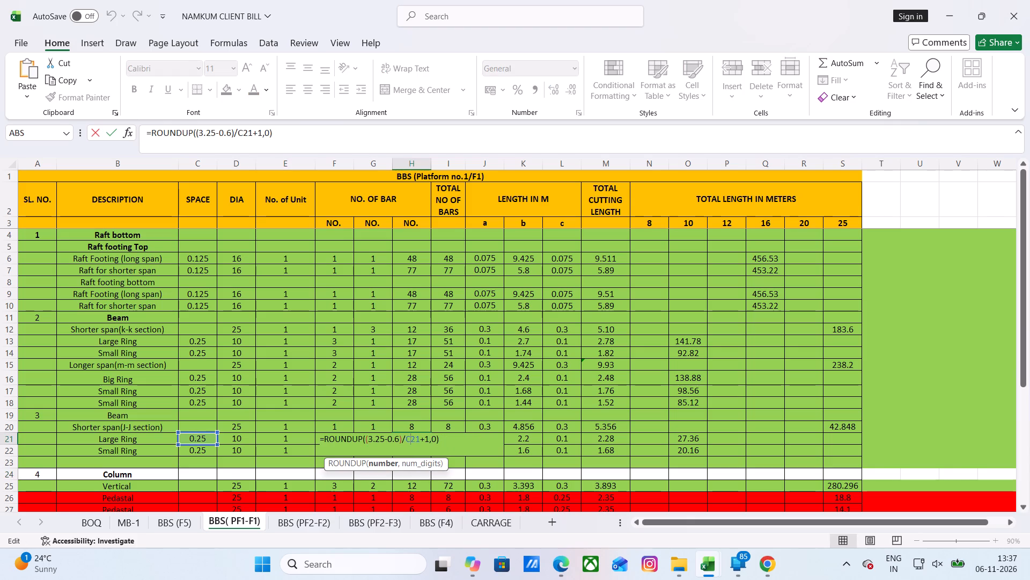
pyautogui.click(384, 441)
pyautogui.press('BackSpace')
pyautogui.press('BackSpace')
pyautogui.press('BackSpace')
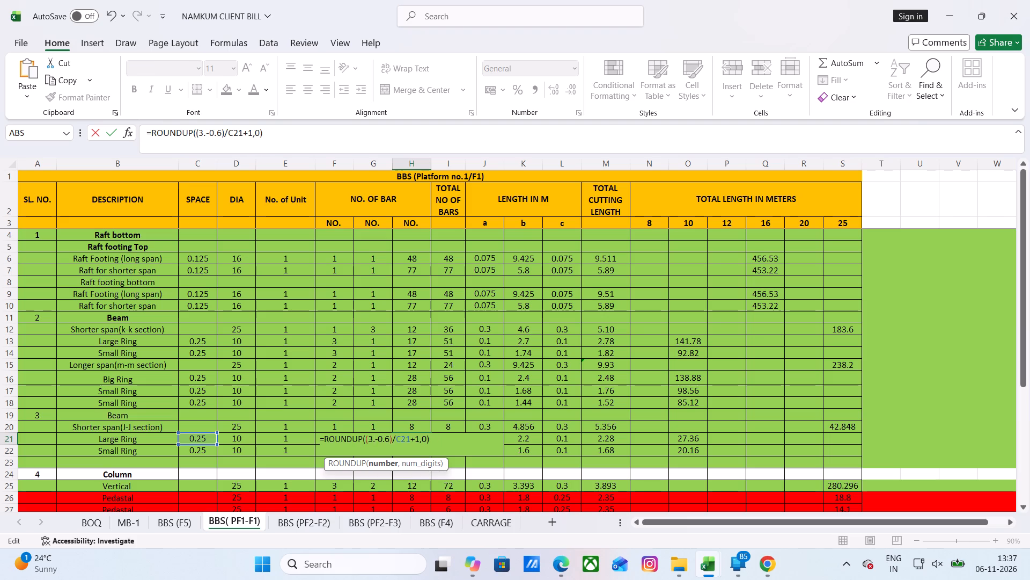
pyautogui.press('BackSpace')
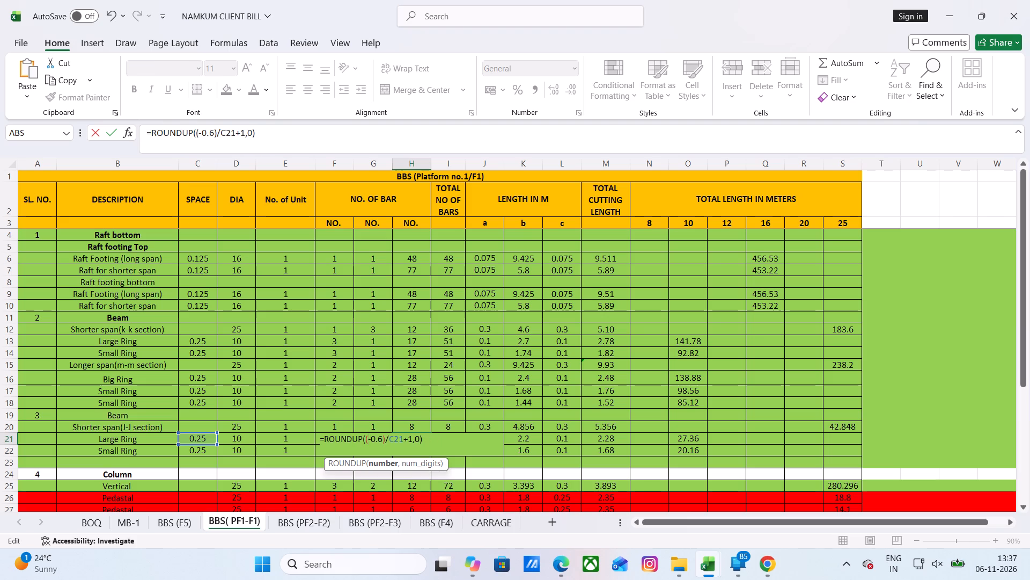
pyautogui.click(517, 429)
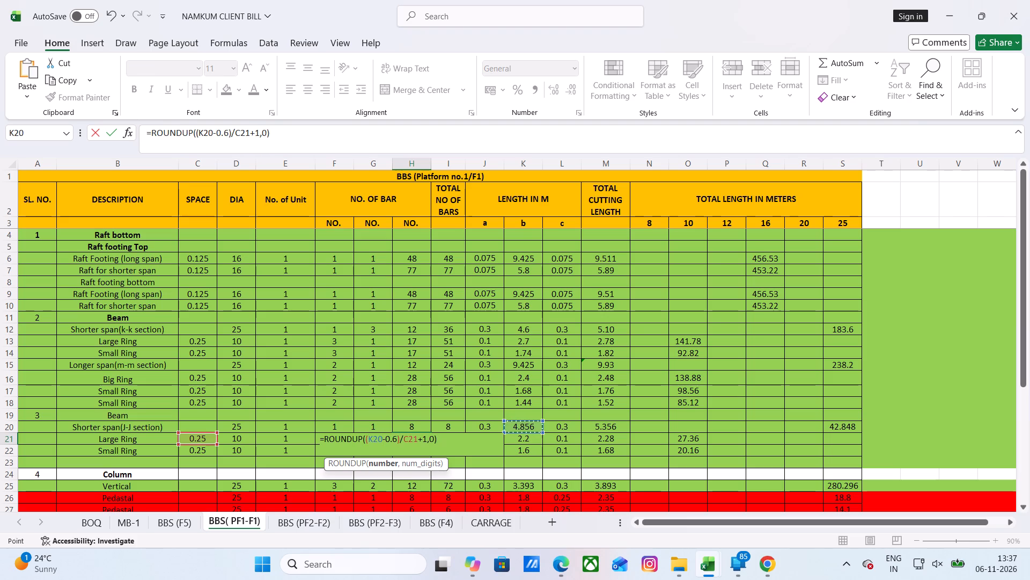
pyautogui.press('Return')
# Copy the second Beam item's Large Ring bar count formula down to its Small Ring row and open the copied formula for editing.
pyautogui.click(414, 439)
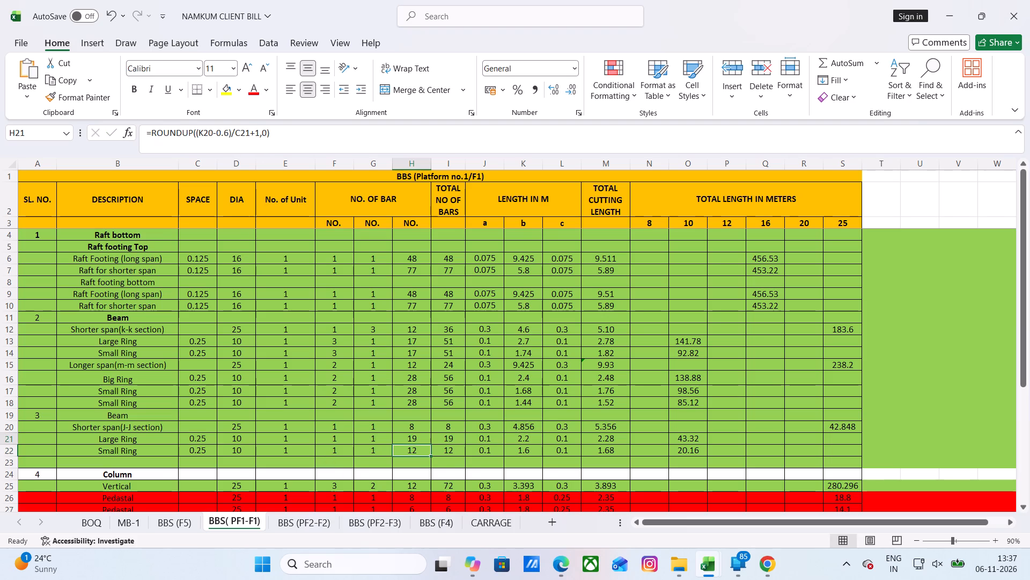
pyautogui.moveTo(429, 444); pyautogui.dragTo(431, 455)
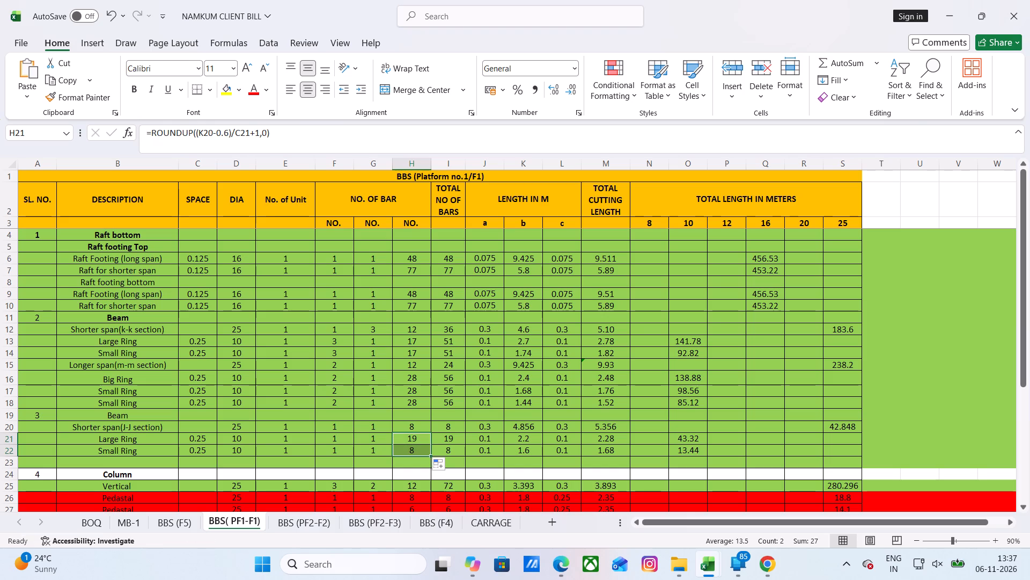
pyautogui.doubleClick(420, 452)
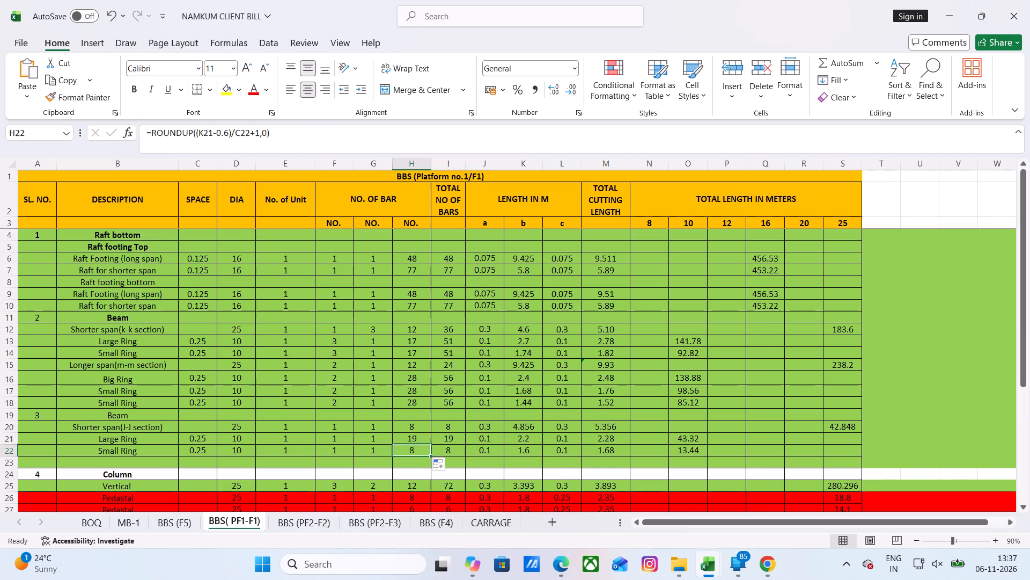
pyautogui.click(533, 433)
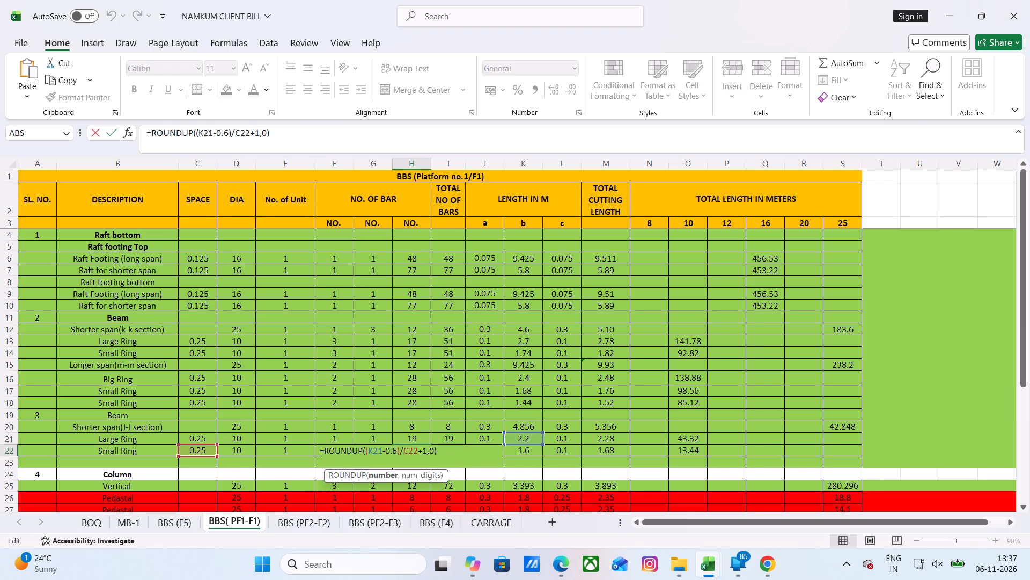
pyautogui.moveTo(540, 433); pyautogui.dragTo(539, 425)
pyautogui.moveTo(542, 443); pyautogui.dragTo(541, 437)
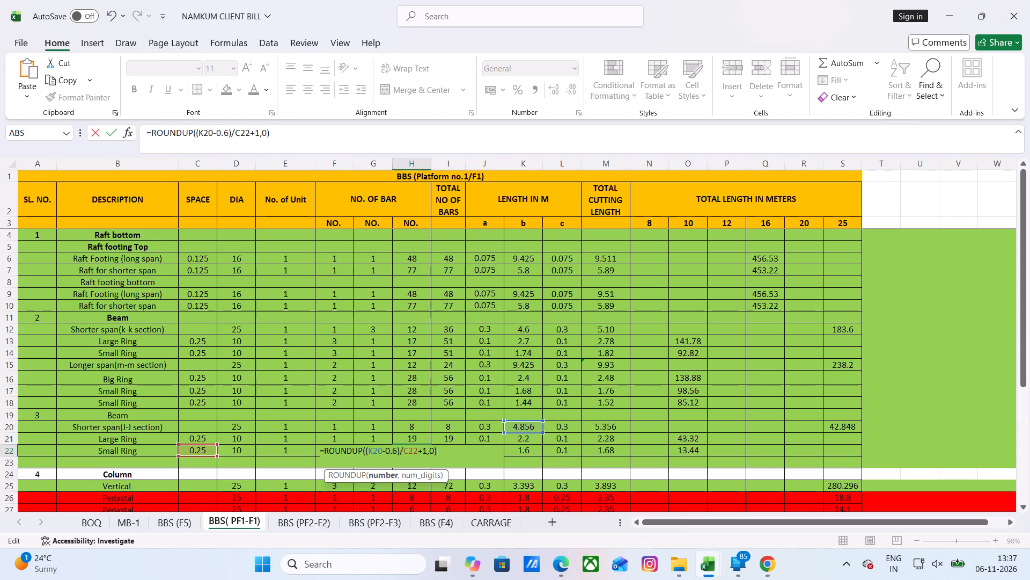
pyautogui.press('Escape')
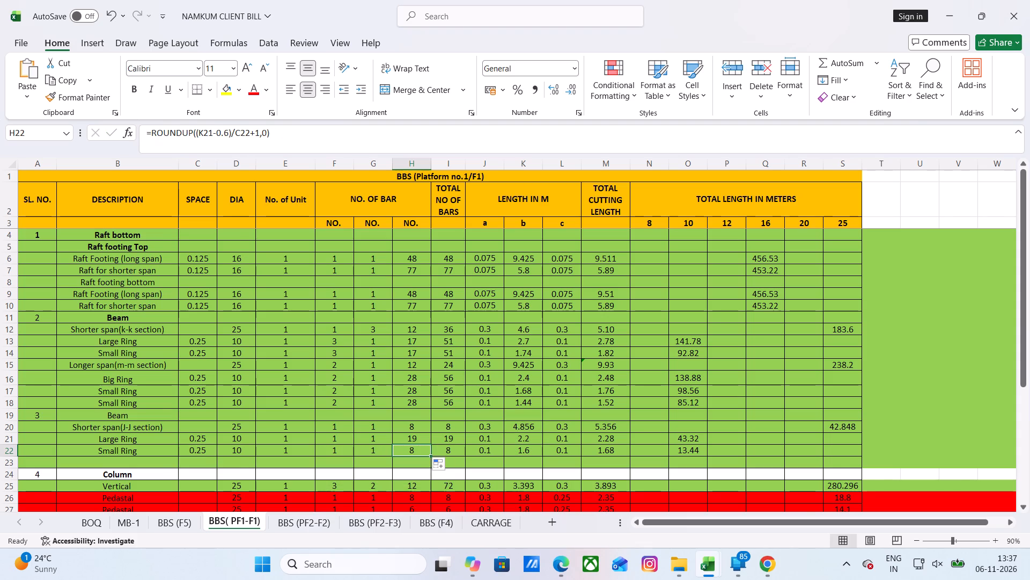
# In the second Beam item's Small Ring bar count formula, change the length reference from K21 to the shorter span's length b, K20.
pyautogui.doubleClick(418, 452)
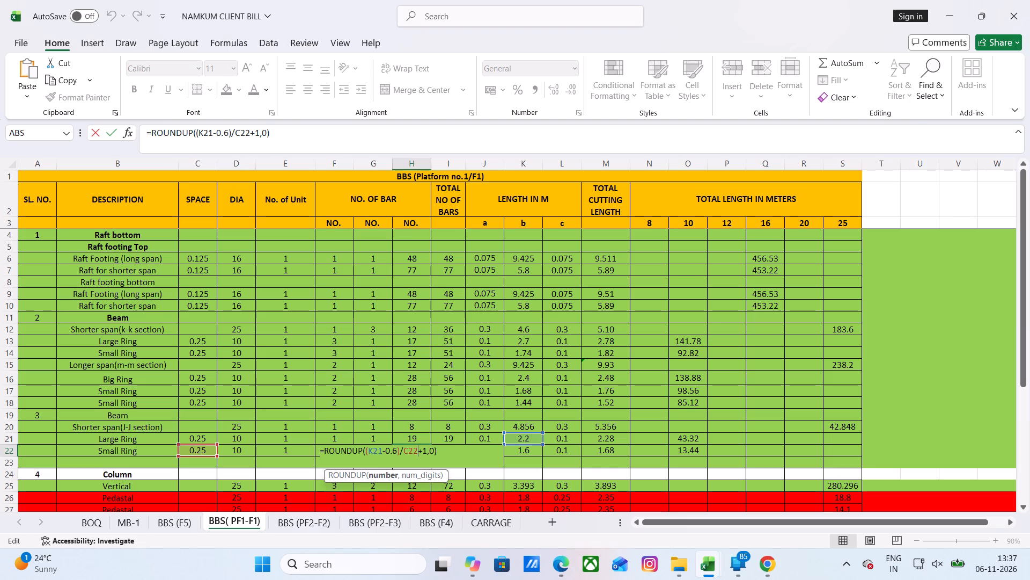
pyautogui.click(535, 434)
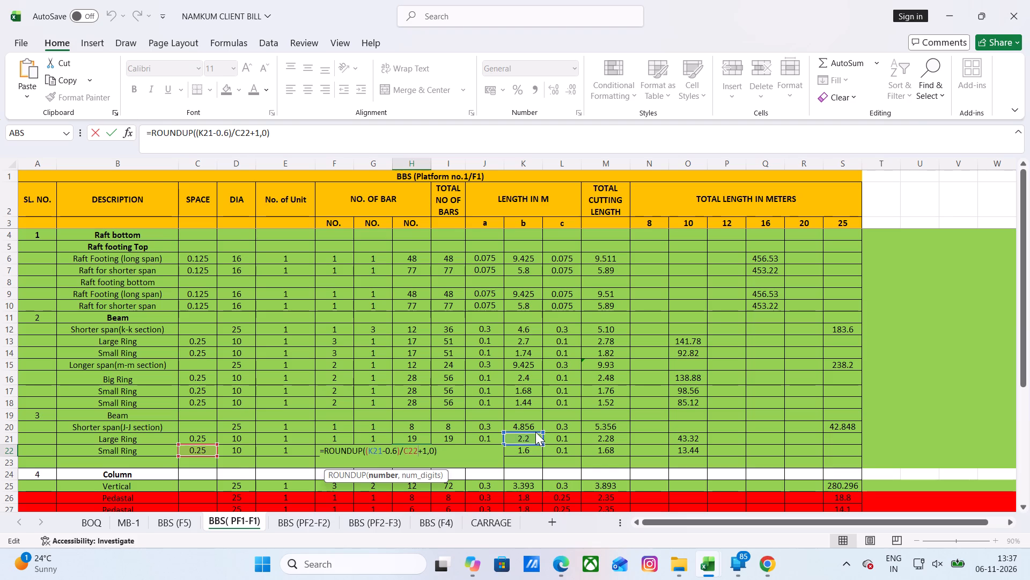
pyautogui.click(535, 432)
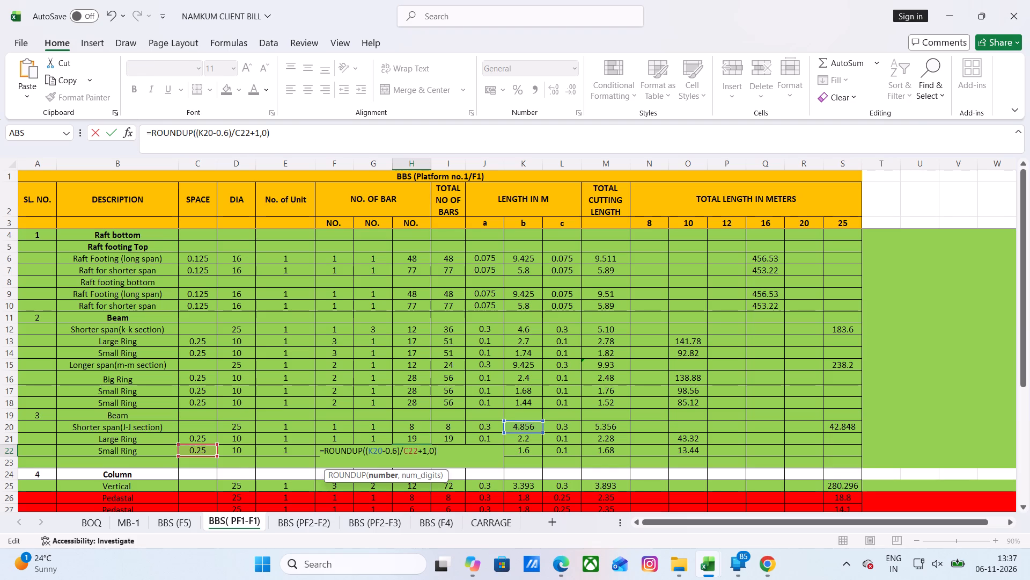
pyautogui.press('Return')
pyautogui.click(576, 466)
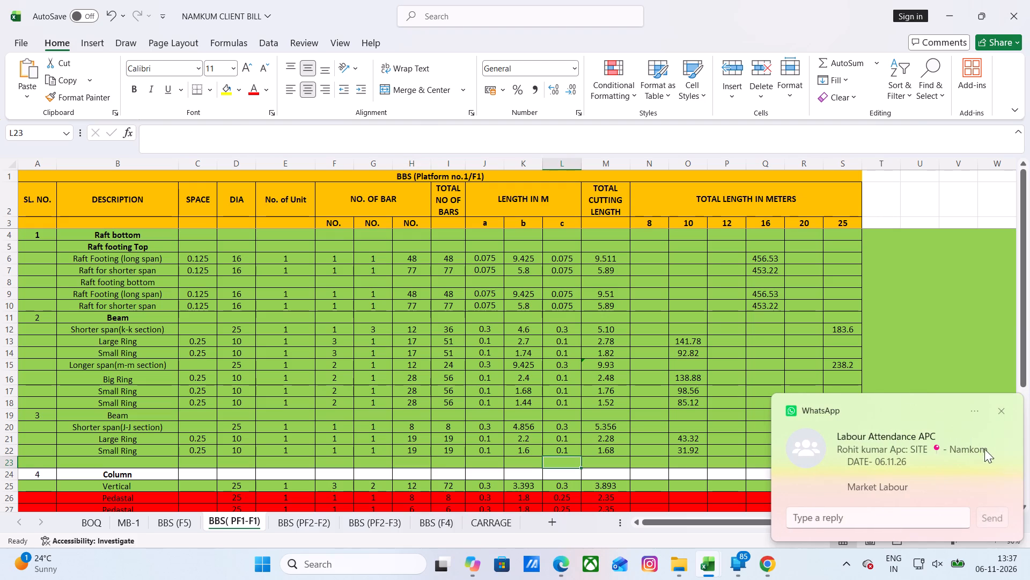
# Dismiss the incoming WhatsApp message notification.
pyautogui.click(1004, 414)
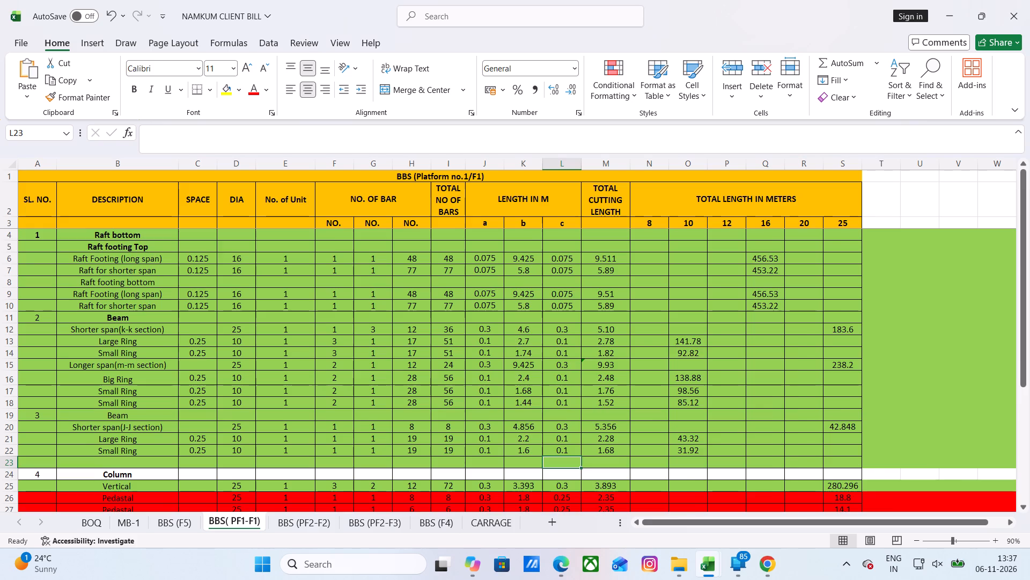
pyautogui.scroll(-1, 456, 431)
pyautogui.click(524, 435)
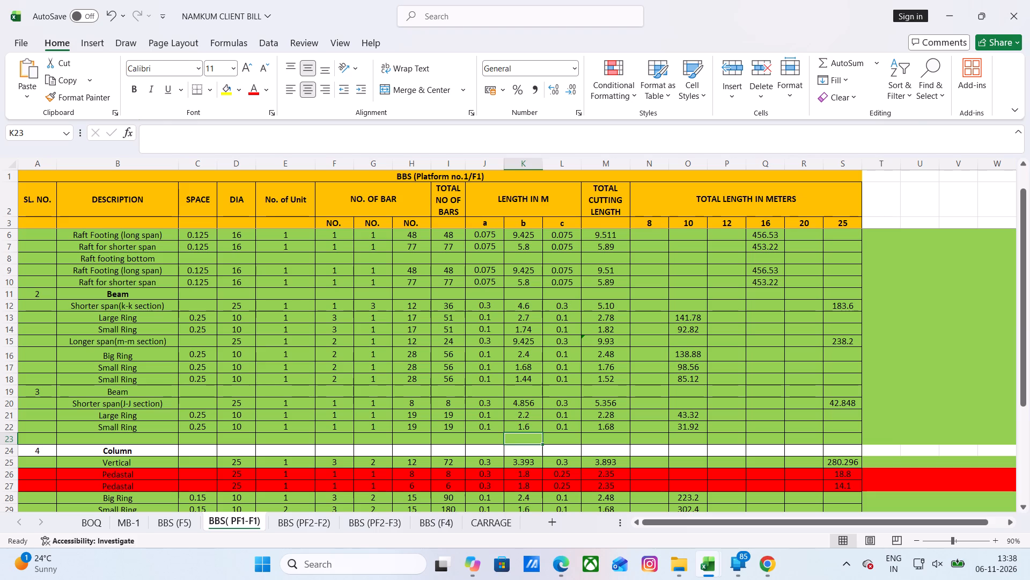
# Examine the second Beam item's total cutting length formulas, and look over the column reinforcement rows and the length and weight totals.
pyautogui.click(600, 427)
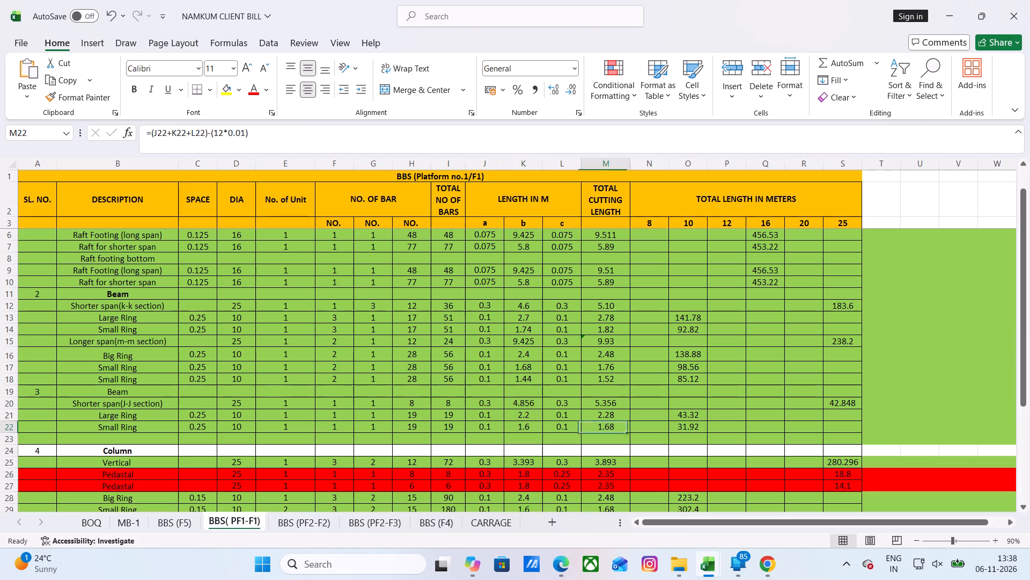
pyautogui.click(604, 413)
pyautogui.click(603, 400)
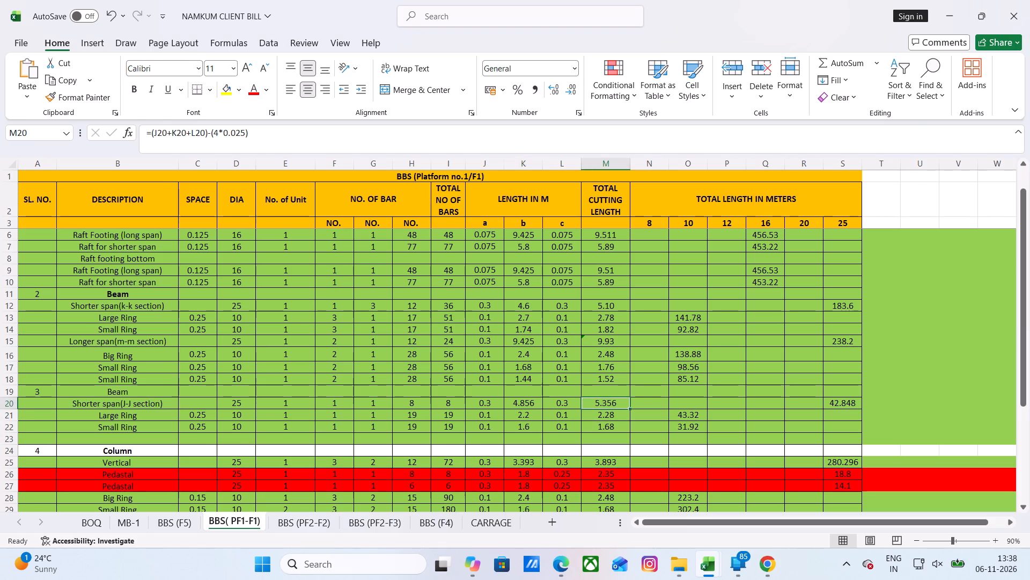
pyautogui.scroll(-1, 454, 402)
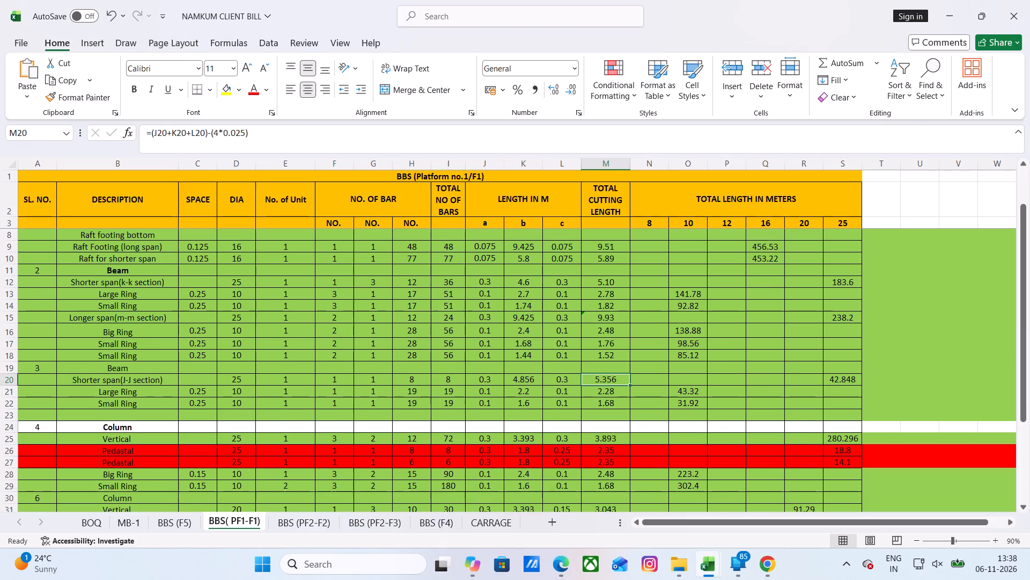
pyautogui.scroll(-3, 454, 402)
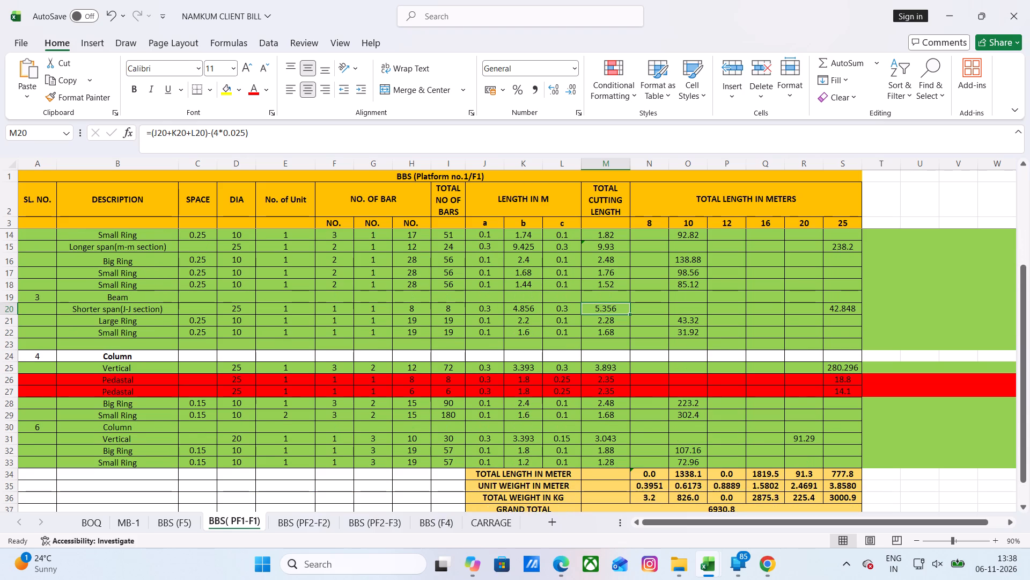
# Look through the MB-1 sheet's items, from dismantling and excavation to the raft, beam and column concrete and shuttering quantities for each platform.
pyautogui.click(176, 526)
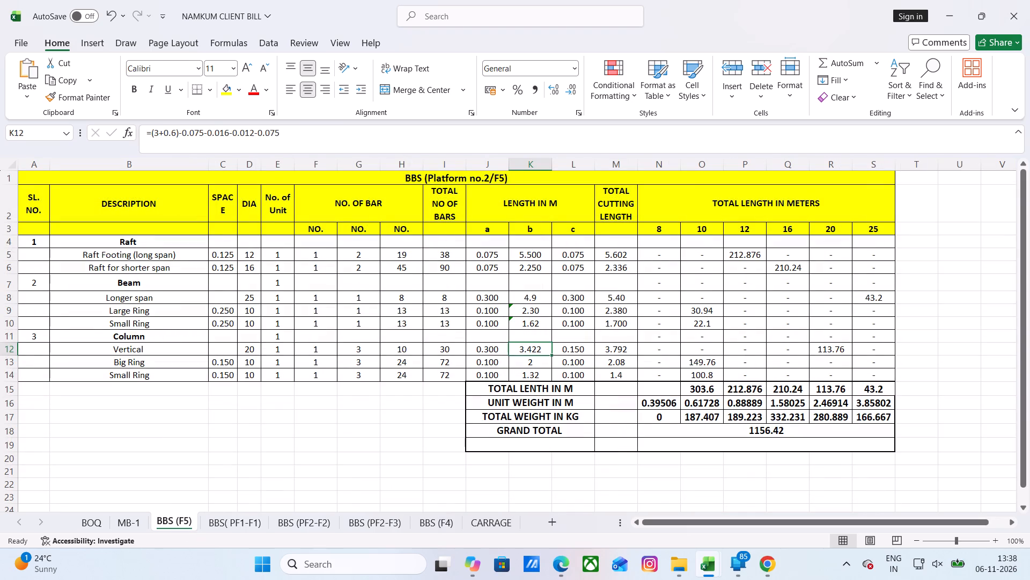
pyautogui.click(127, 520)
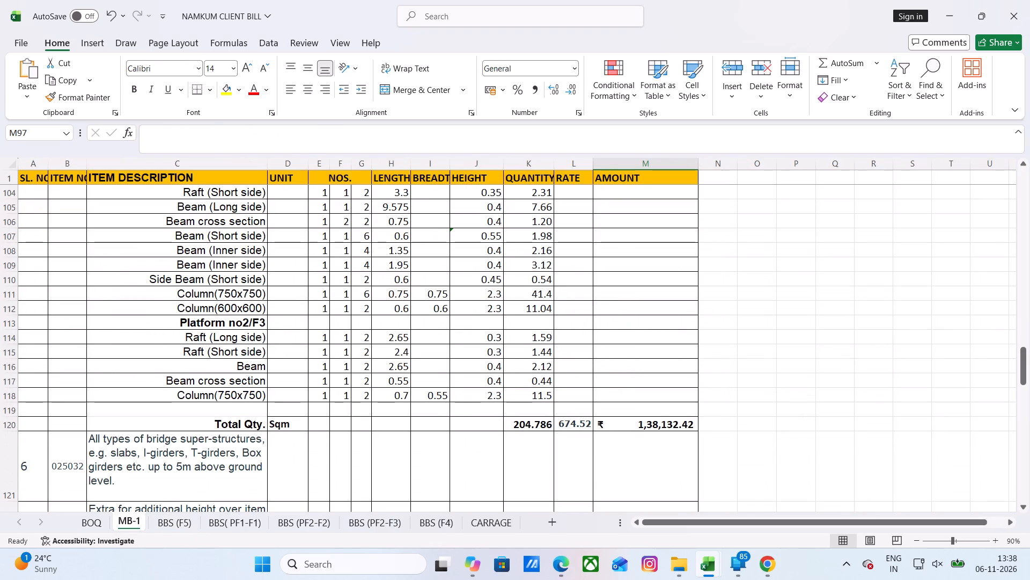
pyautogui.scroll(-20, 411, 427)
pyautogui.scroll(-2, 411, 427)
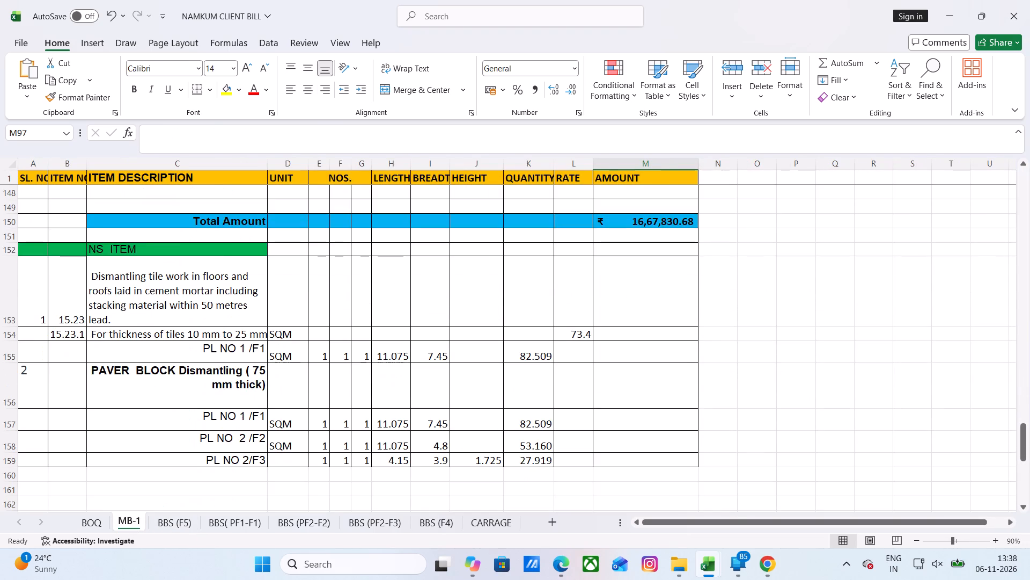
pyautogui.scroll(2, 415, 427)
pyautogui.scroll(-1, 415, 427)
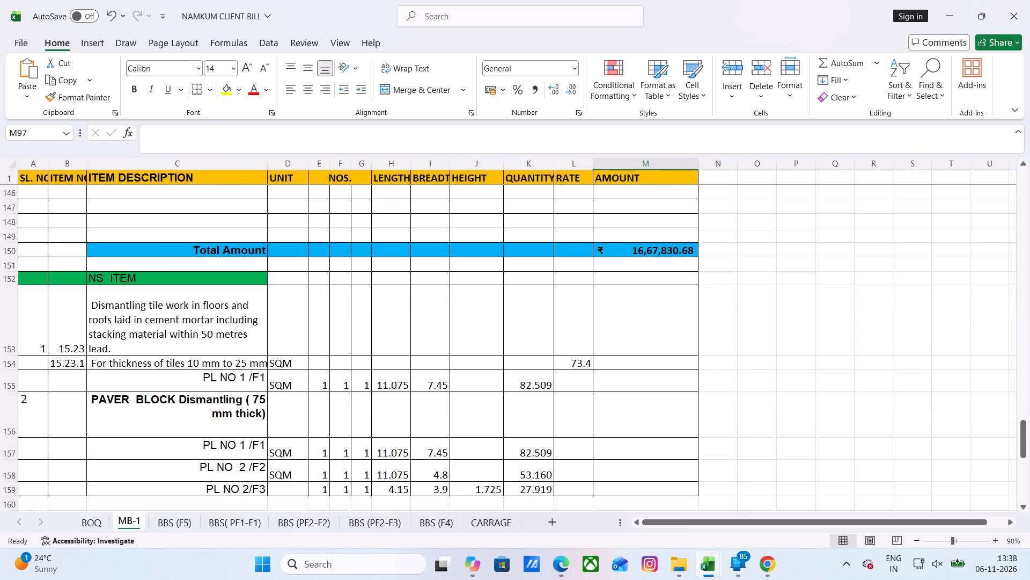
pyautogui.scroll(7, 340, 412)
pyautogui.scroll(16, 339, 411)
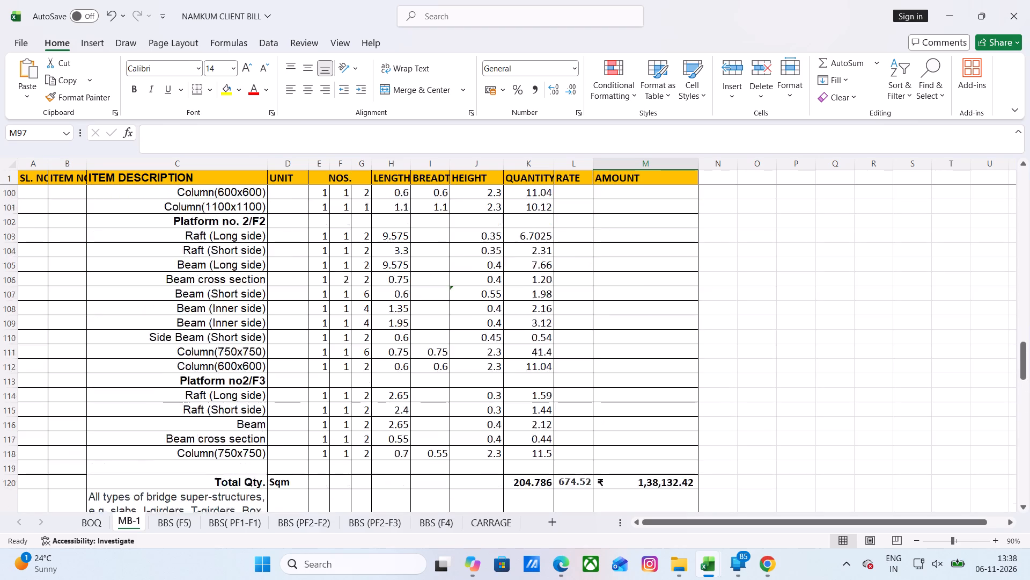
pyautogui.scroll(15, 334, 412)
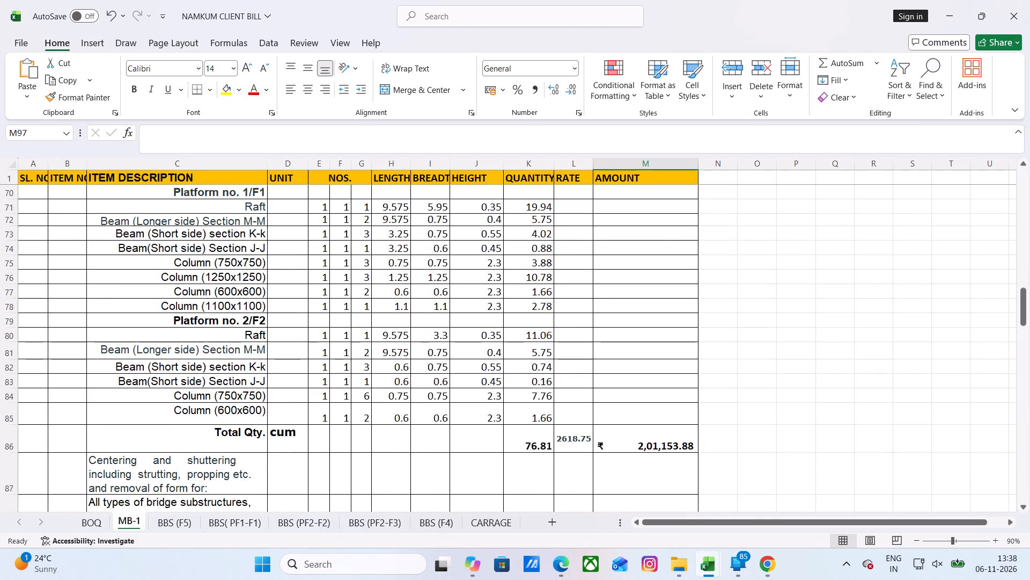
pyautogui.scroll(12, 334, 412)
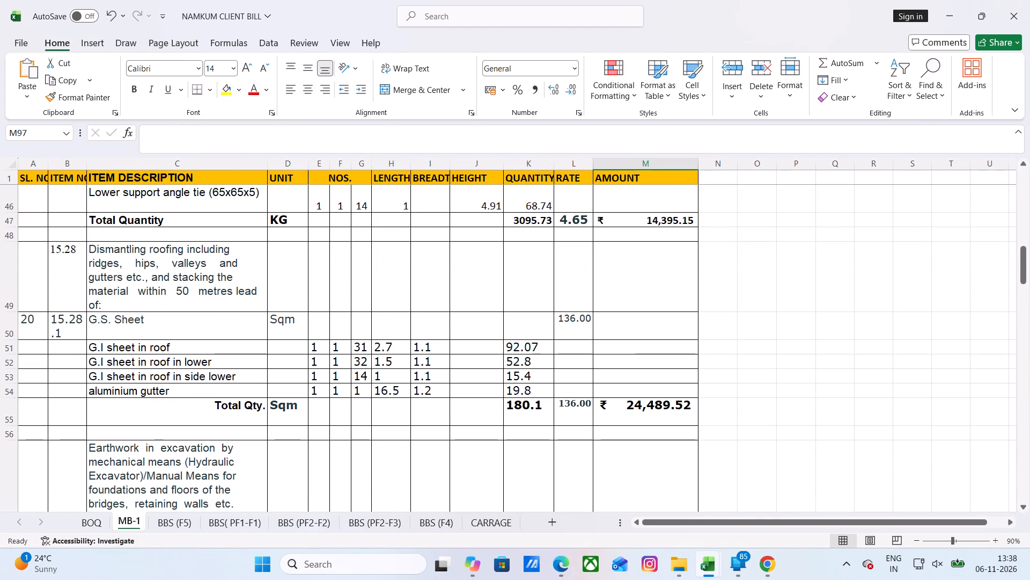
pyautogui.scroll(11, 347, 410)
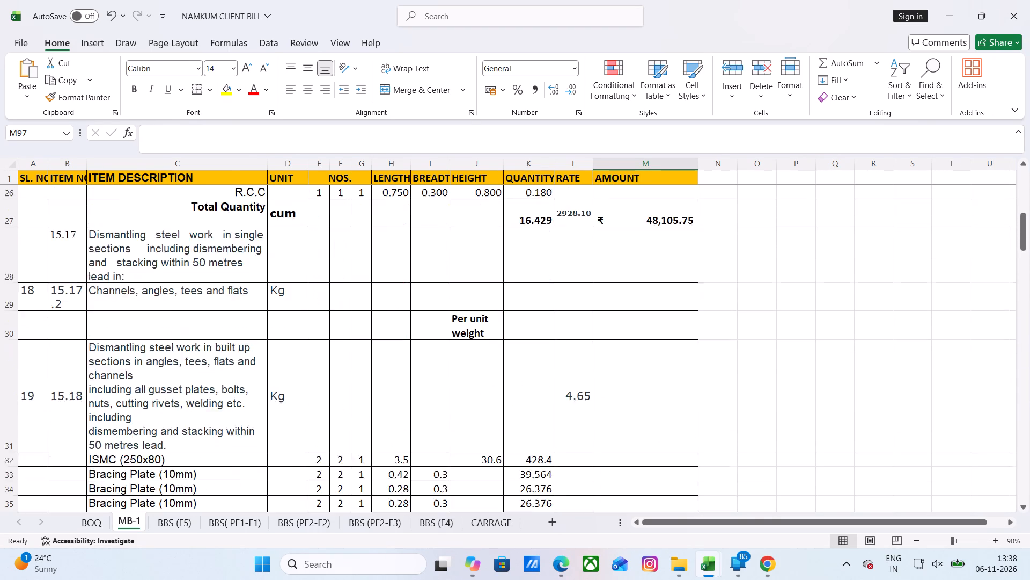
pyautogui.scroll(11, 347, 409)
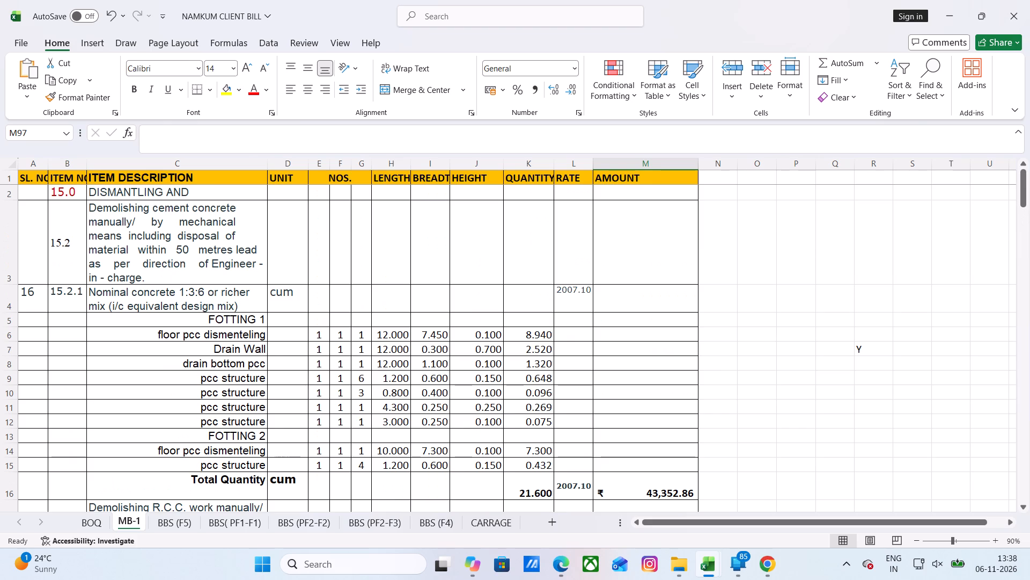
pyautogui.scroll(4, 347, 409)
pyautogui.scroll(-10, 347, 413)
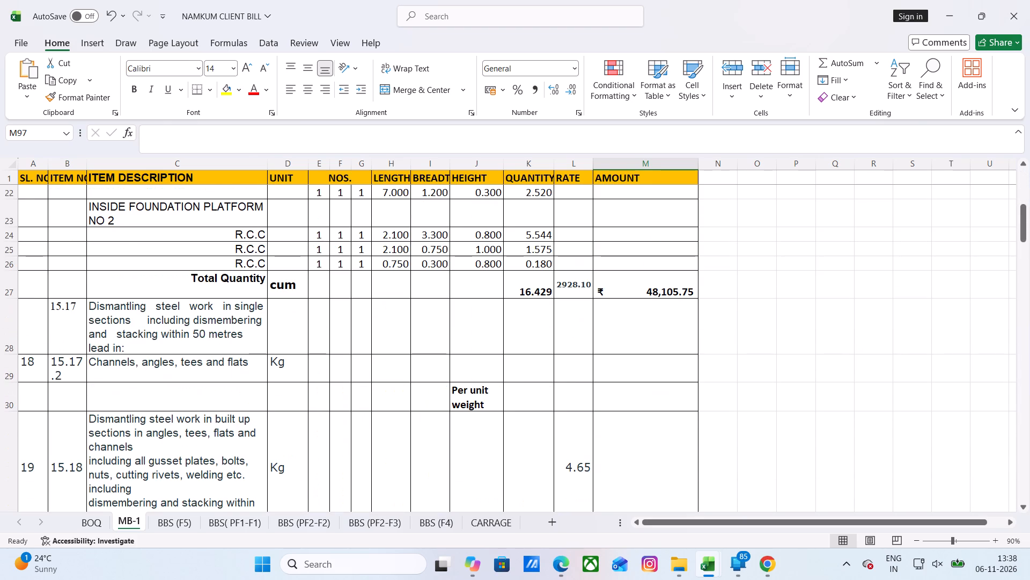
pyautogui.scroll(-9, 347, 415)
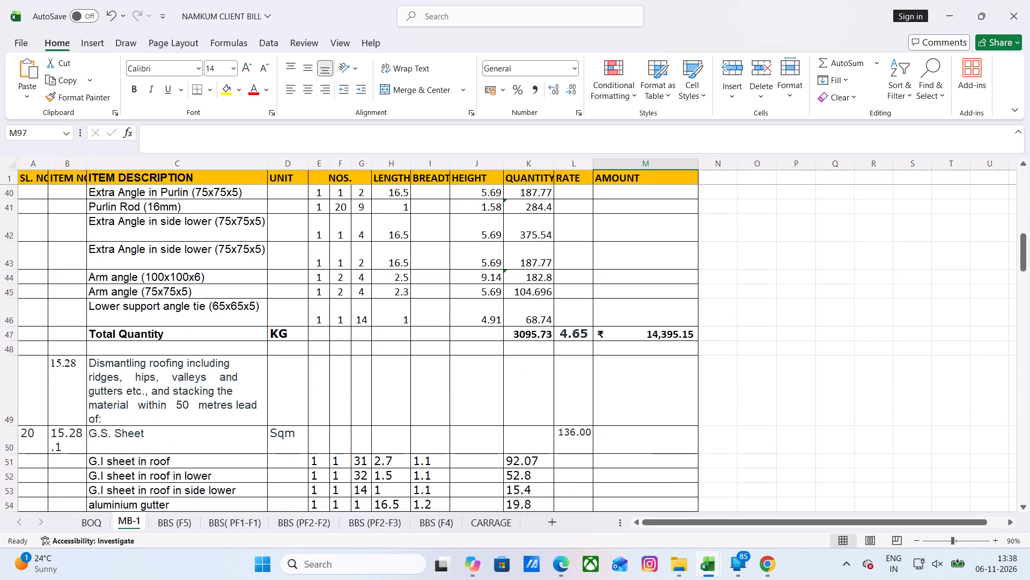
pyautogui.scroll(-3, 347, 416)
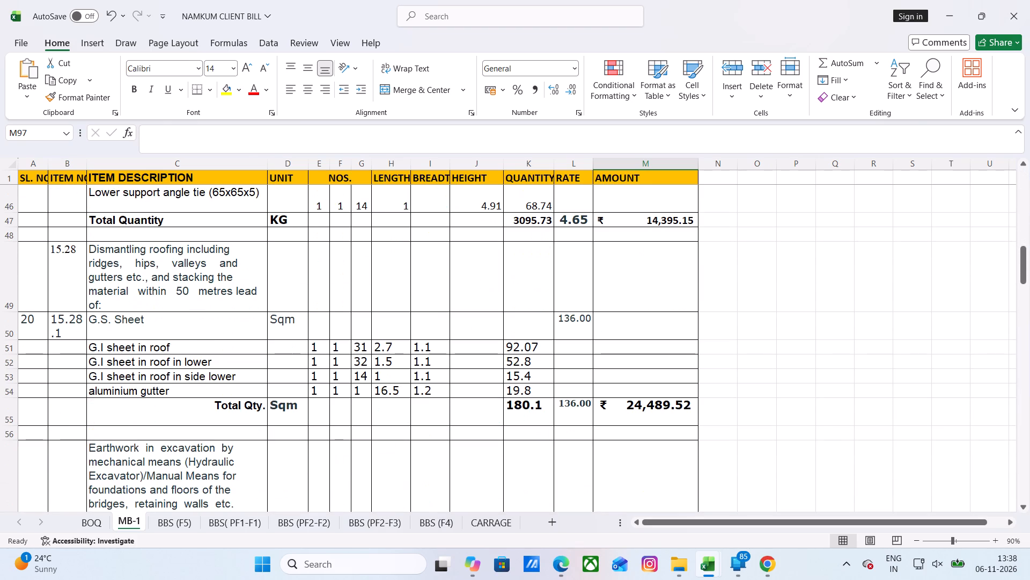
pyautogui.scroll(-11, 347, 416)
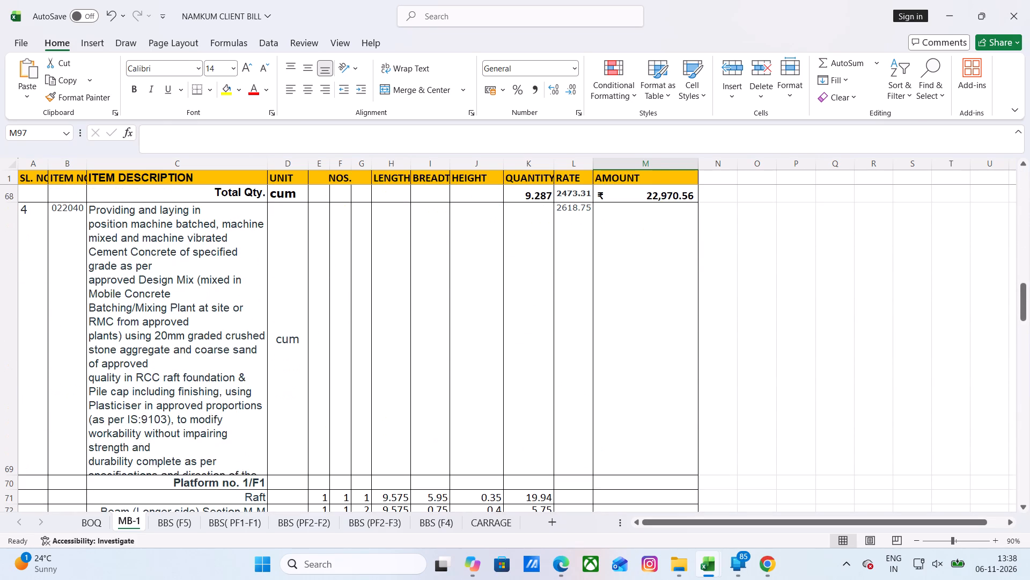
pyautogui.scroll(1, 348, 416)
pyautogui.scroll(-13, 348, 416)
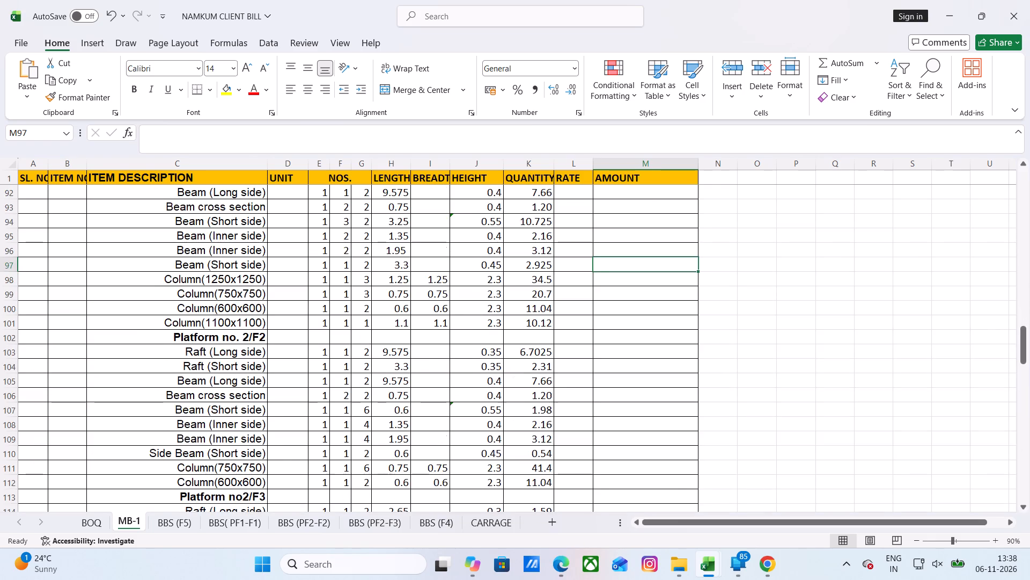
# Look through the remaining MB-1 items down to the steel reinforcement, and check the source of the Steel TMT (Platform no. 1) quantity.
pyautogui.scroll(-12, 348, 416)
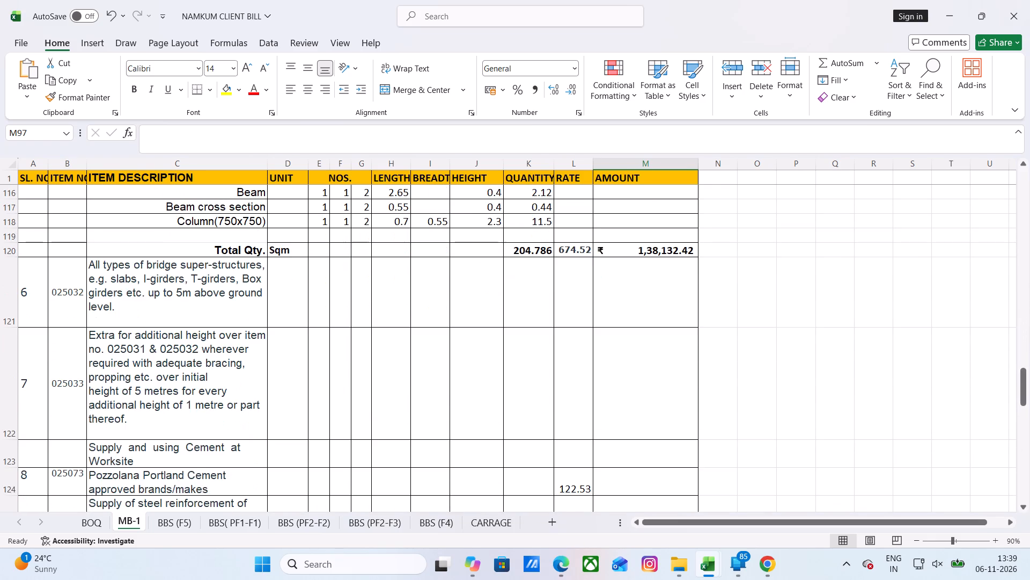
pyautogui.scroll(-6, 348, 416)
pyautogui.scroll(1, 348, 416)
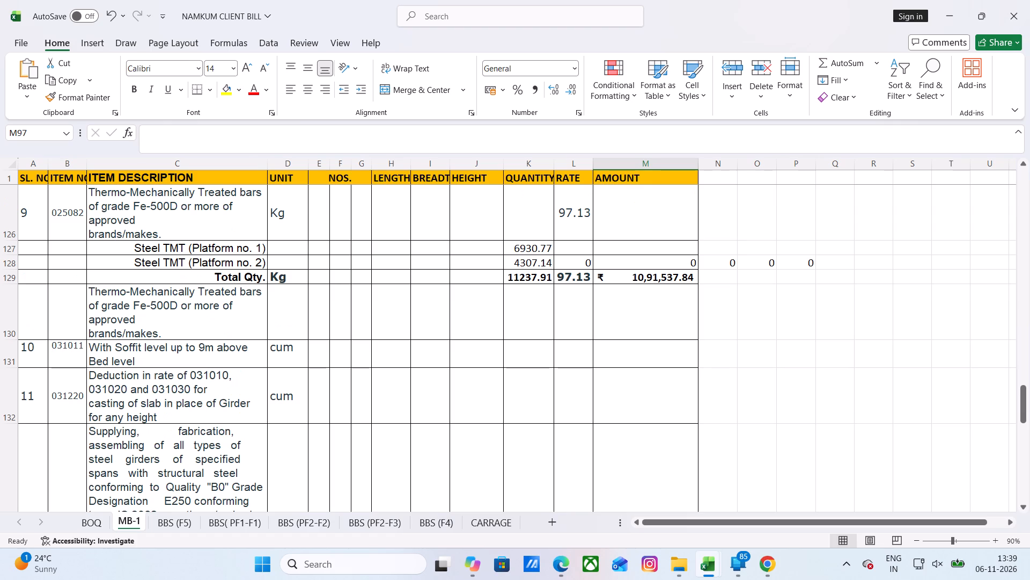
pyautogui.click(527, 251)
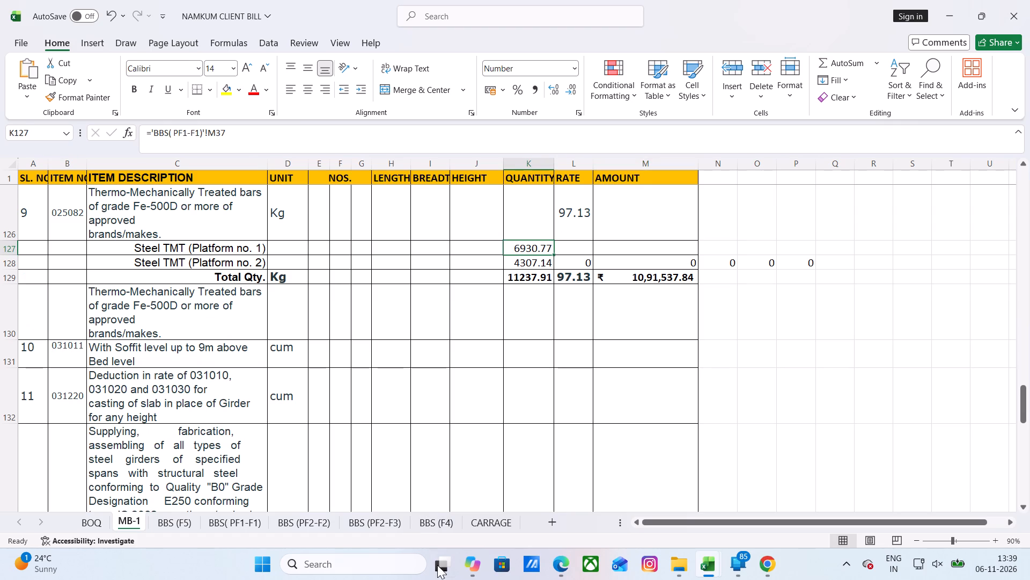
# On the BBS (PF2-F2) sheet, add an opening bracket to the end of the first Beam item's Shorter span description.
pyautogui.click(319, 522)
pyautogui.scroll(4, 421, 443)
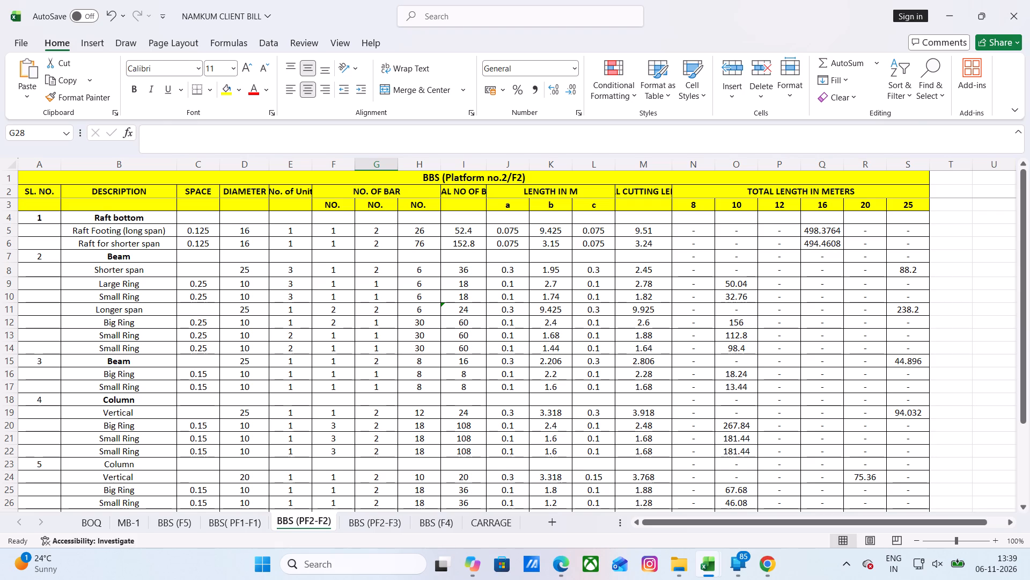
pyautogui.click(144, 269)
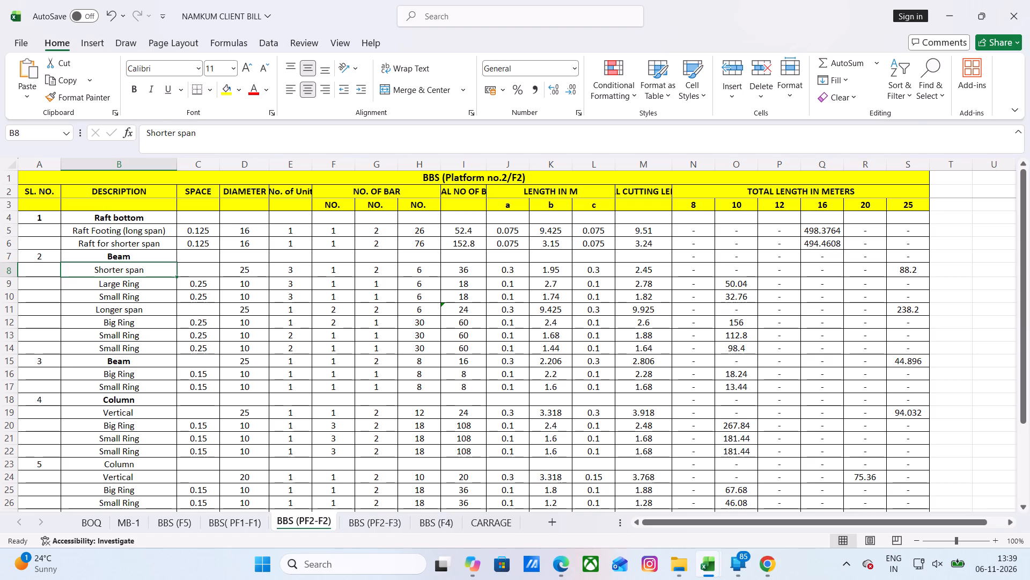
pyautogui.doubleClick(152, 270)
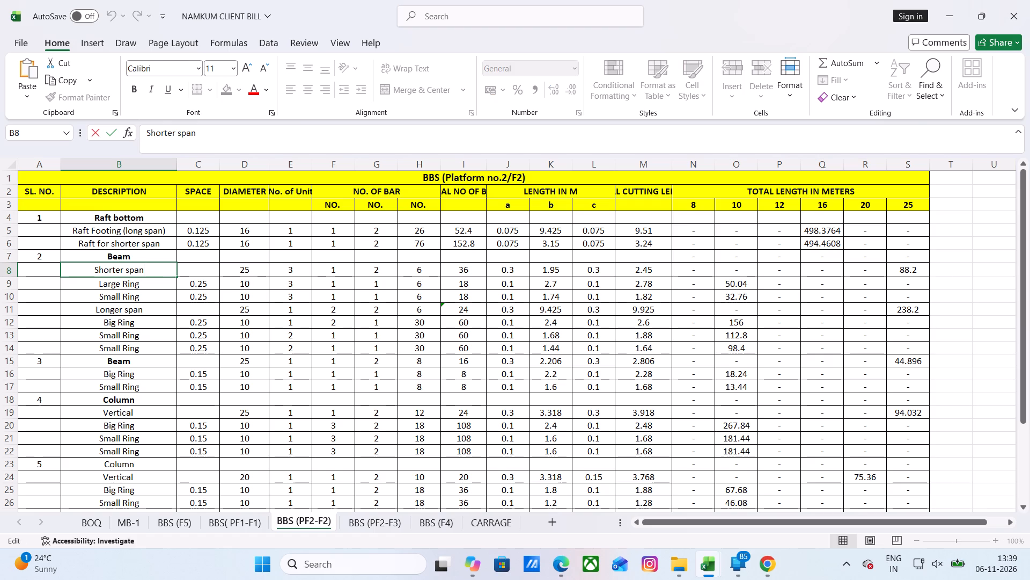
pyautogui.hotkey('shift', '(')
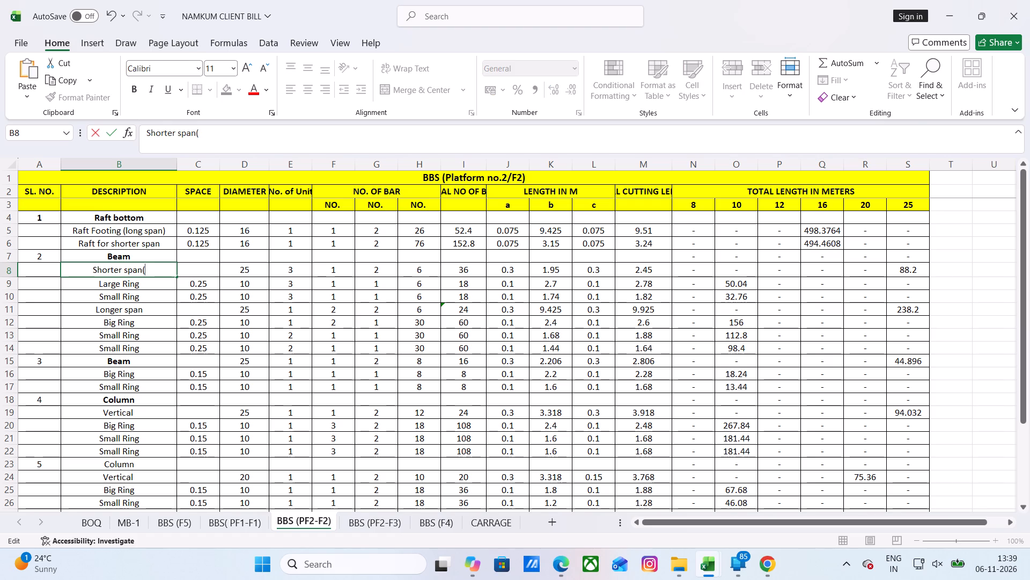
pyautogui.click(551, 270)
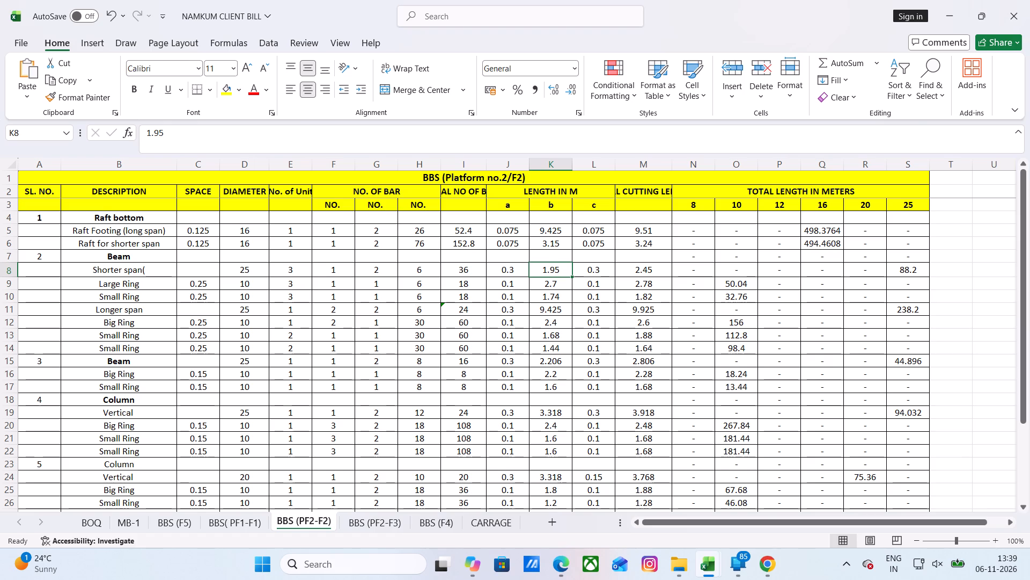
# In the blank cell T6 beside the table, calculate 1.35+0.75 for comparison with the Shorter span's length b.
pyautogui.click(970, 245)
pyautogui.write('+13')
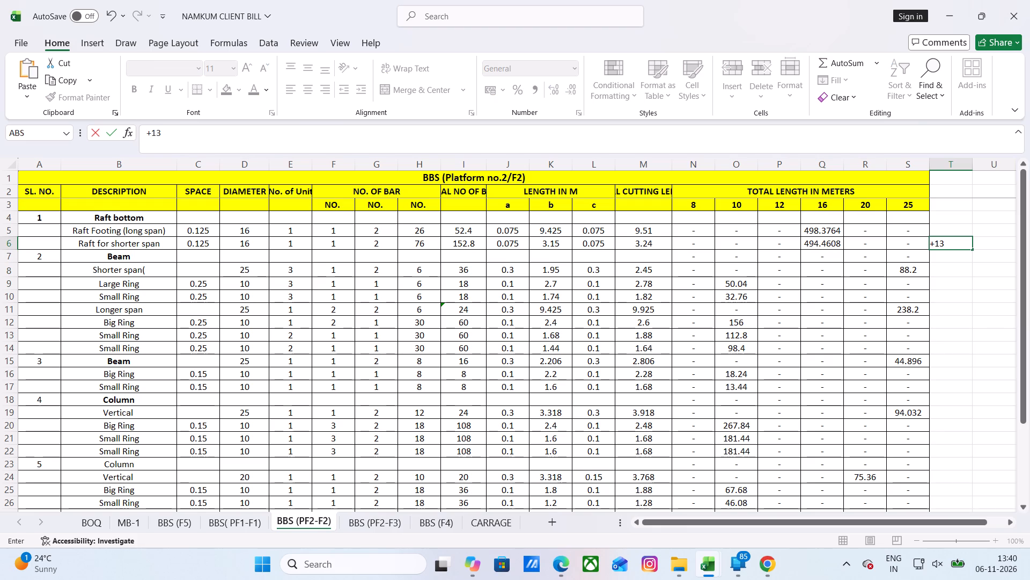
pyautogui.press('BackSpace')
pyautogui.write('.350')
pyautogui.press('+')
pyautogui.write('750')
pyautogui.press('Return')
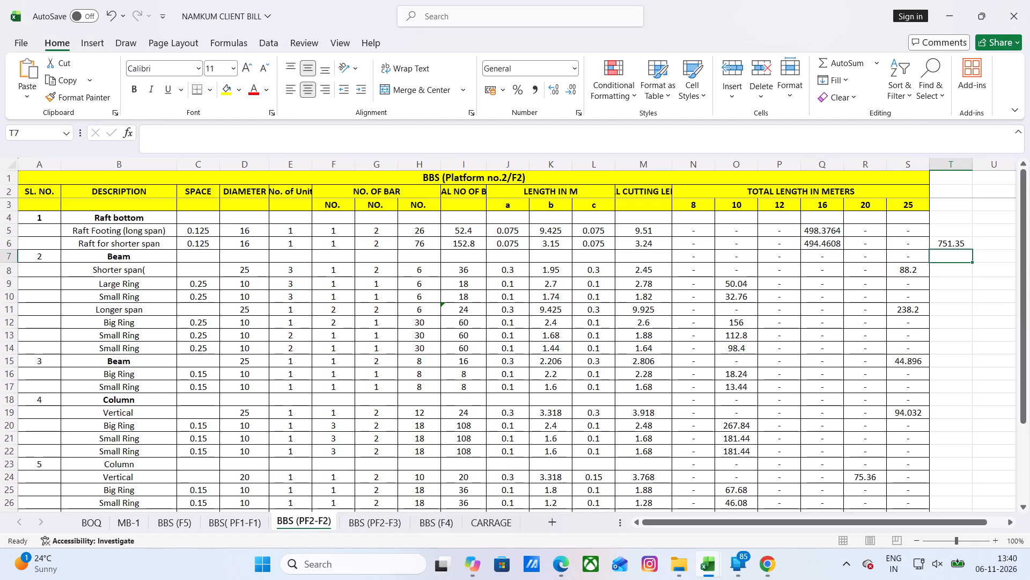
pyautogui.click(952, 245)
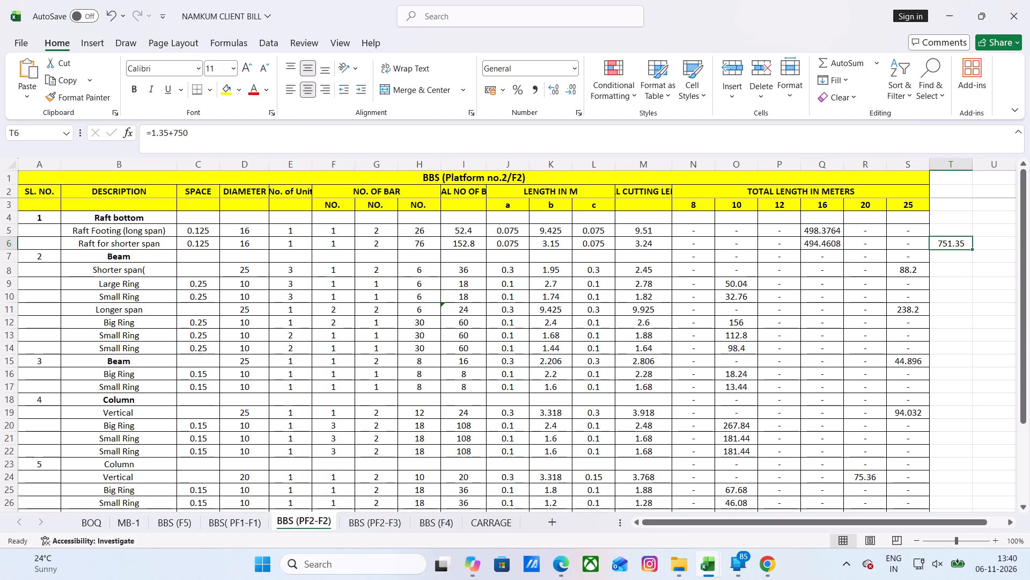
pyautogui.click(174, 132)
pyautogui.press('.')
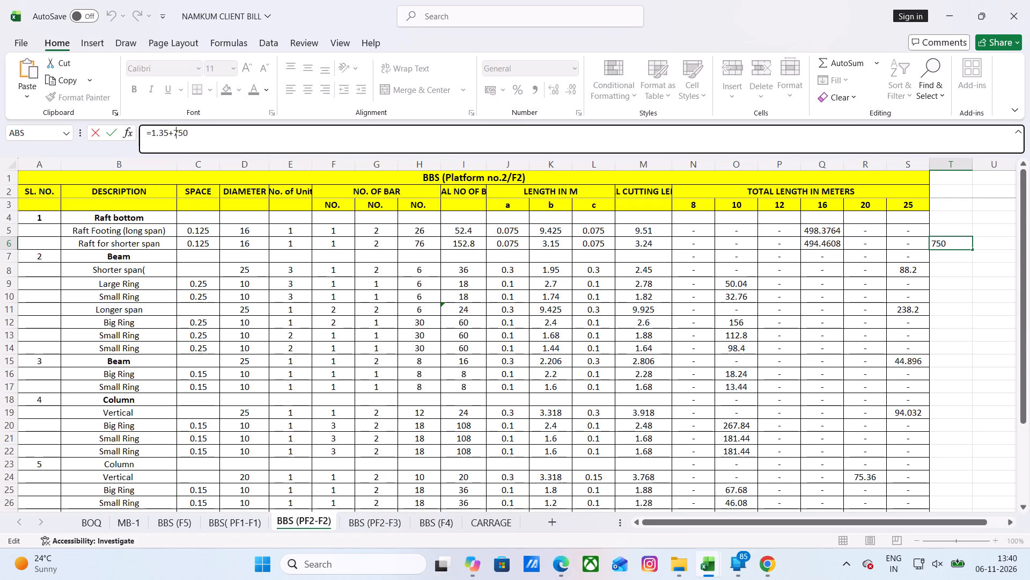
pyautogui.press('Return')
pyautogui.press('Return')
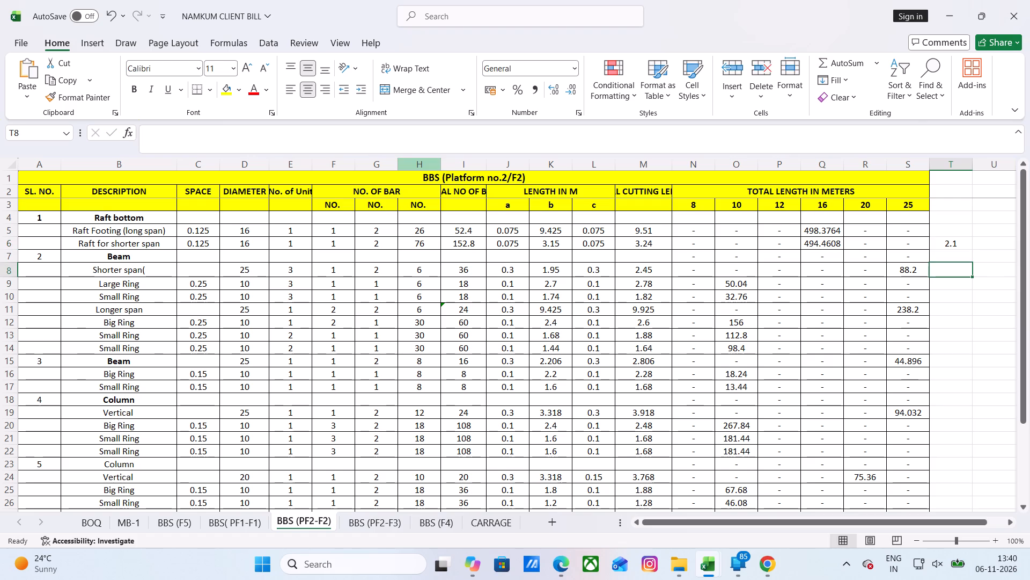
pyautogui.click(561, 271)
pyautogui.click(959, 240)
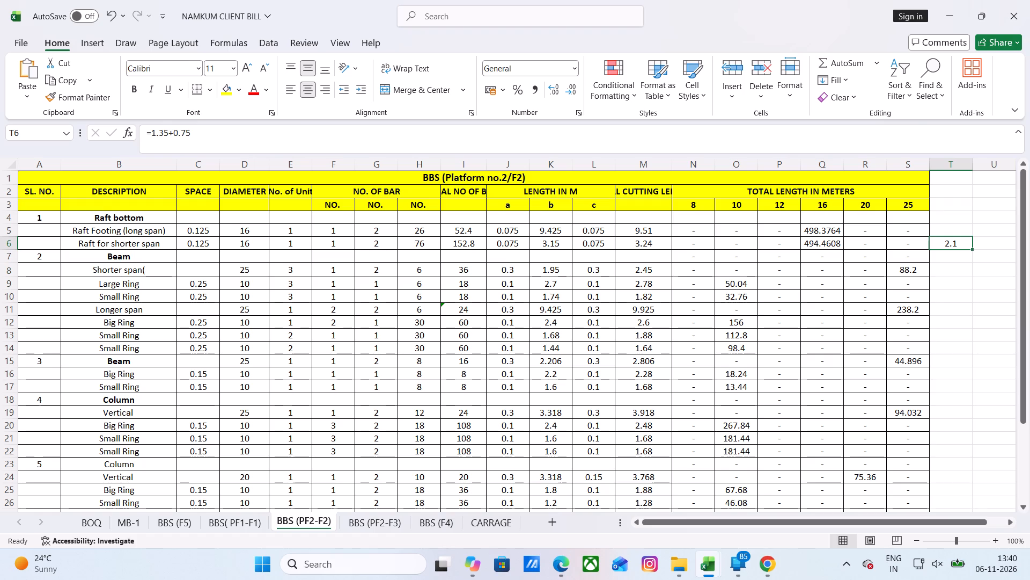
# Replace the Shorter span's typed length b in K8 with the formula 1.35+0.75-0.075-0.075, and compare it with the Large Ring's length formula.
pyautogui.click(556, 270)
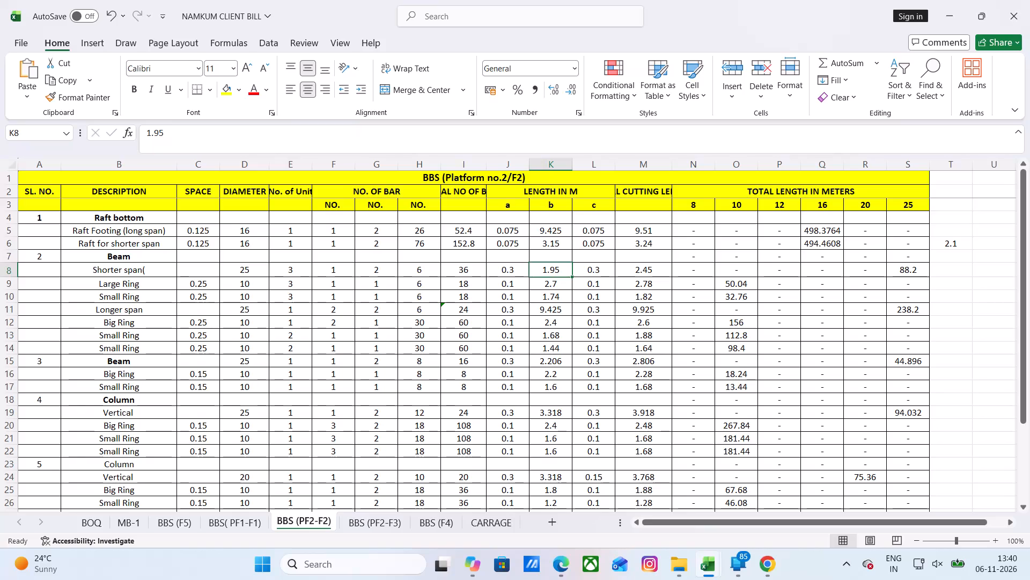
pyautogui.click(193, 144)
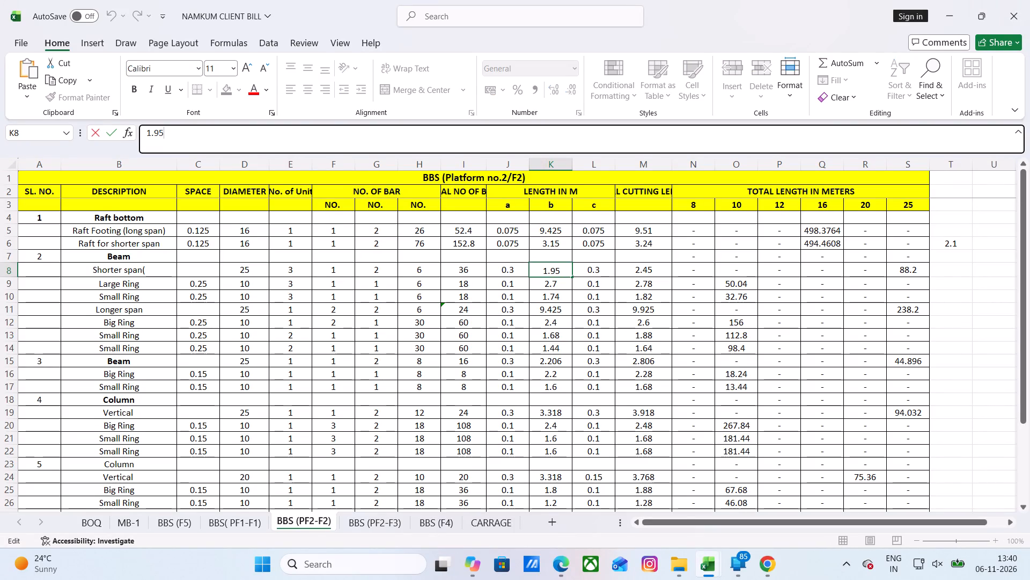
pyautogui.press('BackSpace')
pyautogui.press('BackSpace')
pyautogui.press('BackSpace')
pyautogui.press('BackSpace')
pyautogui.press('+')
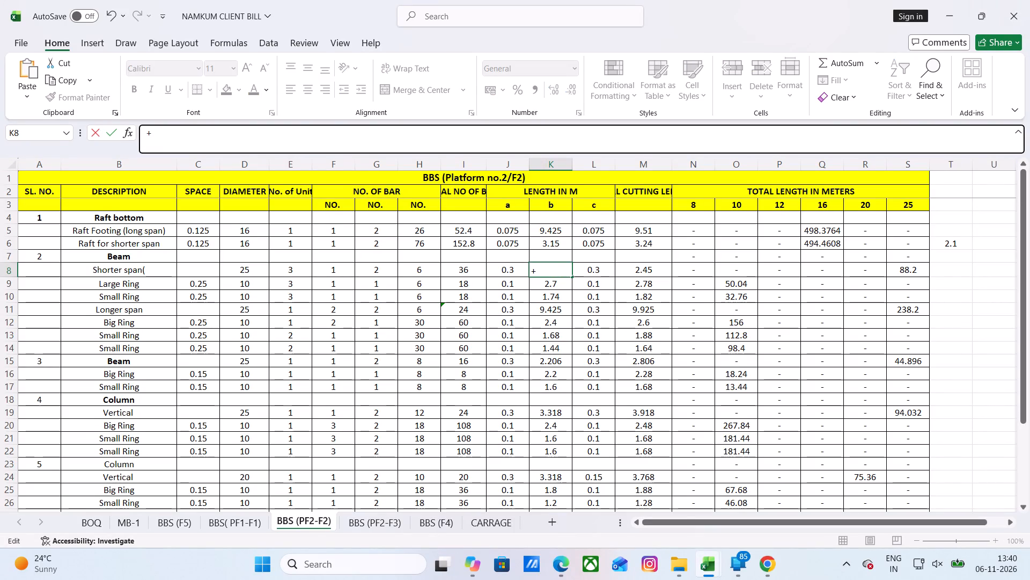
pyautogui.write('1.350+')
pyautogui.write('.75')
pyautogui.write('-0.075-0.075')
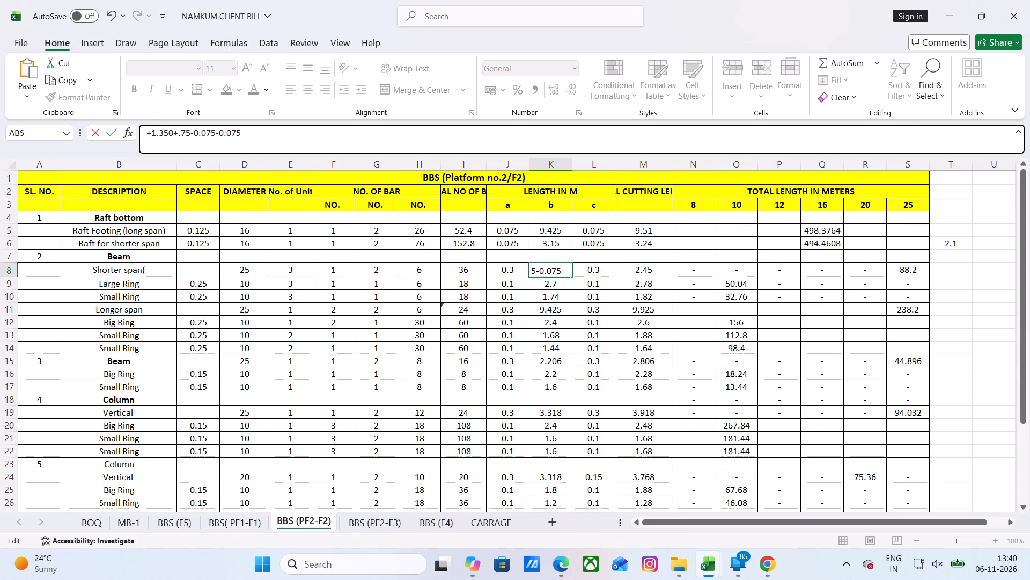
pyautogui.press('Return')
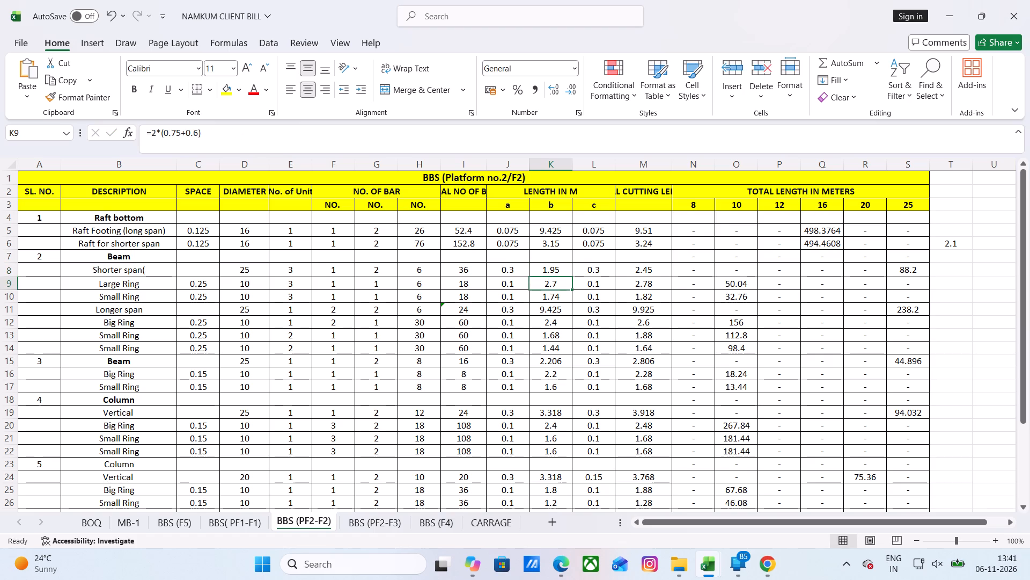
pyautogui.click(556, 270)
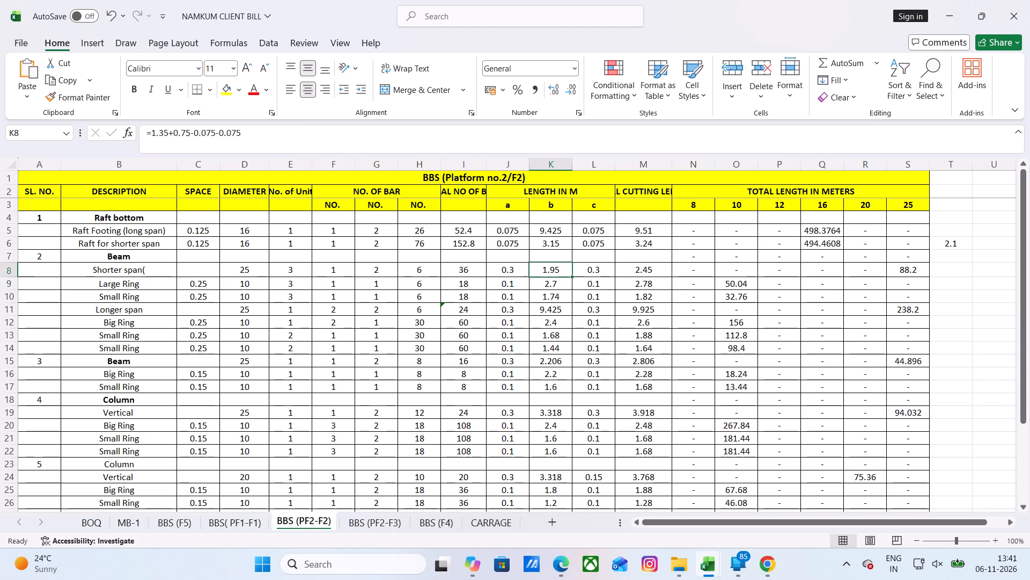
pyautogui.click(553, 285)
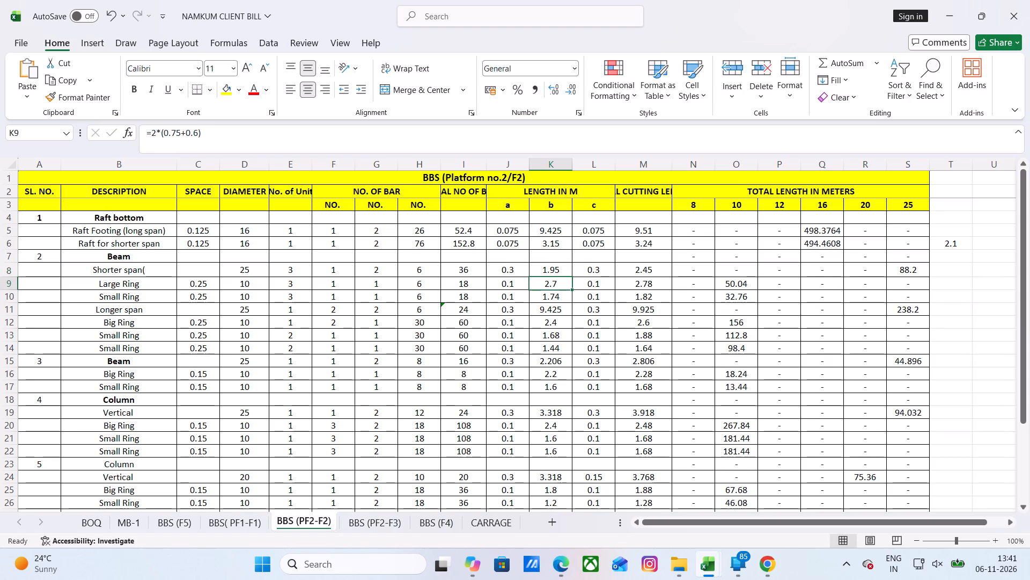
pyautogui.click(548, 269)
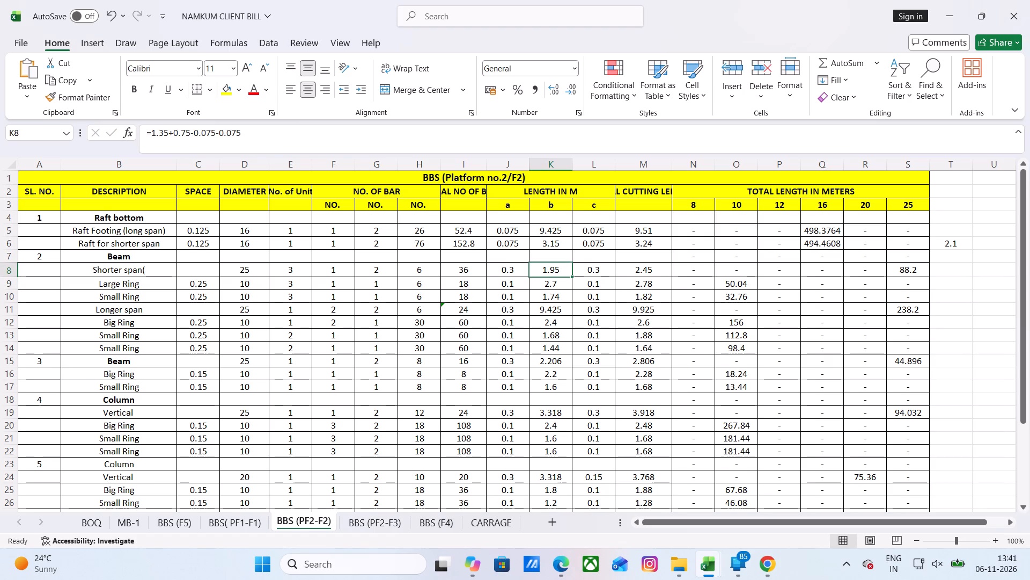
# Complete the first Beam item's Shorter span description as Shorter span(K-K section).
pyautogui.click(146, 268)
pyautogui.doubleClick(149, 269)
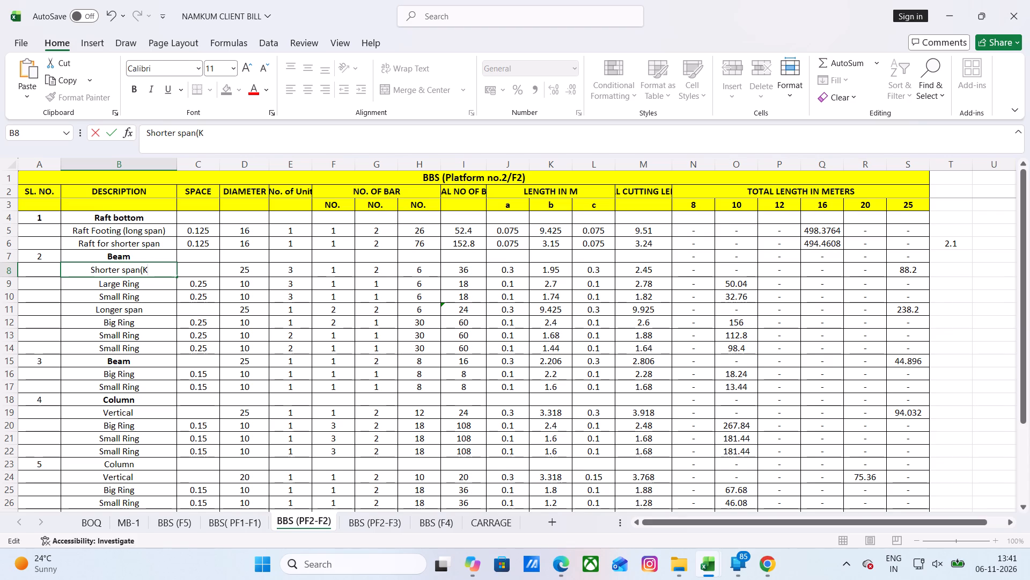
pyautogui.write('-K')
pyautogui.press('space')
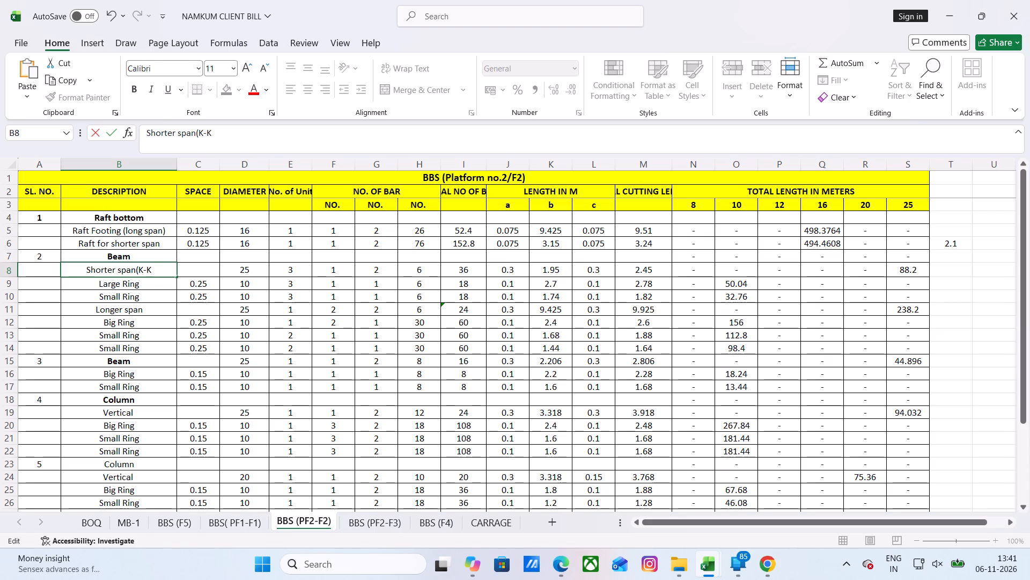
pyautogui.write('se')
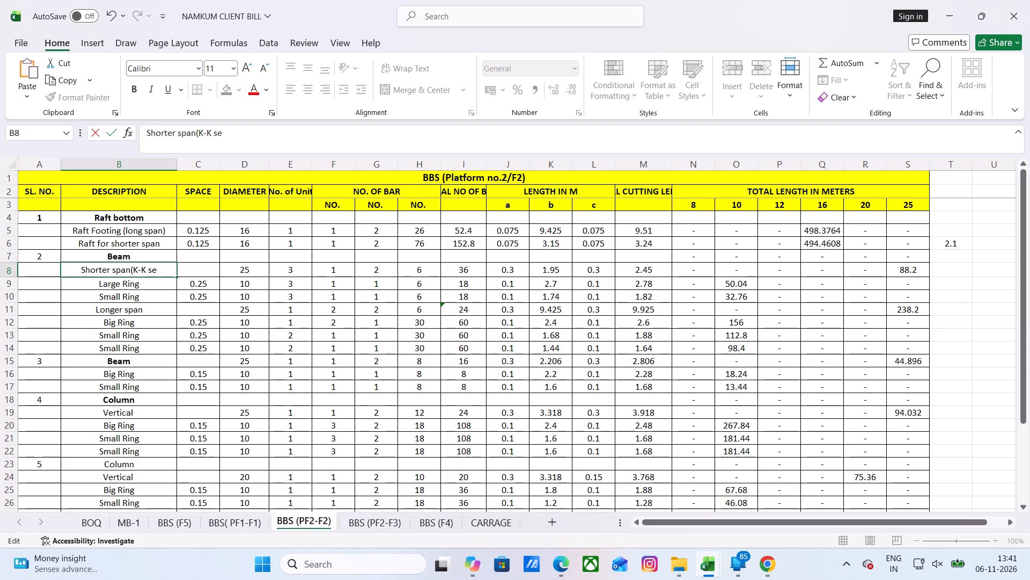
pyautogui.write('ction')
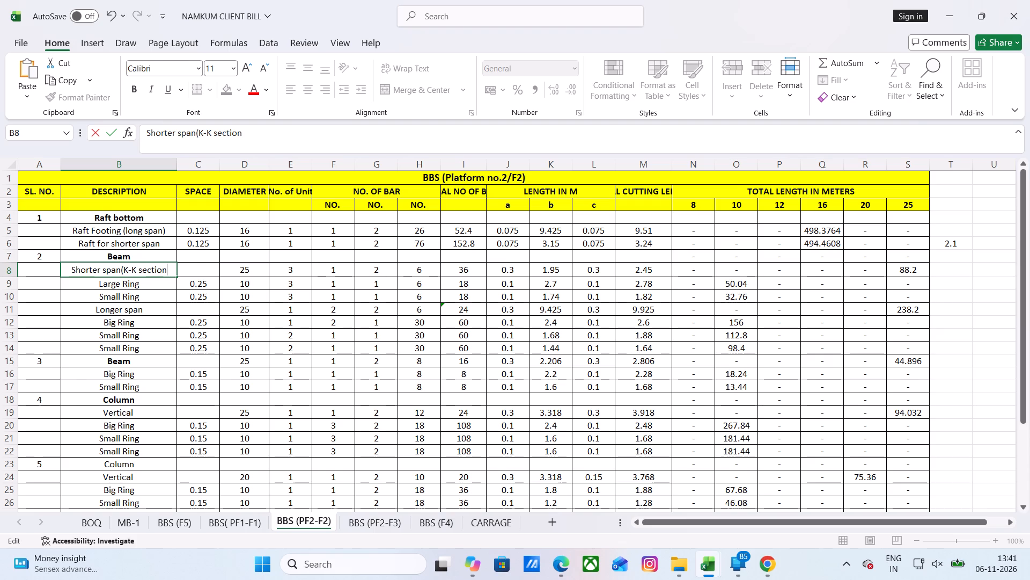
pyautogui.hotkey('shift', ')')
pyautogui.click(161, 286)
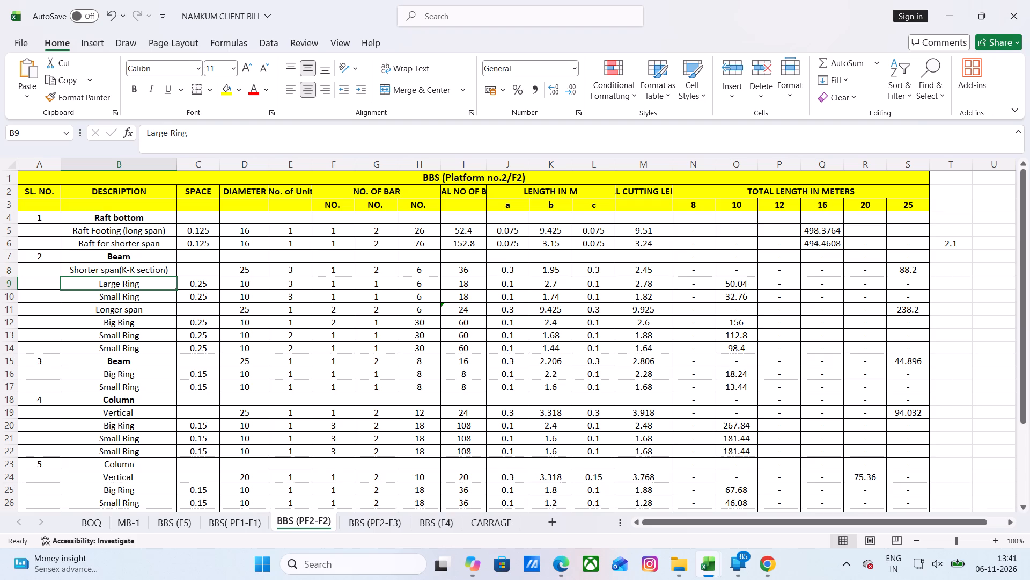
# Check the Longer span's length entries in row 11, and label its description as Longer span(M-M section).
pyautogui.click(138, 313)
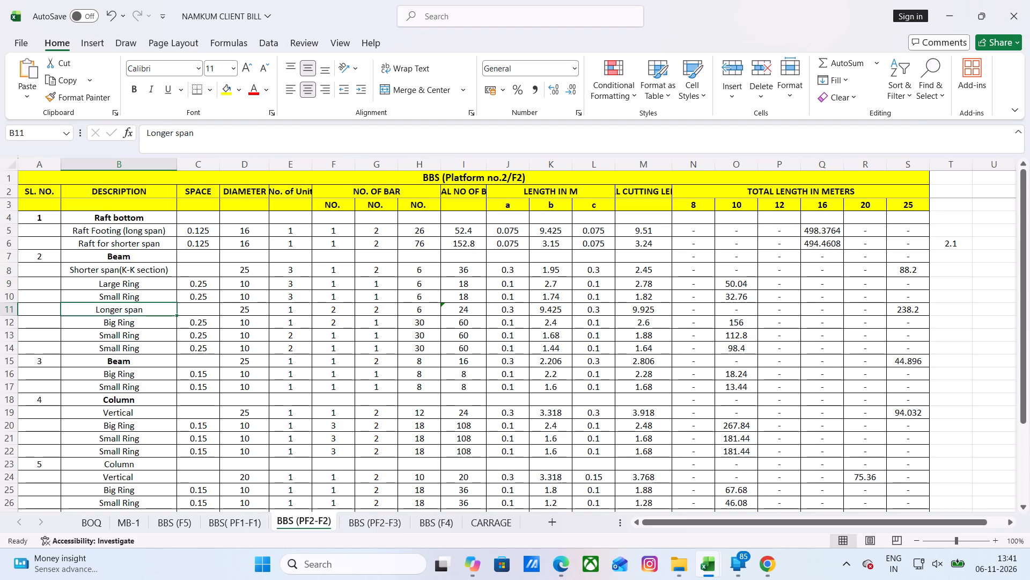
pyautogui.click(551, 311)
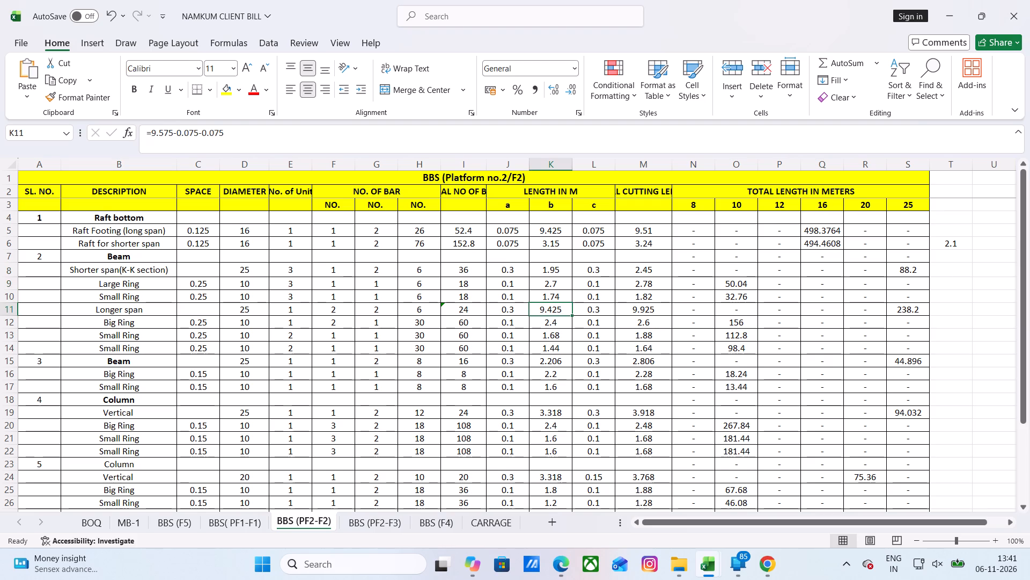
pyautogui.click(114, 312)
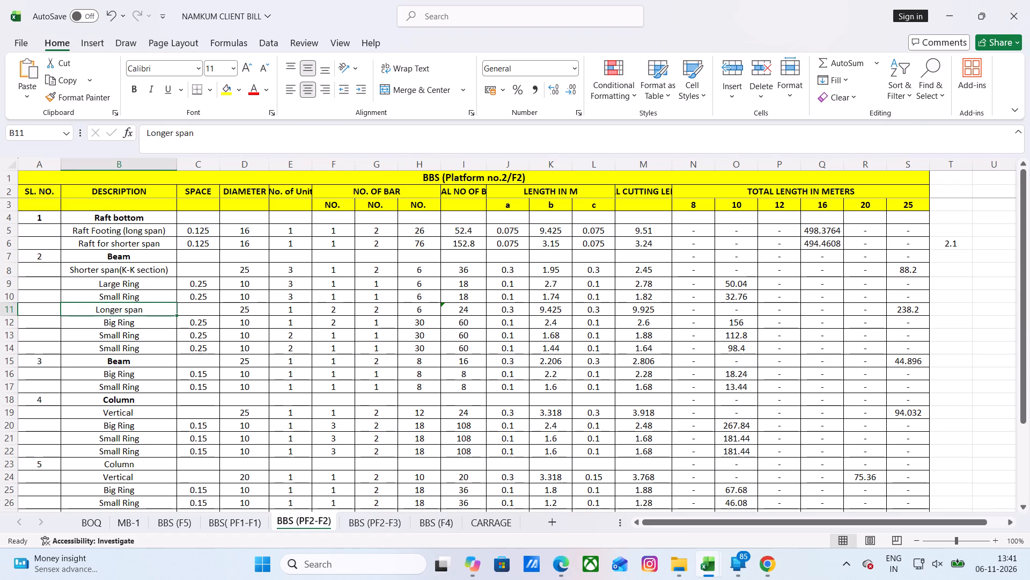
pyautogui.click(552, 311)
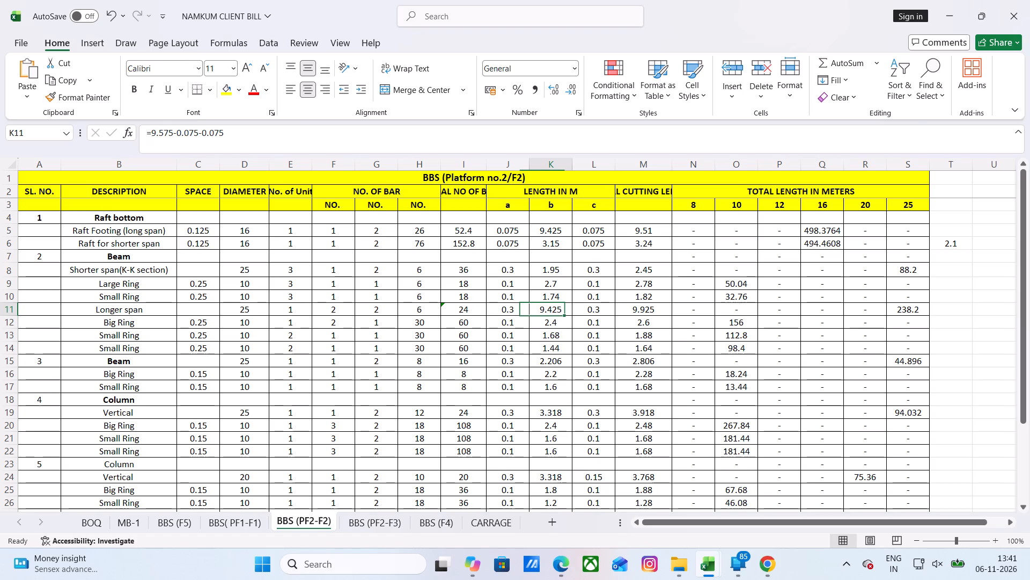
pyautogui.click(597, 307)
pyautogui.click(502, 313)
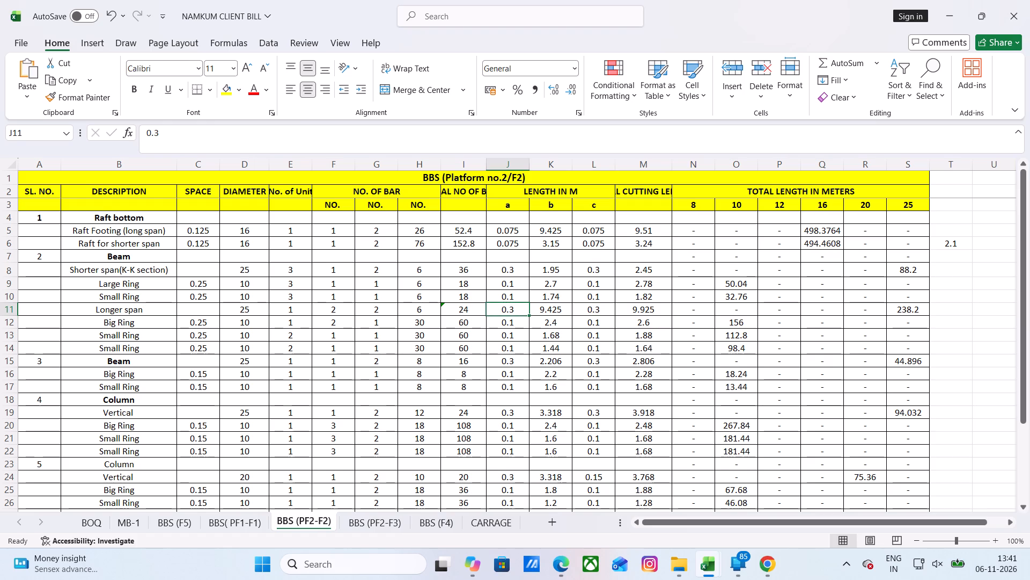
pyautogui.click(122, 311)
pyautogui.doubleClick(146, 309)
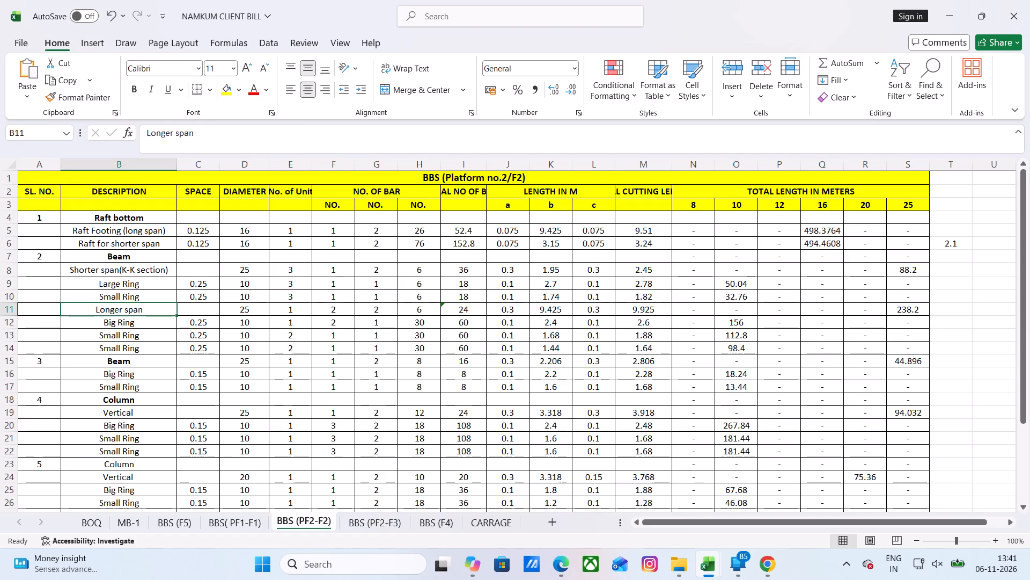
pyautogui.doubleClick(150, 310)
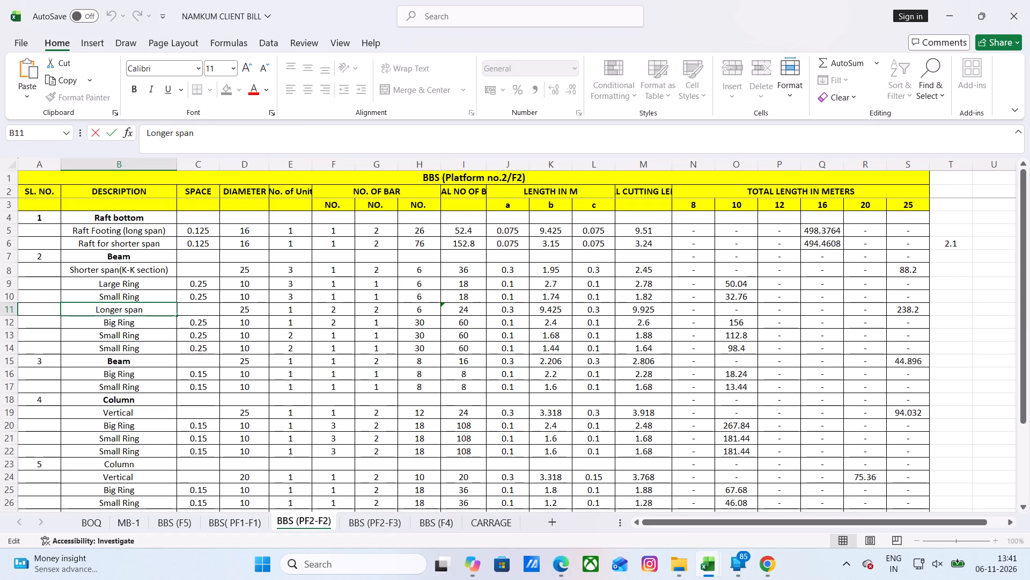
pyautogui.hotkey('shift', '(')
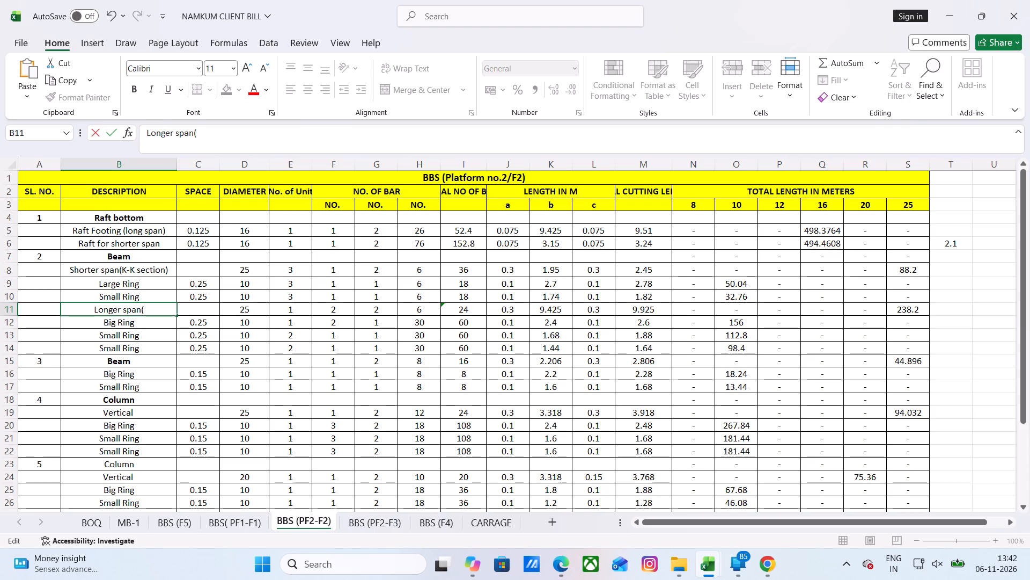
pyautogui.press('m')
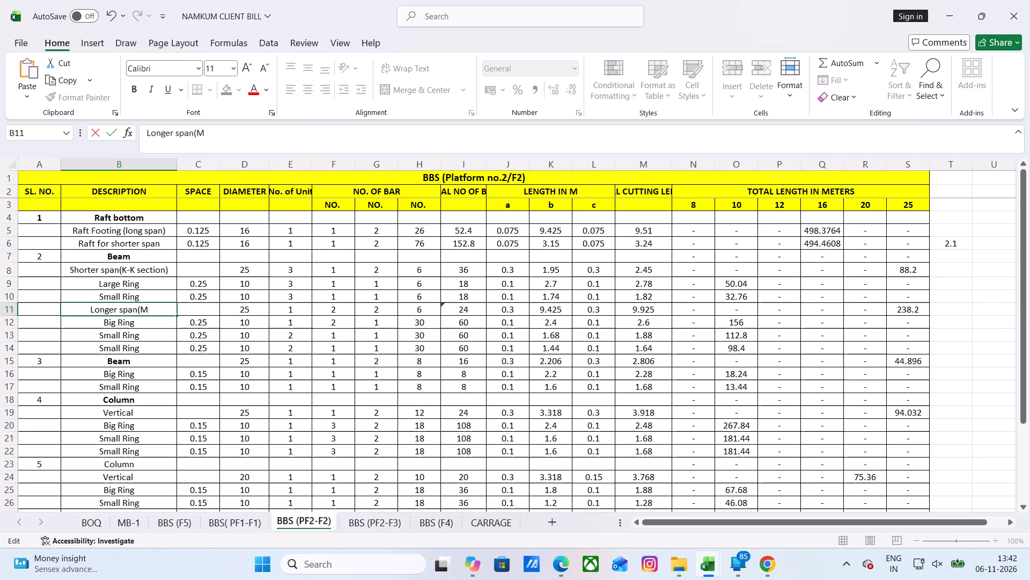
pyautogui.write('-M')
pyautogui.press('space')
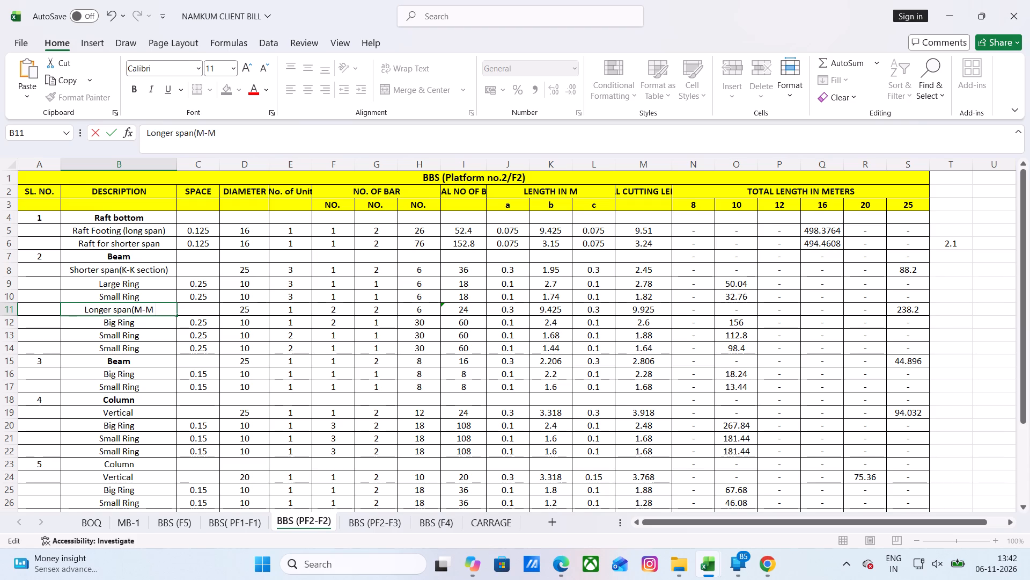
pyautogui.write('se')
pyautogui.write('ction')
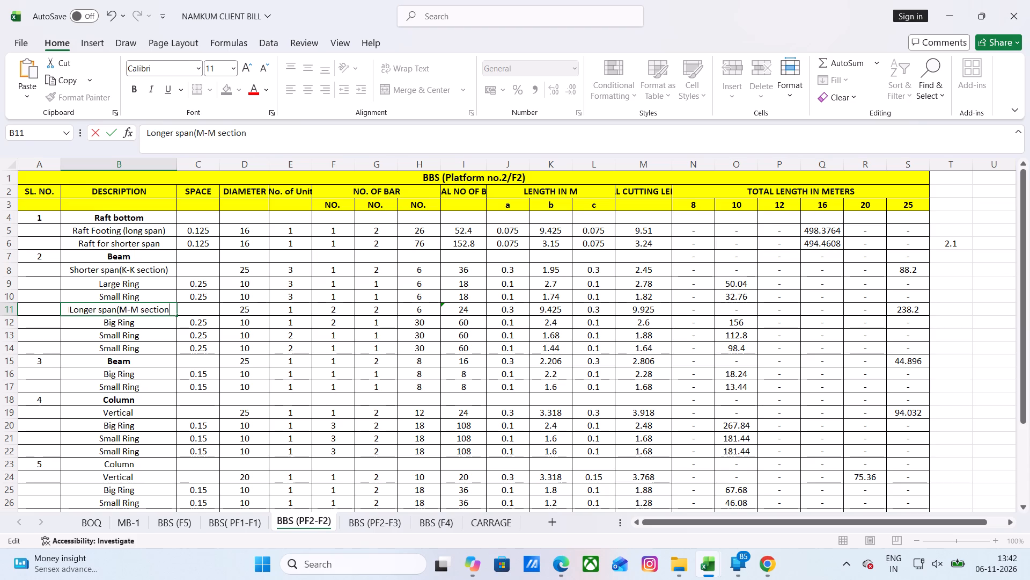
pyautogui.hotkey('shift', ')')
pyautogui.click(144, 349)
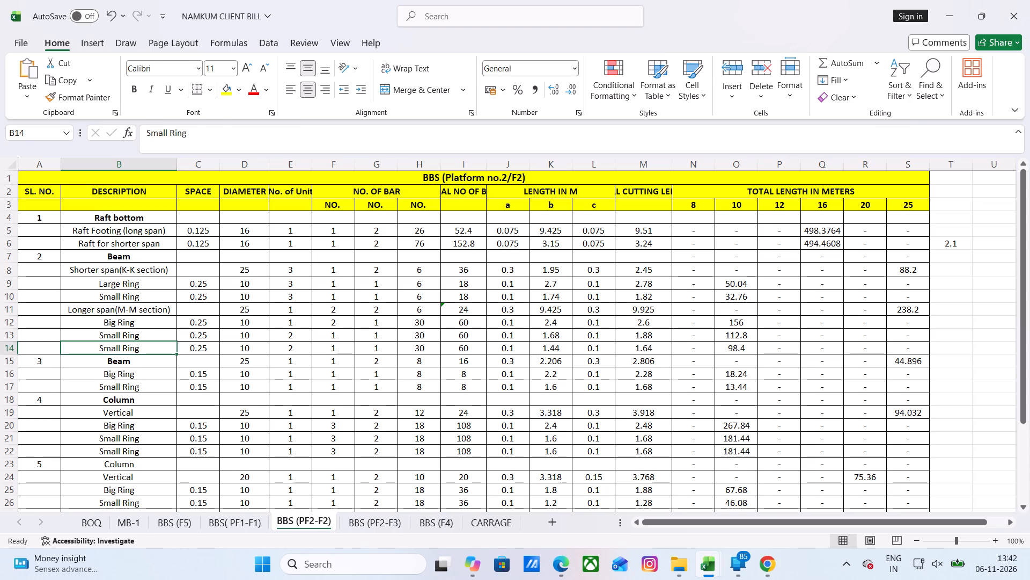
# Extend the item 3 Beam description in B15 to read Beam(J-J section).
pyautogui.click(159, 323)
pyautogui.click(150, 369)
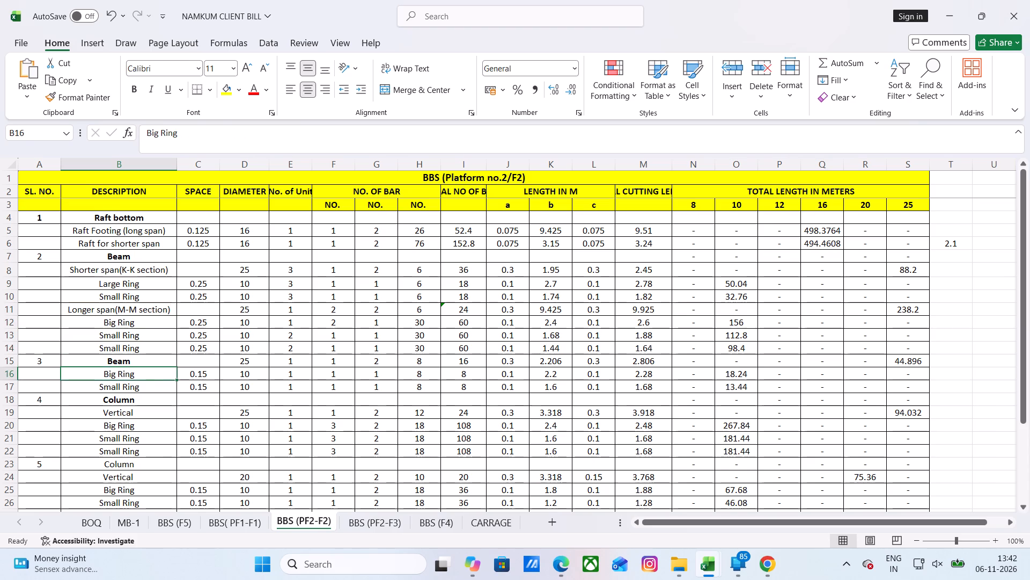
pyautogui.click(150, 361)
pyautogui.doubleClick(141, 361)
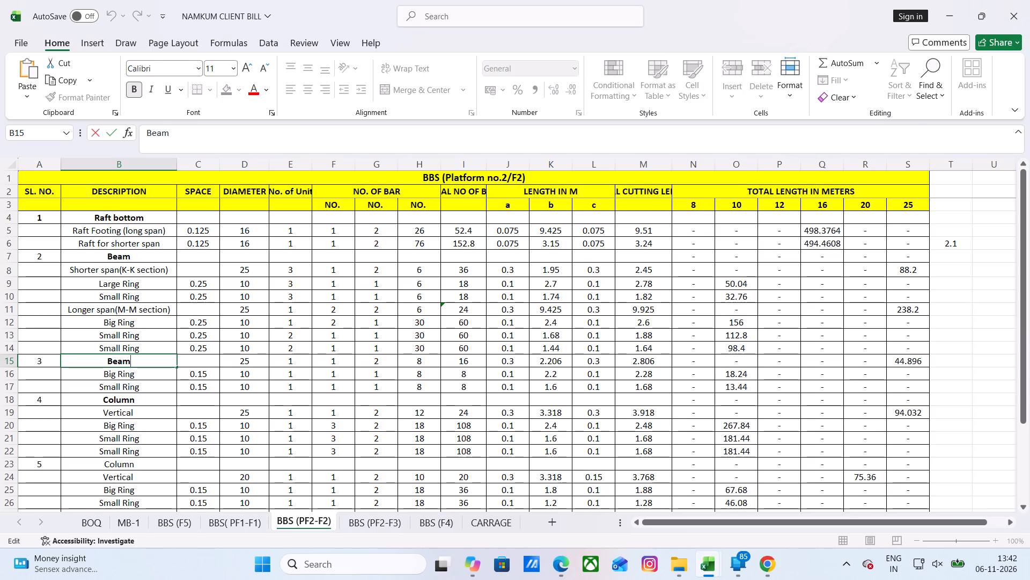
pyautogui.doubleClick(144, 363)
pyautogui.click(144, 363)
pyautogui.hotkey('shift', '(')
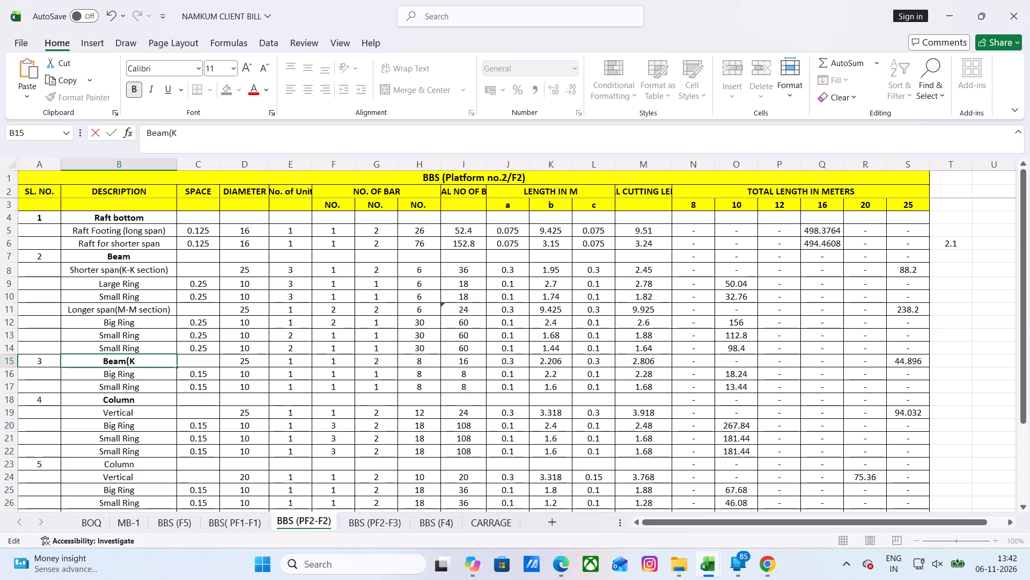
pyautogui.press('BackSpace')
pyautogui.press('j')
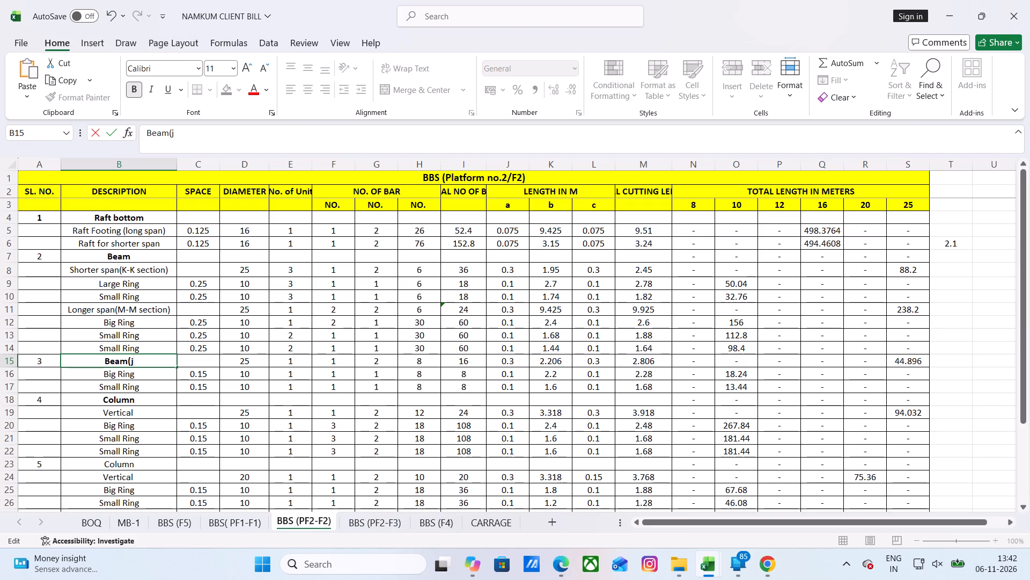
pyautogui.press('-')
pyautogui.press('BackSpace')
pyautogui.press('BackSpace')
pyautogui.press('j')
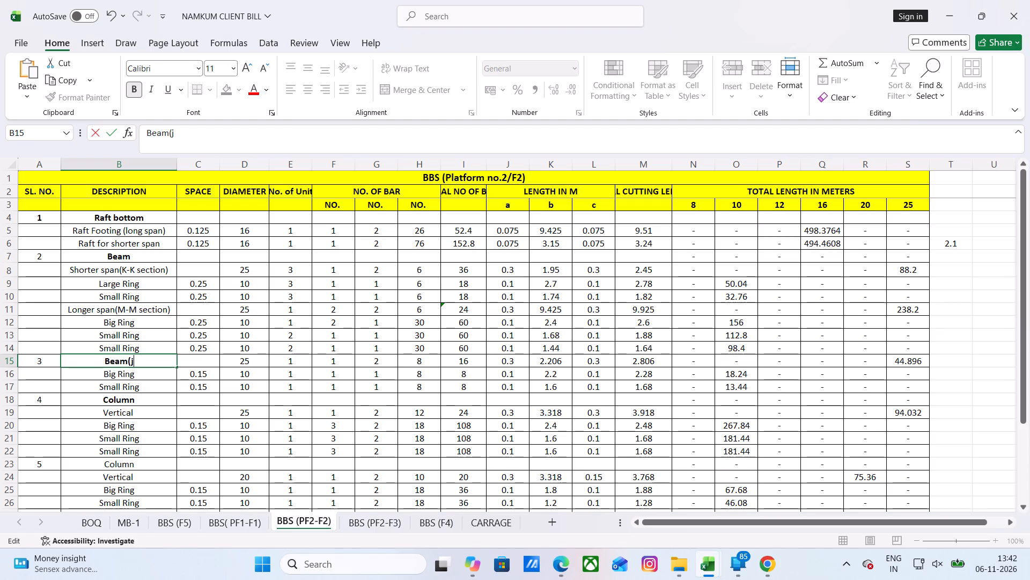
pyautogui.press('BackSpace')
pyautogui.press('j')
pyautogui.press('-')
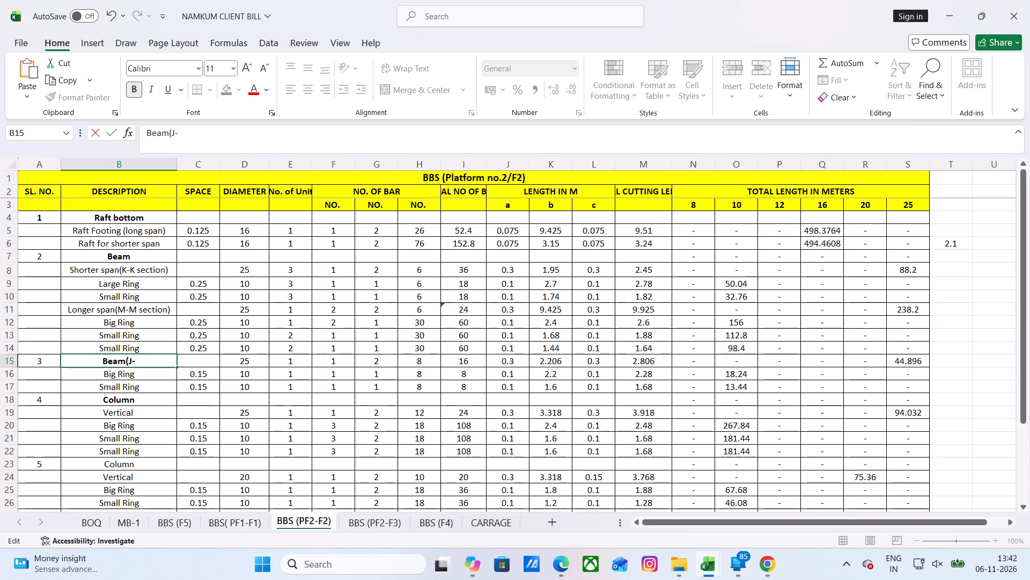
pyautogui.press('j')
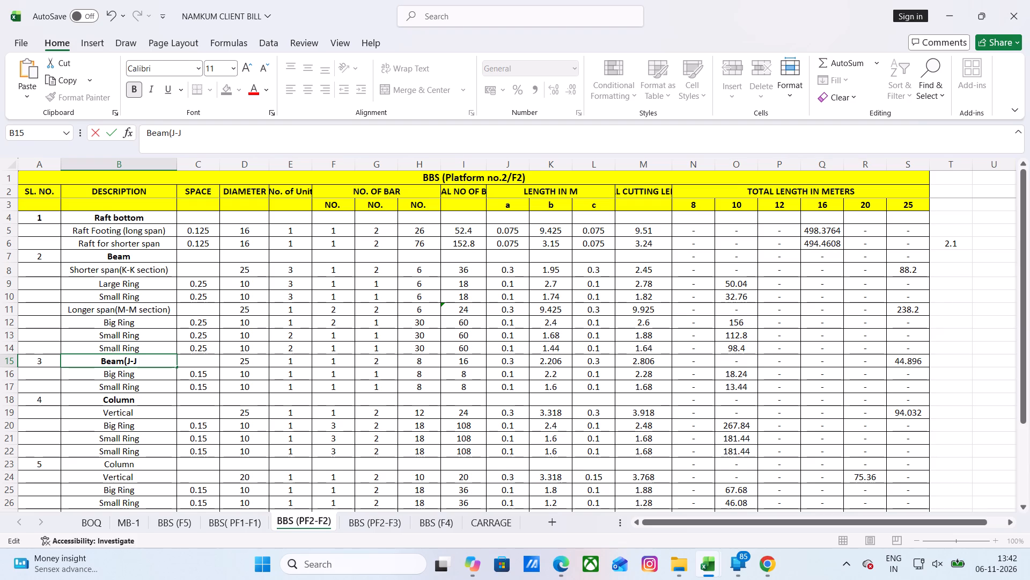
pyautogui.press('s')
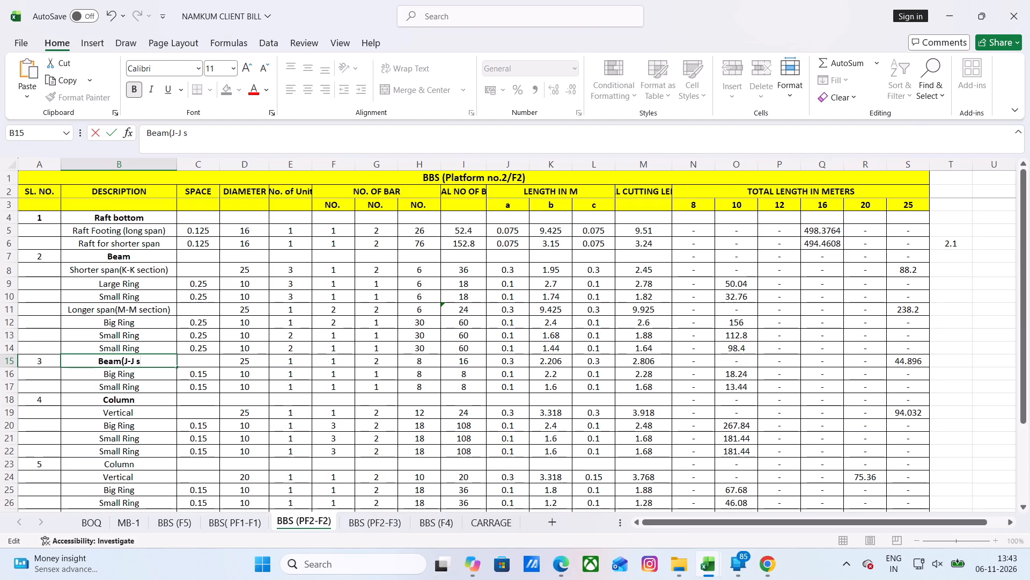
pyautogui.write('ec')
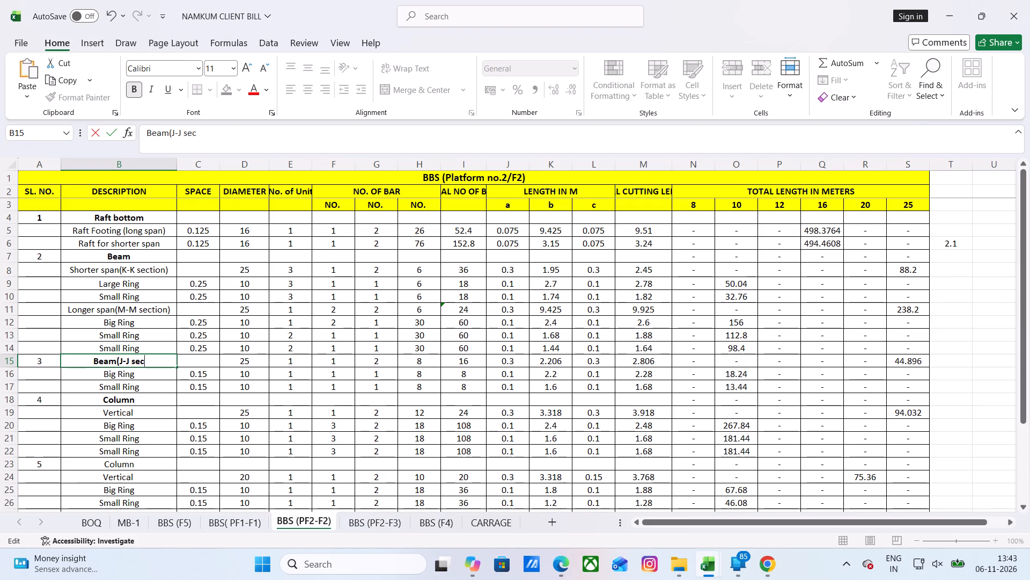
pyautogui.write('tion')
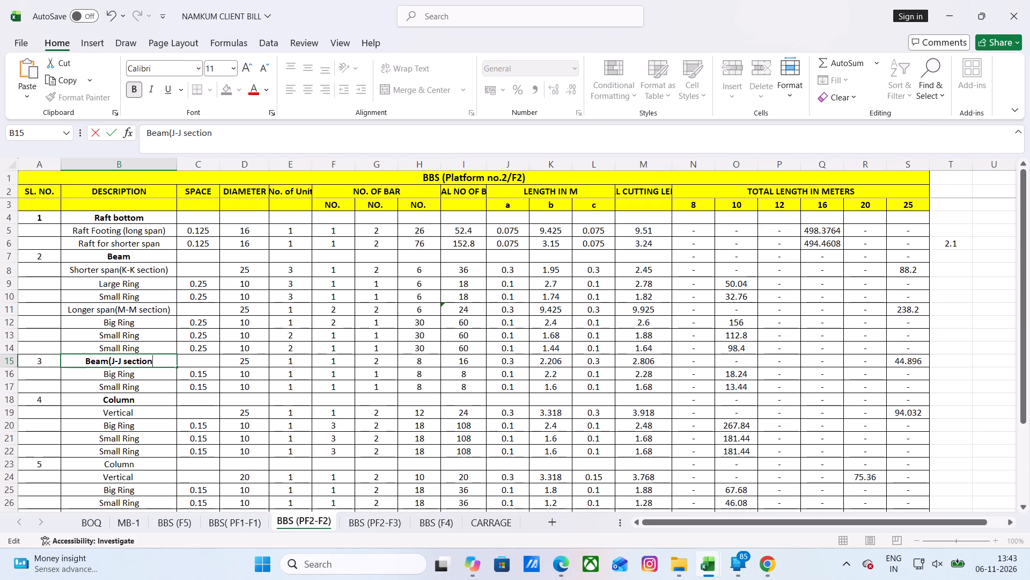
pyautogui.hotkey('shift', ')')
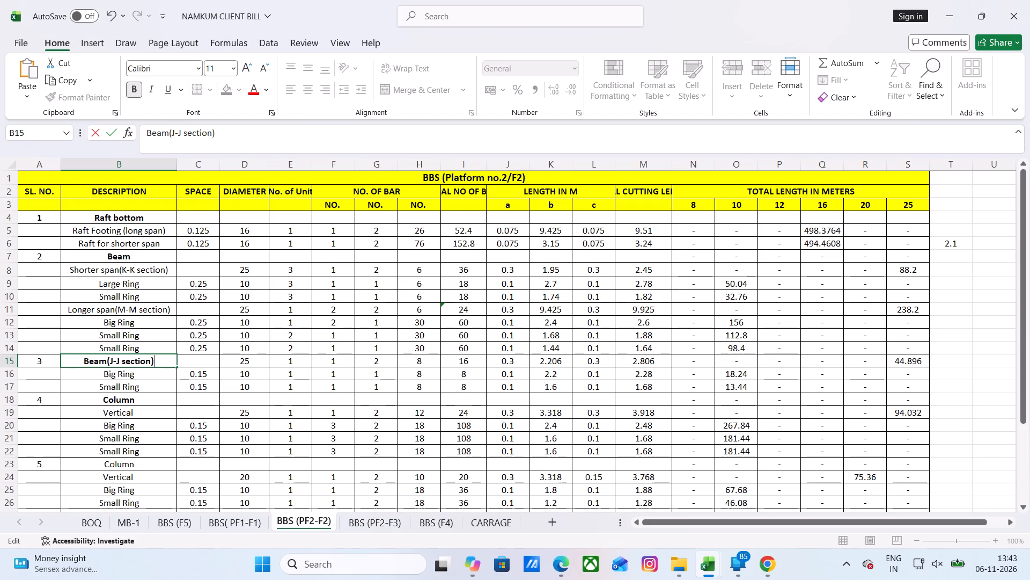
pyautogui.click(141, 388)
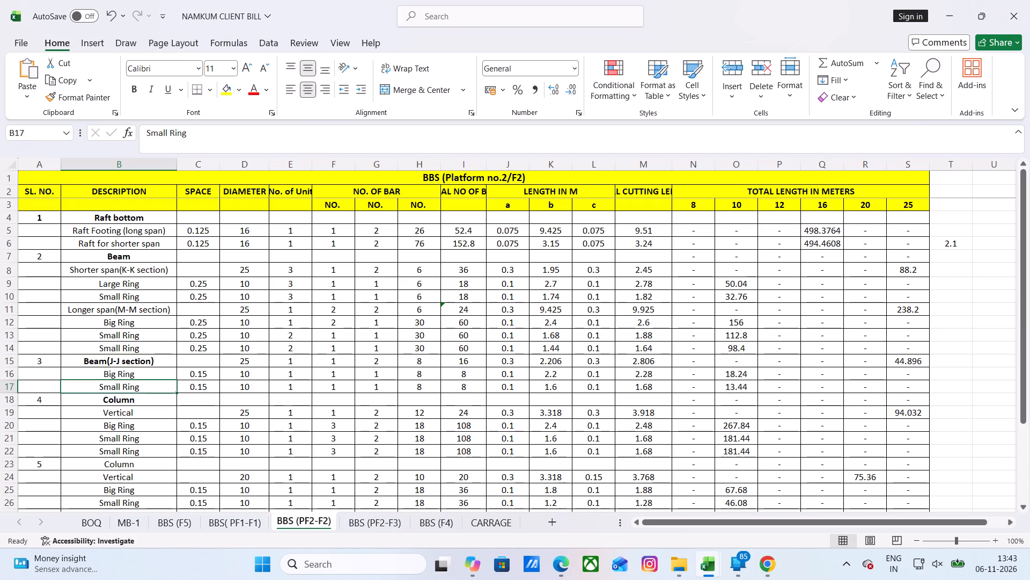
# Check the length b formulas of the J-J section beam, its Small Ring, and the K-K section Shorter span.
pyautogui.click(514, 364)
pyautogui.click(550, 365)
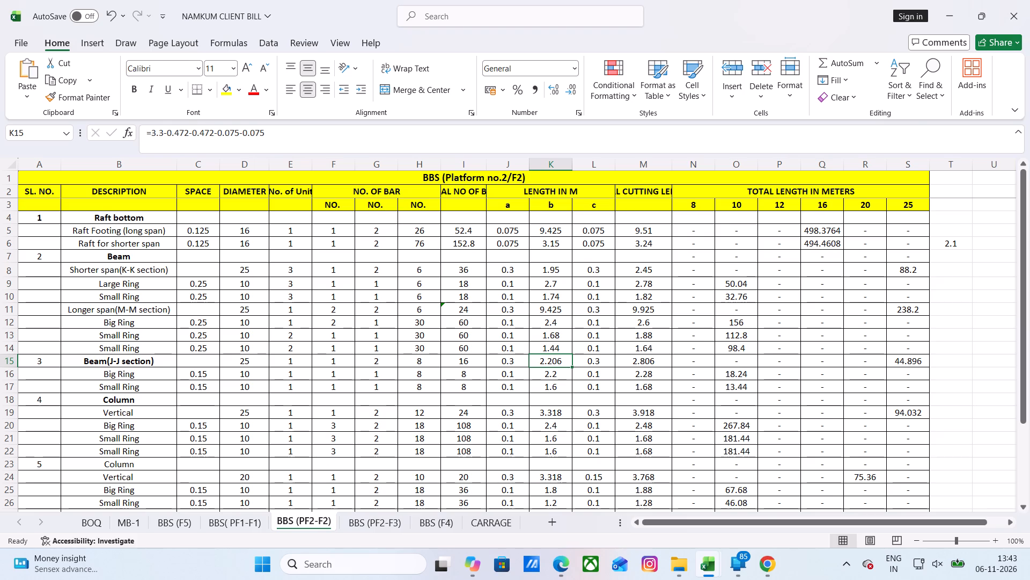
pyautogui.click(542, 389)
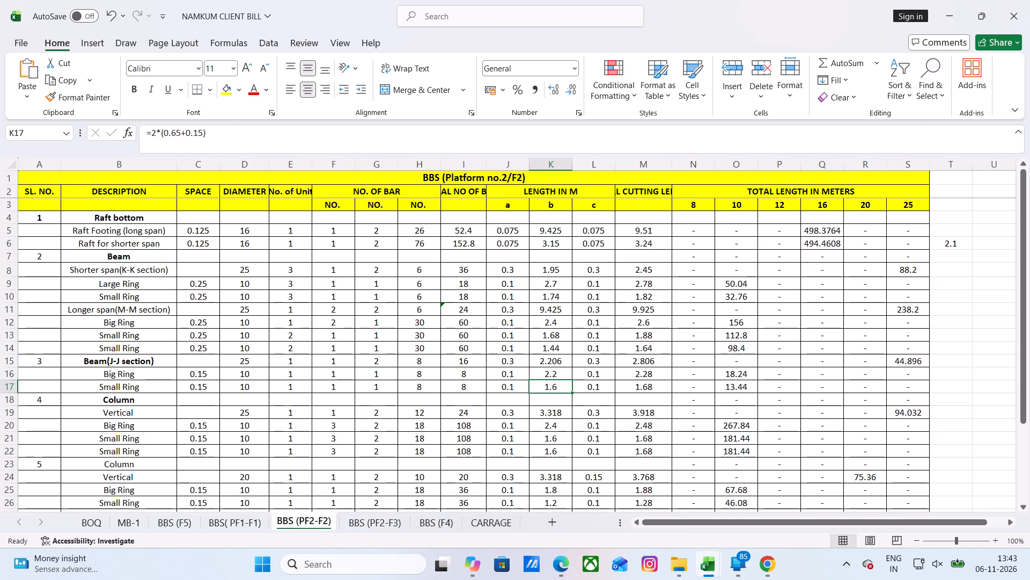
pyautogui.press('Escape')
pyautogui.click(551, 270)
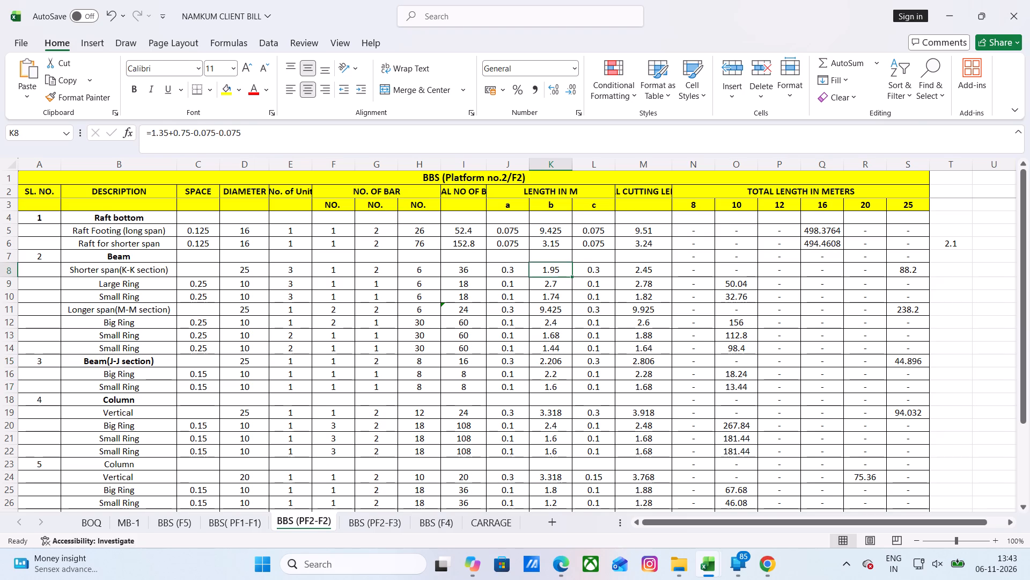
# Examine the bar-count formulas of the Large Ring under the K-K span and the Big Ring under the M-M span.
pyautogui.doubleClick(461, 285)
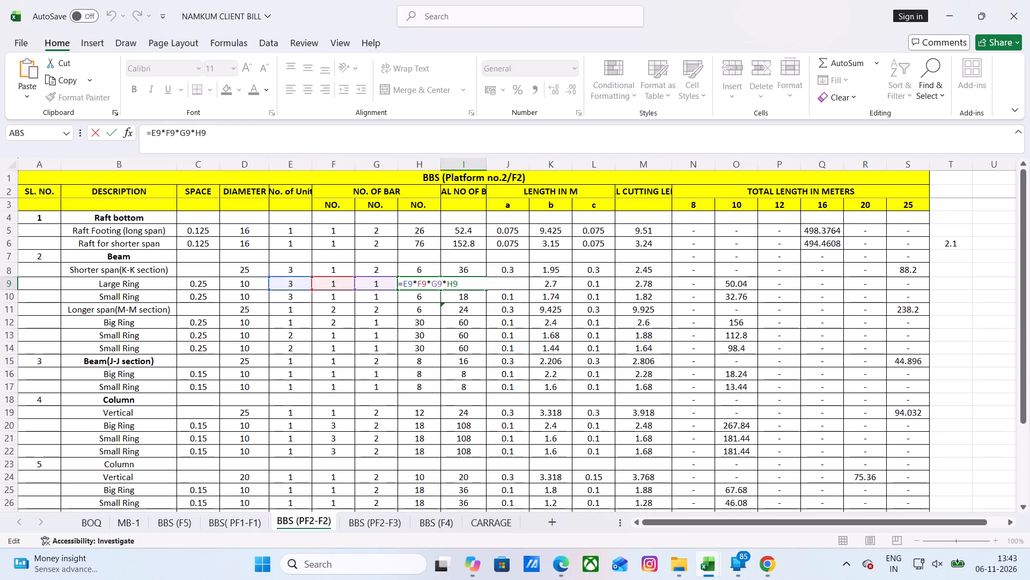
pyautogui.press('Escape')
pyautogui.doubleClick(419, 285)
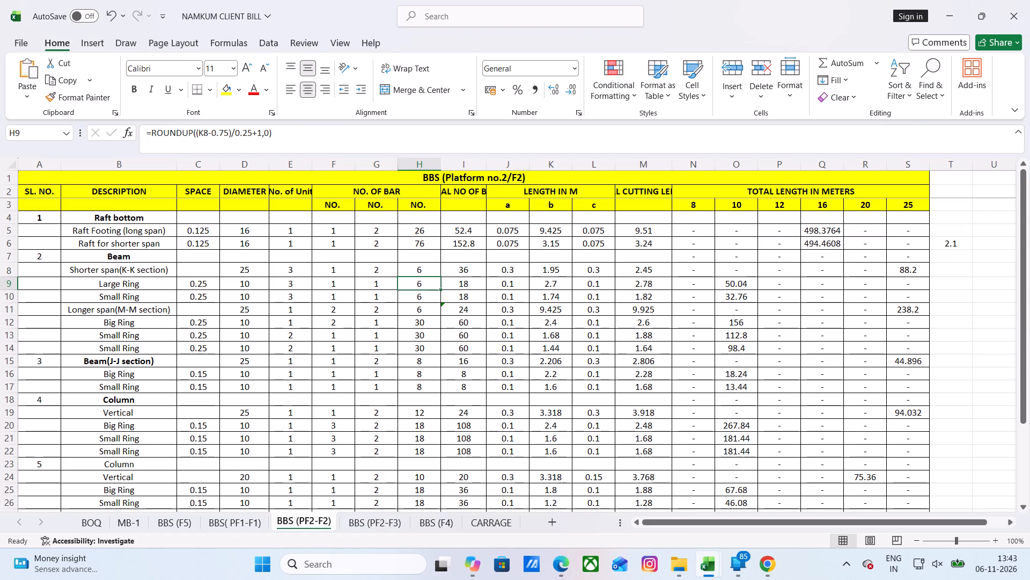
pyautogui.click(420, 285)
pyautogui.doubleClick(420, 285)
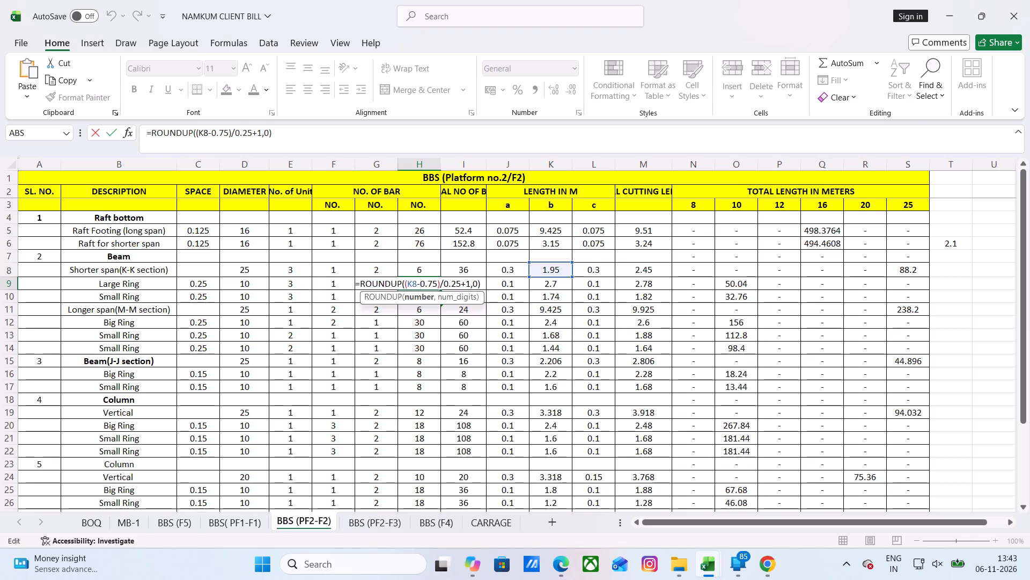
pyautogui.press('Escape')
pyautogui.doubleClick(423, 285)
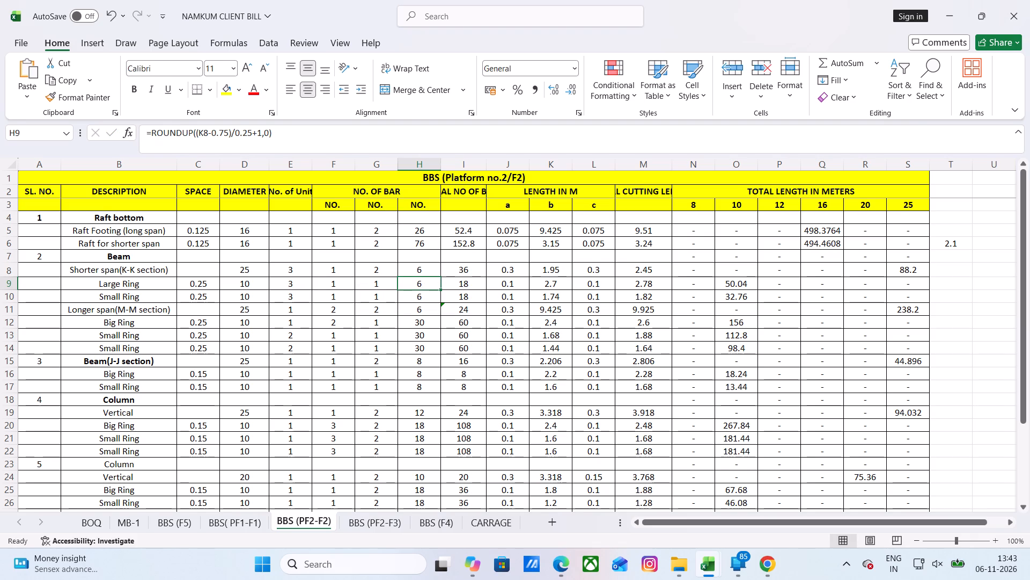
pyautogui.press('Escape')
pyautogui.click(415, 311)
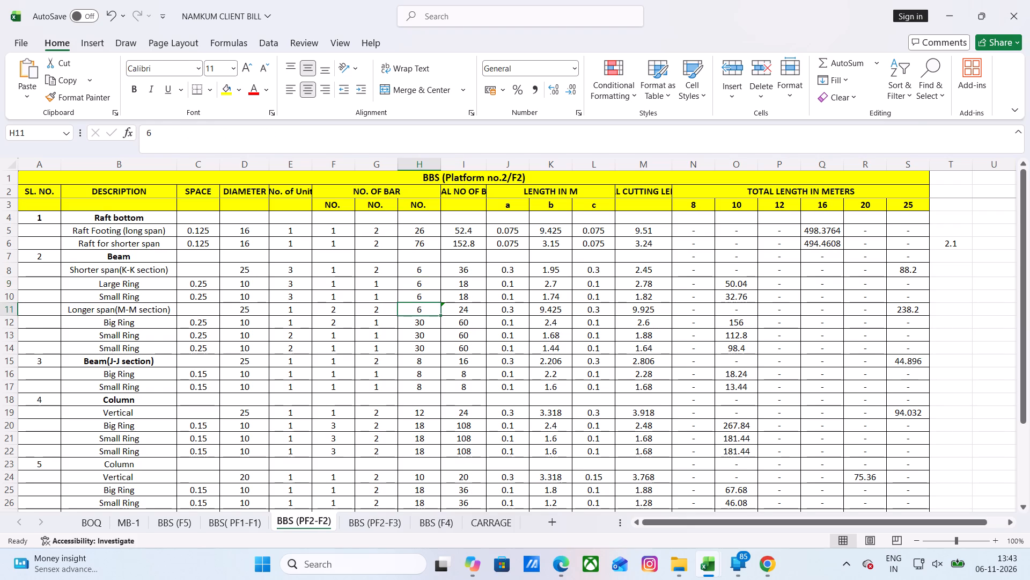
pyautogui.click(422, 319)
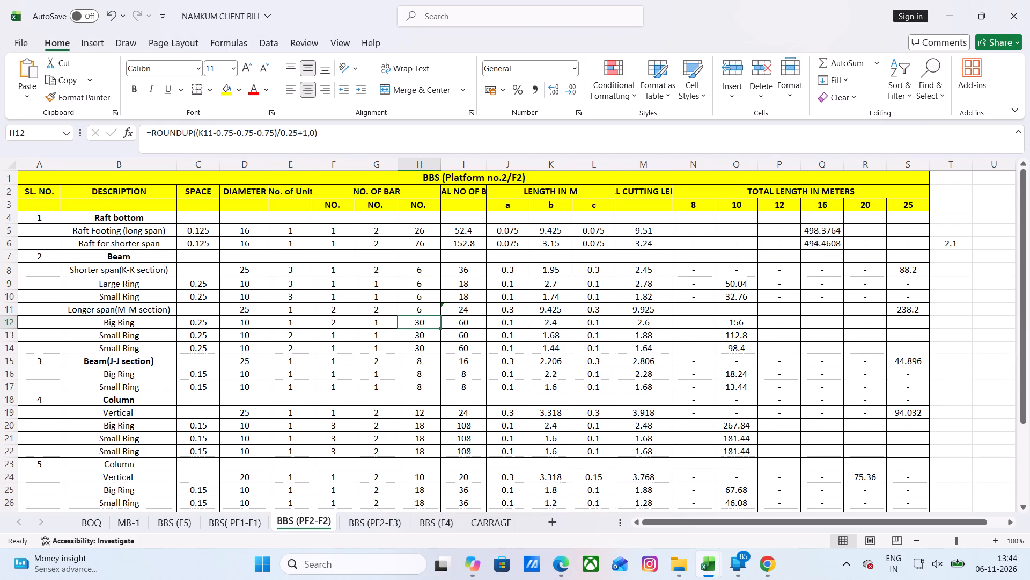
pyautogui.doubleClick(420, 323)
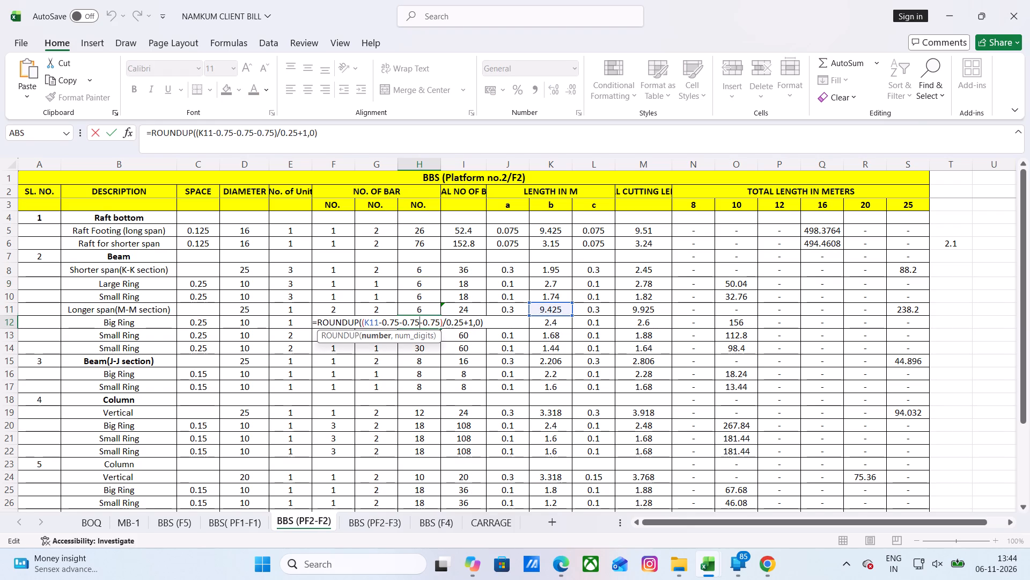
pyautogui.press('Escape')
pyautogui.doubleClick(420, 323)
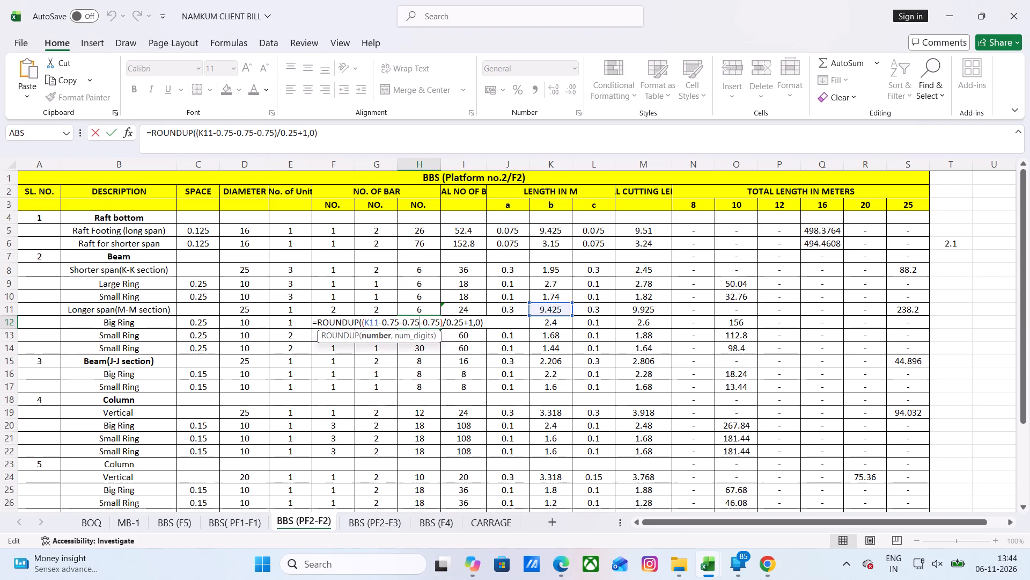
pyautogui.press('Escape')
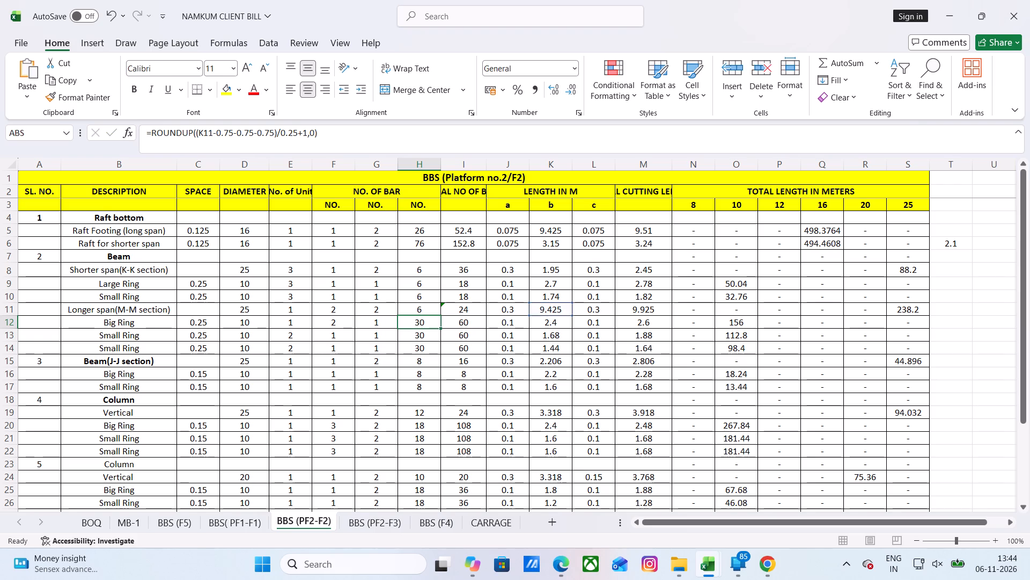
# In the J-J beam's Big Ring bar-count formula in H16, replace the 1.2 deduction with 0.6-0.6, and review the formula.
pyautogui.doubleClick(419, 372)
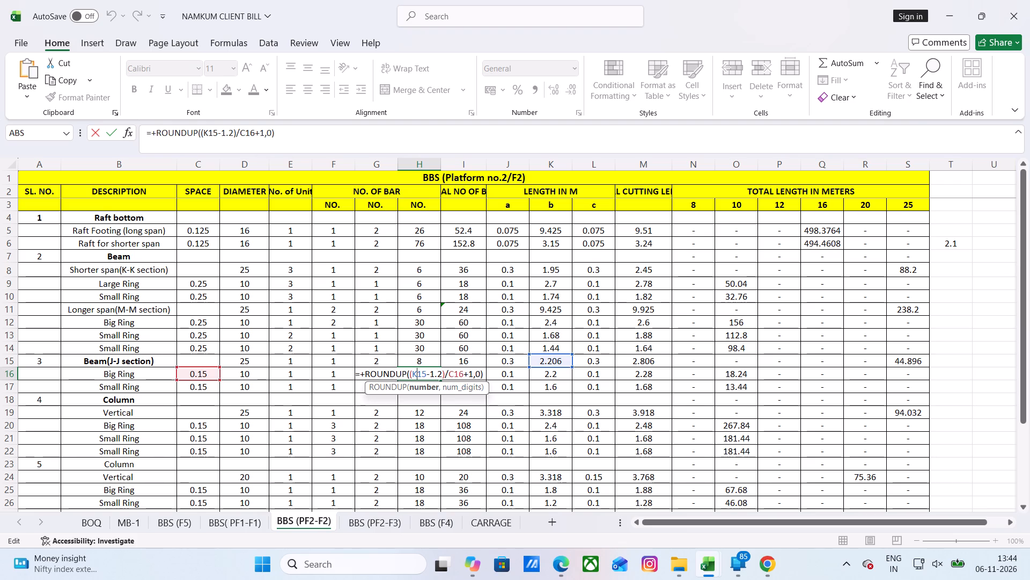
pyautogui.click(442, 375)
pyautogui.press('BackSpace')
pyautogui.press('BackSpace')
pyautogui.press('BackSpace')
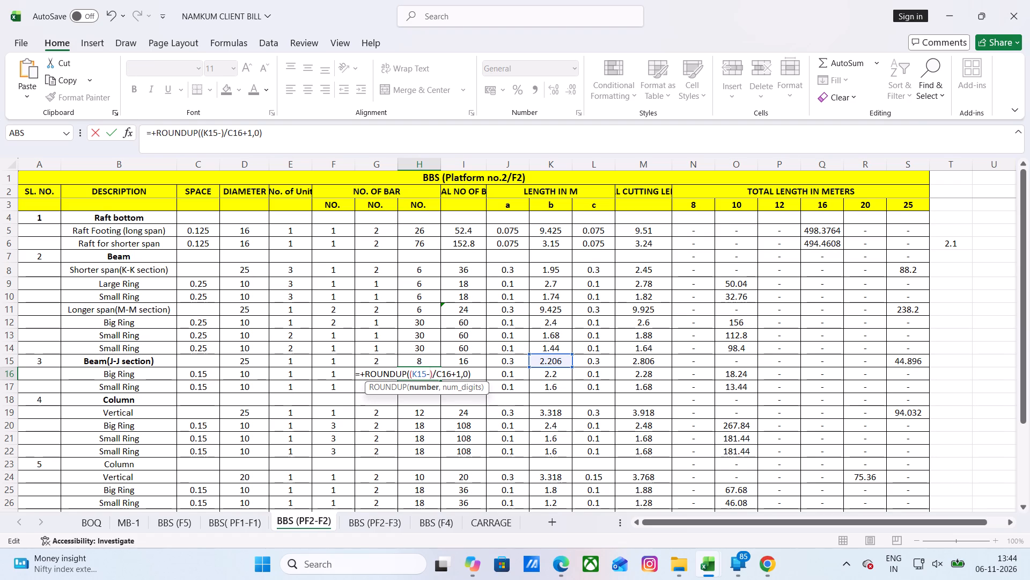
pyautogui.write('0.6-')
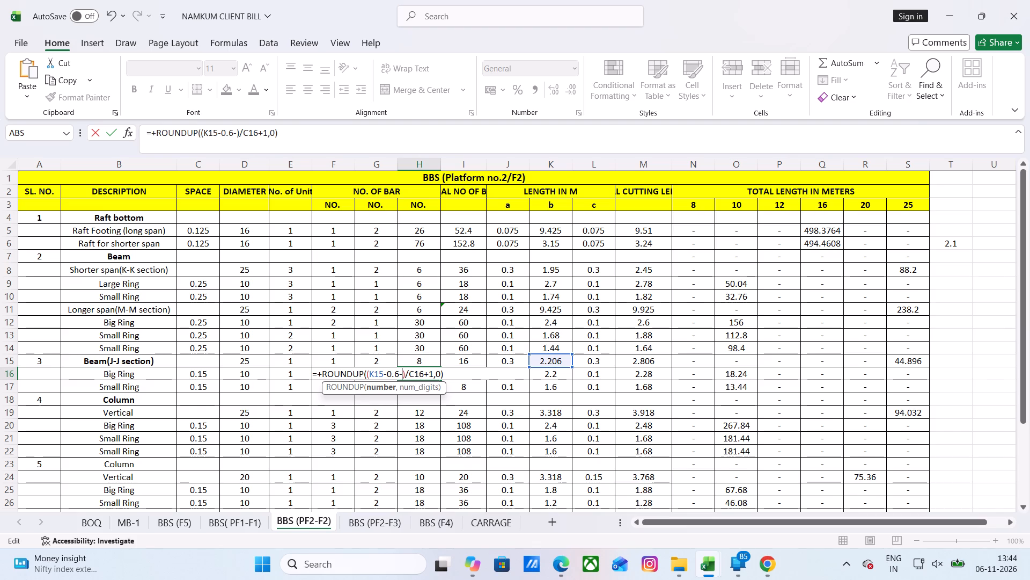
pyautogui.write('0.6')
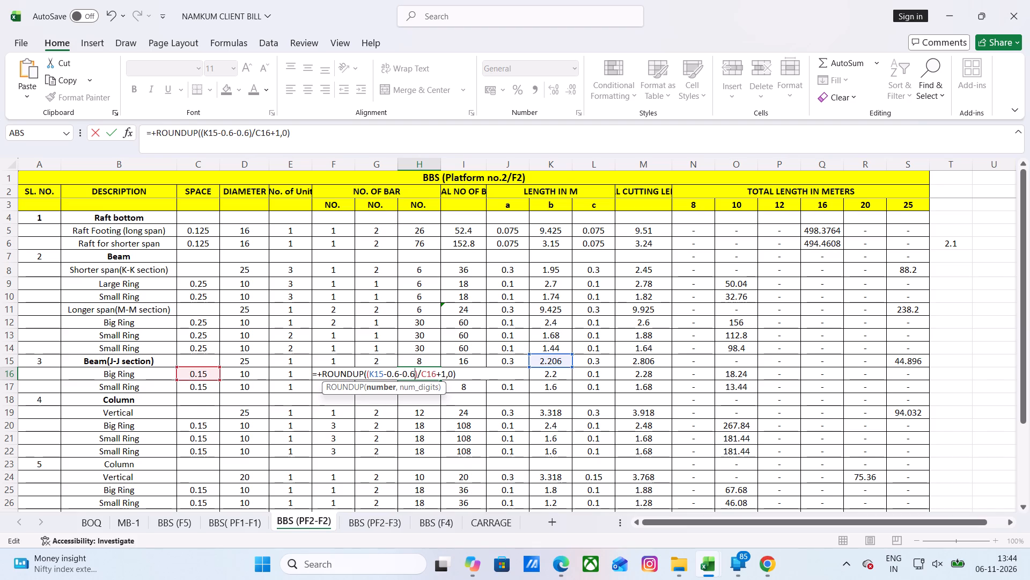
pyautogui.press('Return')
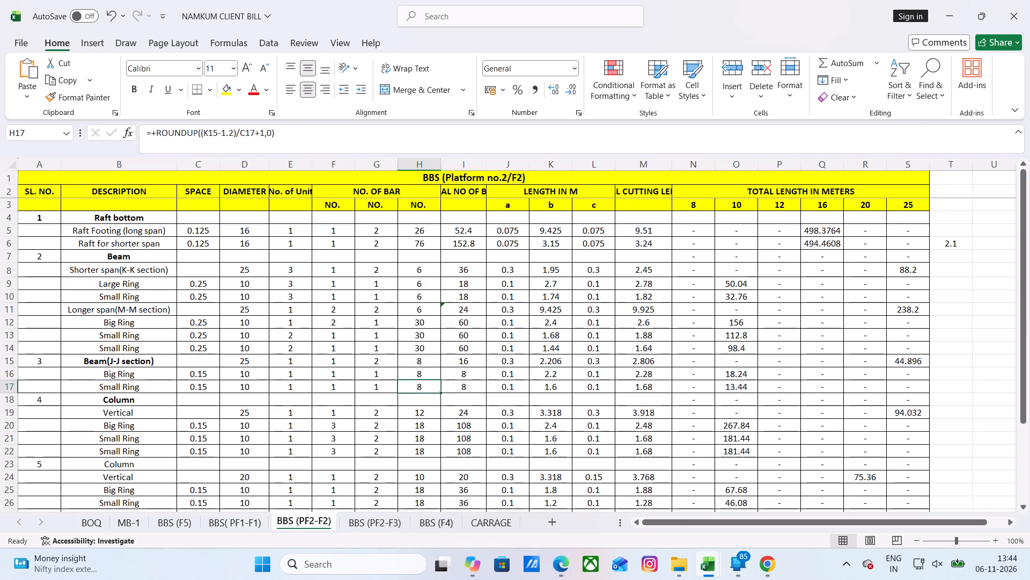
pyautogui.click(426, 373)
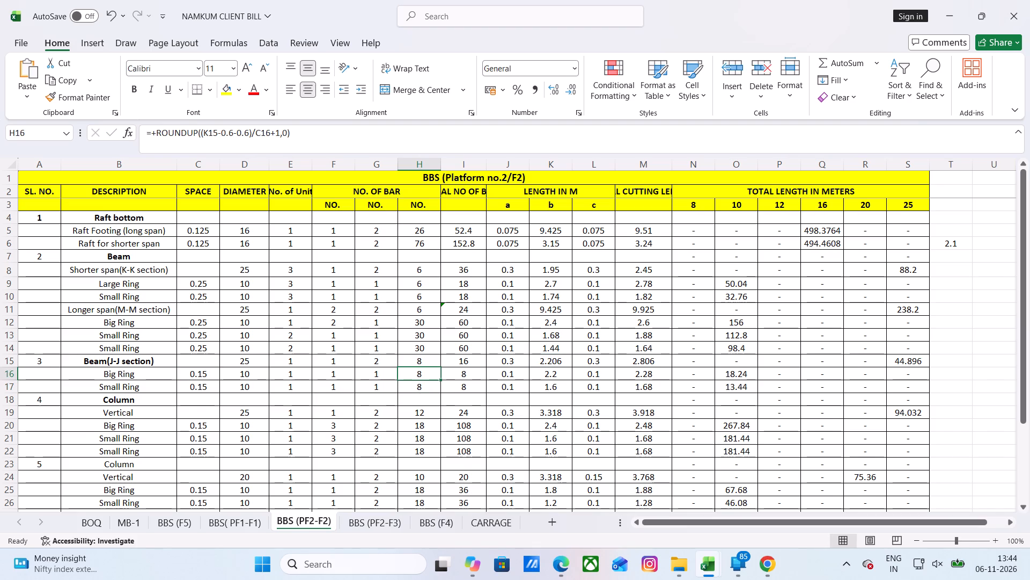
# In the J-J beam's Small Ring bar-count formula in H17, replace the 1.2 deduction with .6-.6.
pyautogui.doubleClick(423, 387)
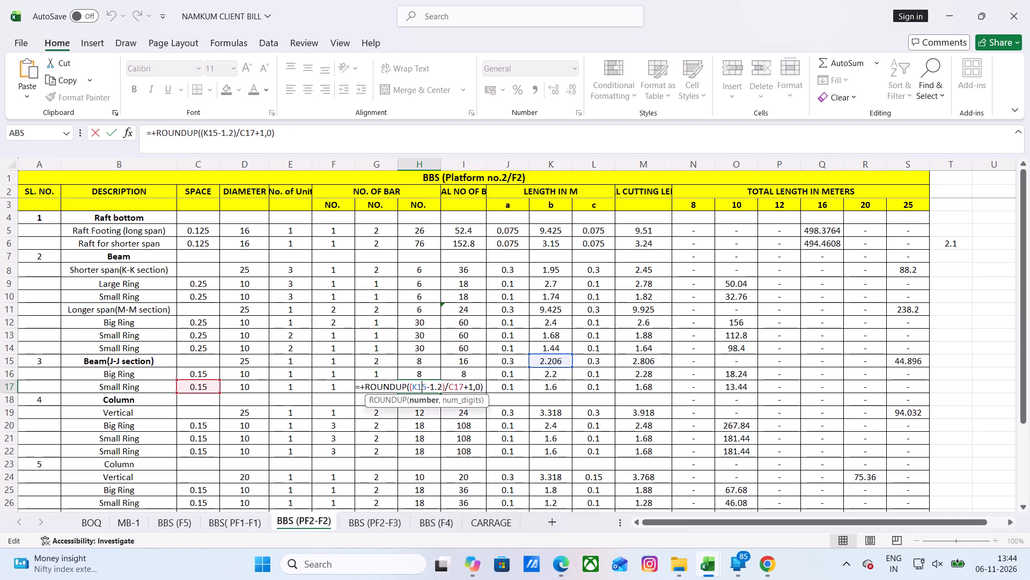
pyautogui.click(442, 387)
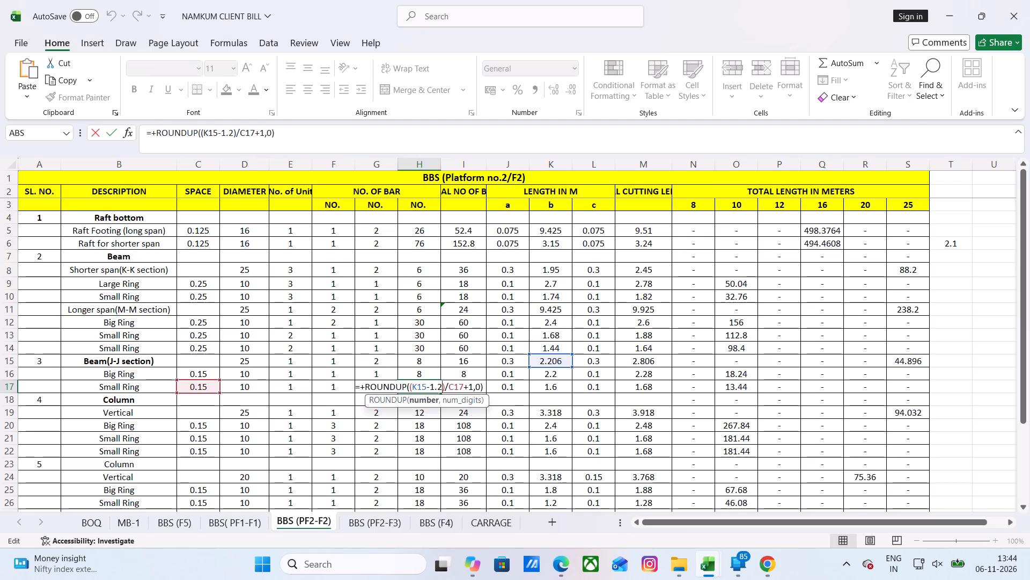
pyautogui.press('BackSpace')
pyautogui.press('BackSpace')
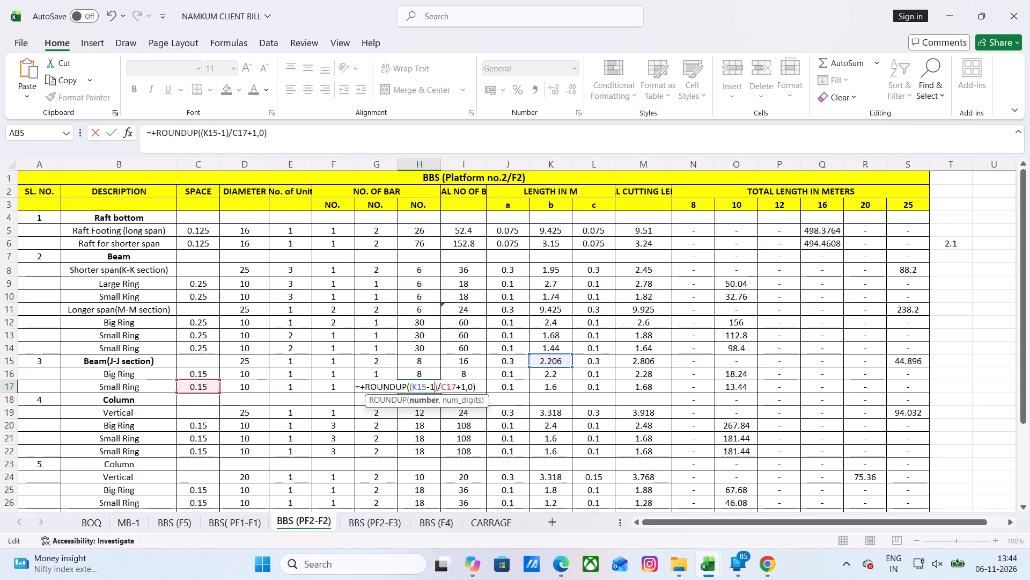
pyautogui.press('BackSpace')
pyautogui.write('.6')
pyautogui.press('-')
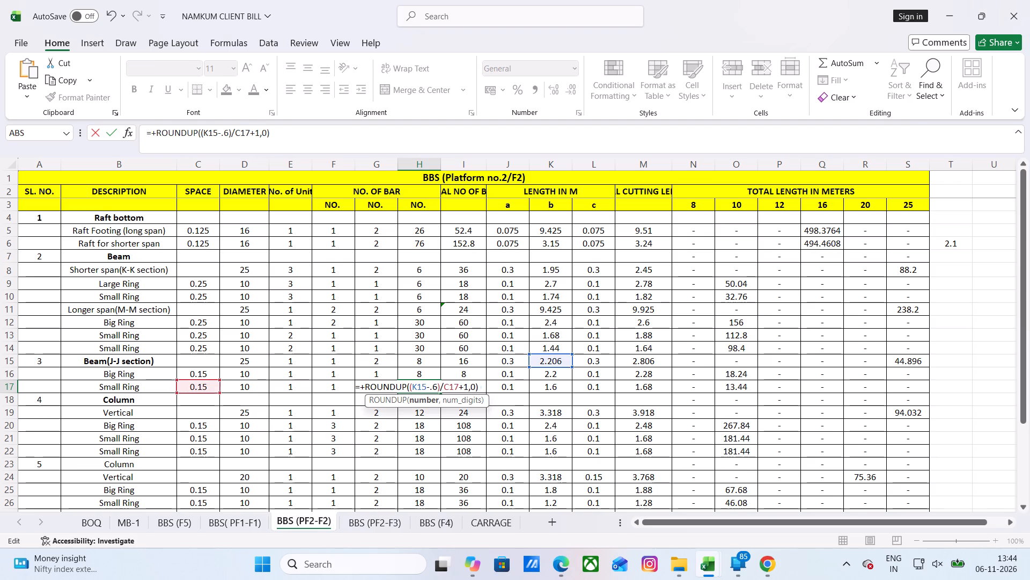
pyautogui.write('.6')
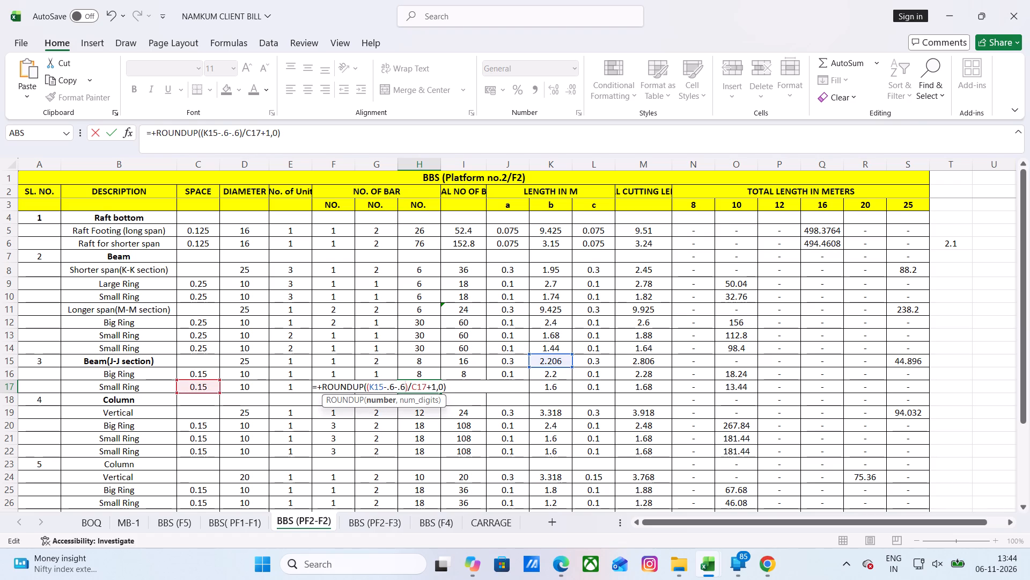
pyautogui.press('Return')
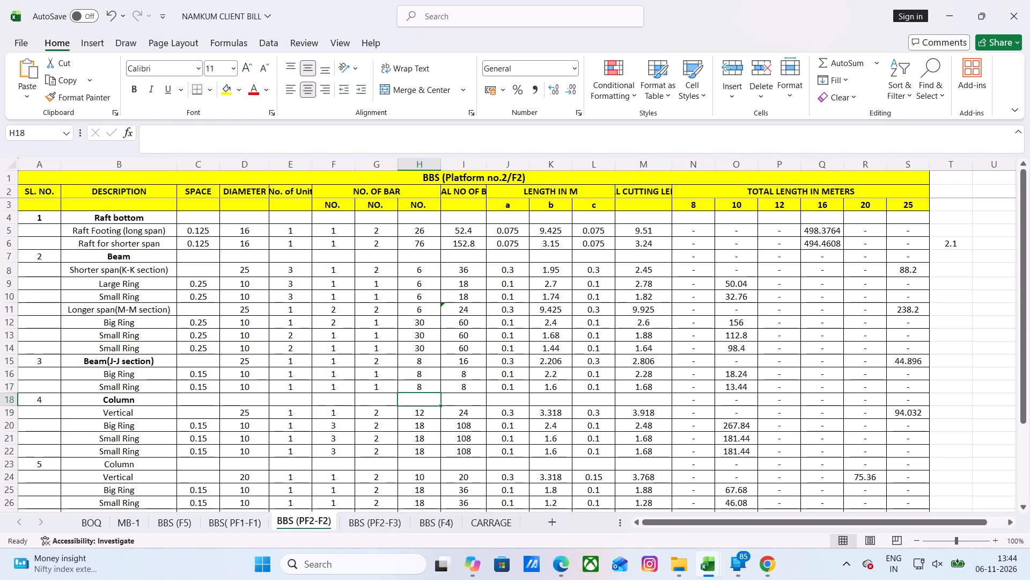
# Examine the ring-count and Vertical length formulas of Column items 4 and 5, and view the weight totals below.
pyautogui.scroll(-1, 414, 407)
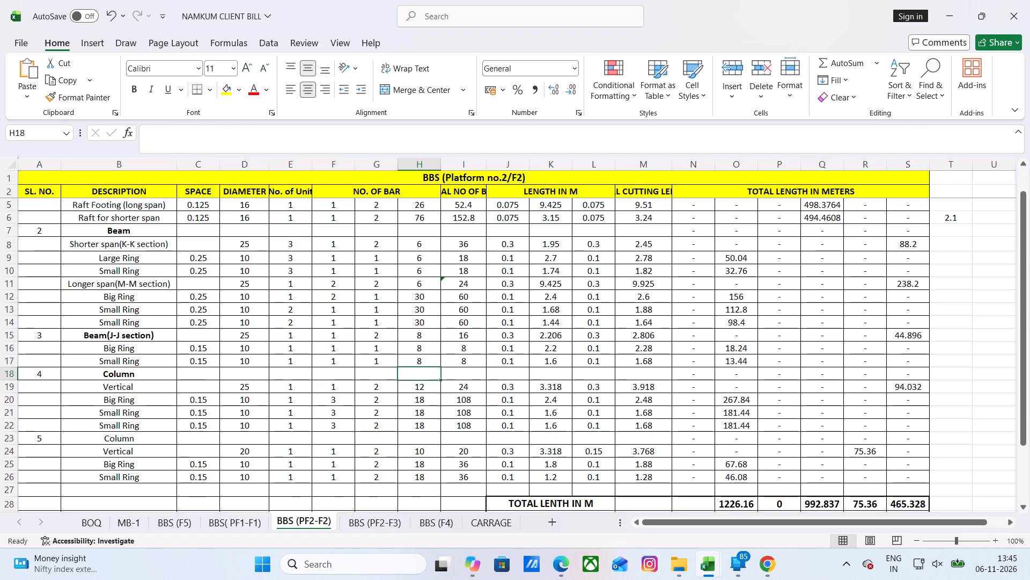
pyautogui.click(421, 427)
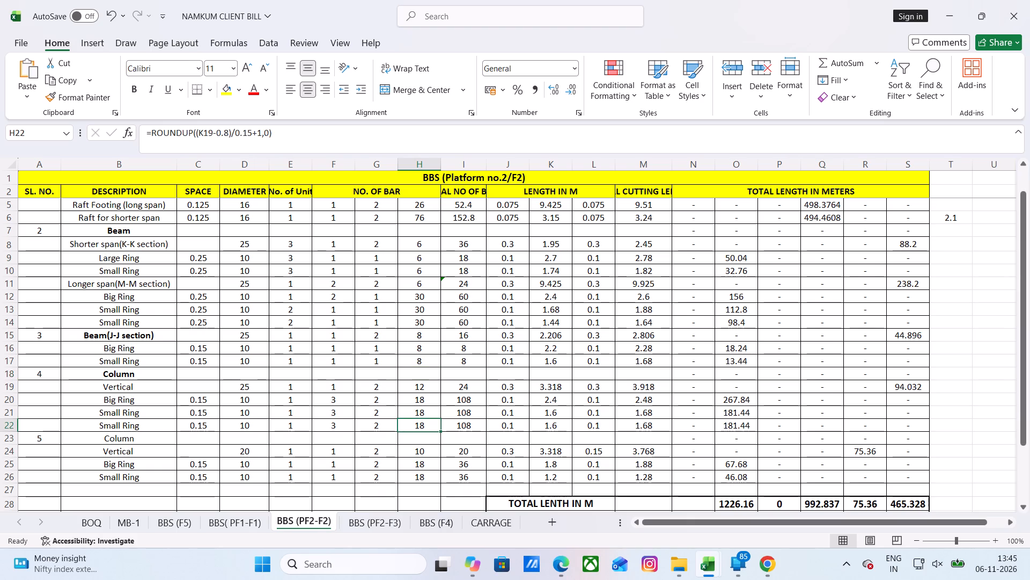
pyautogui.doubleClick(422, 402)
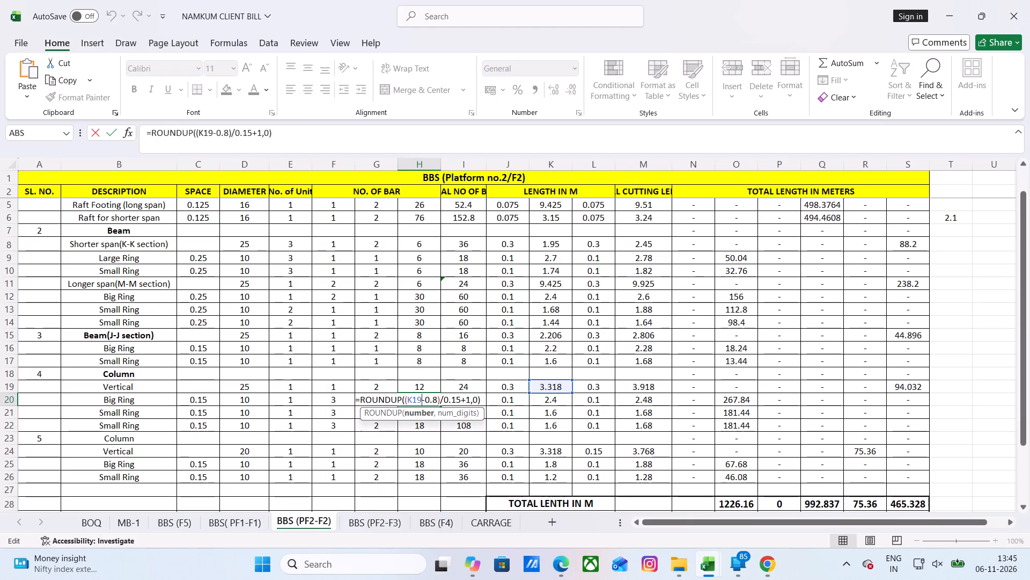
pyautogui.press('Escape')
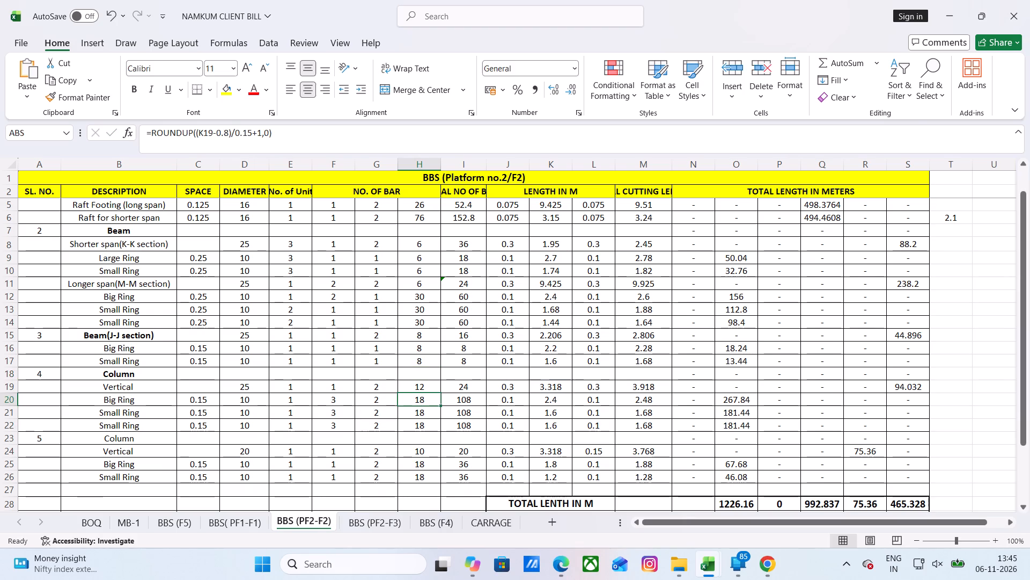
pyautogui.doubleClick(423, 465)
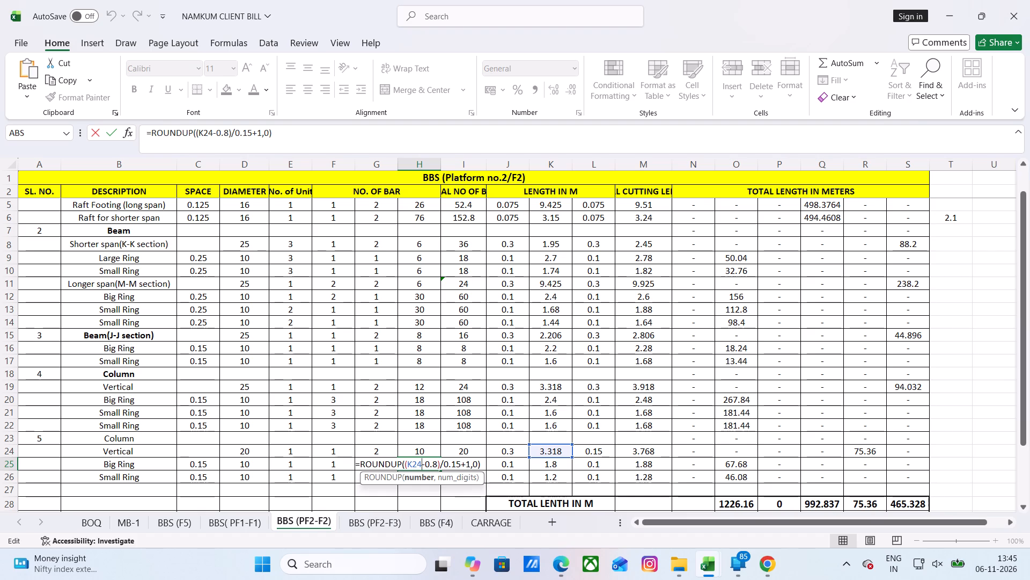
pyautogui.press('Escape')
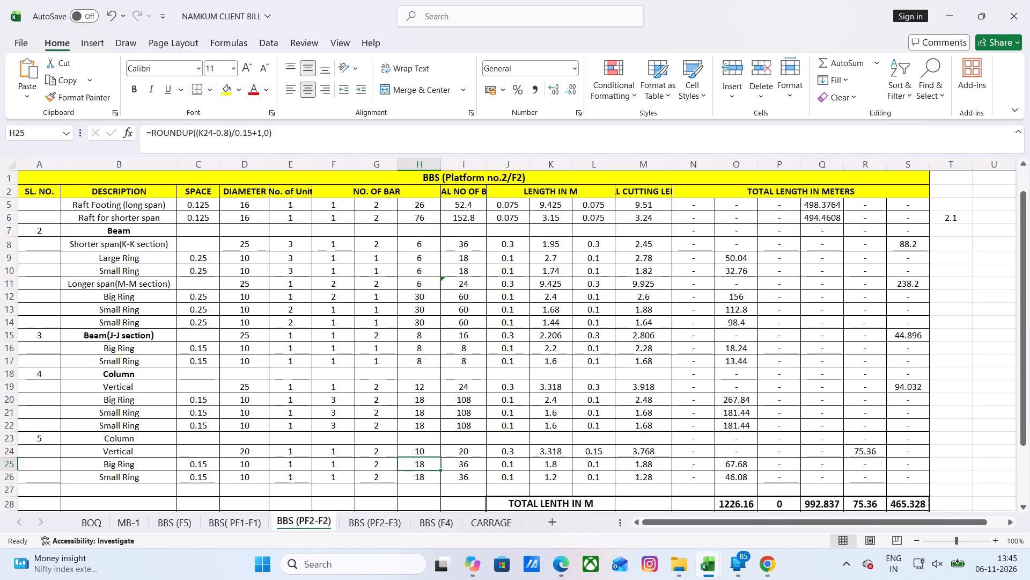
pyautogui.click(548, 453)
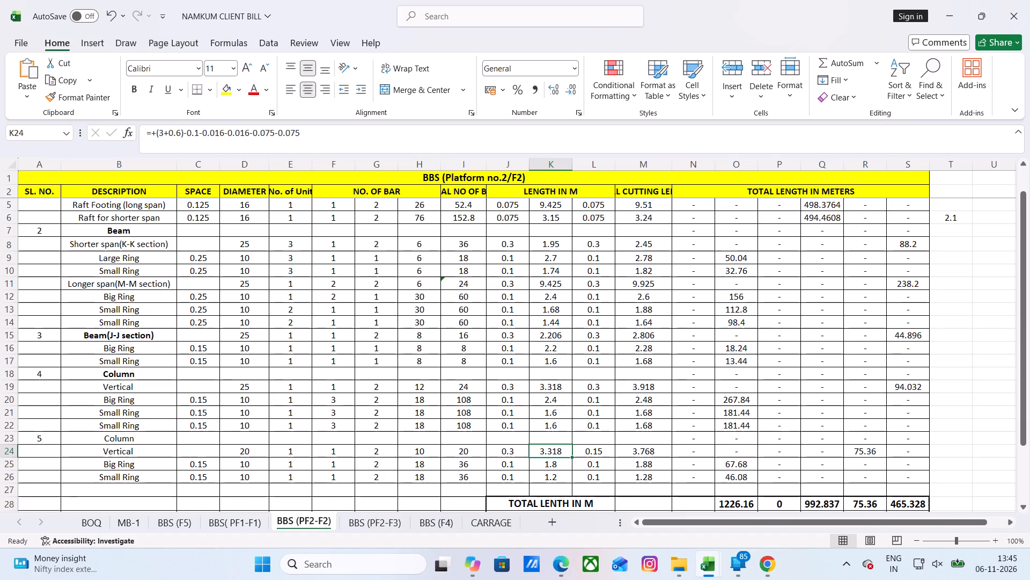
pyautogui.click(554, 388)
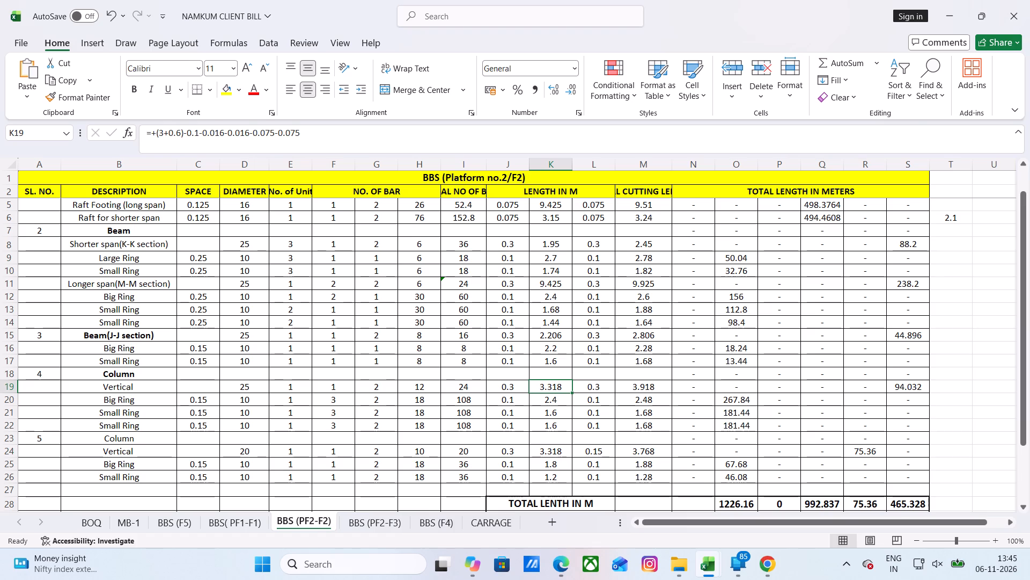
pyautogui.scroll(-2, 501, 392)
pyautogui.click(418, 456)
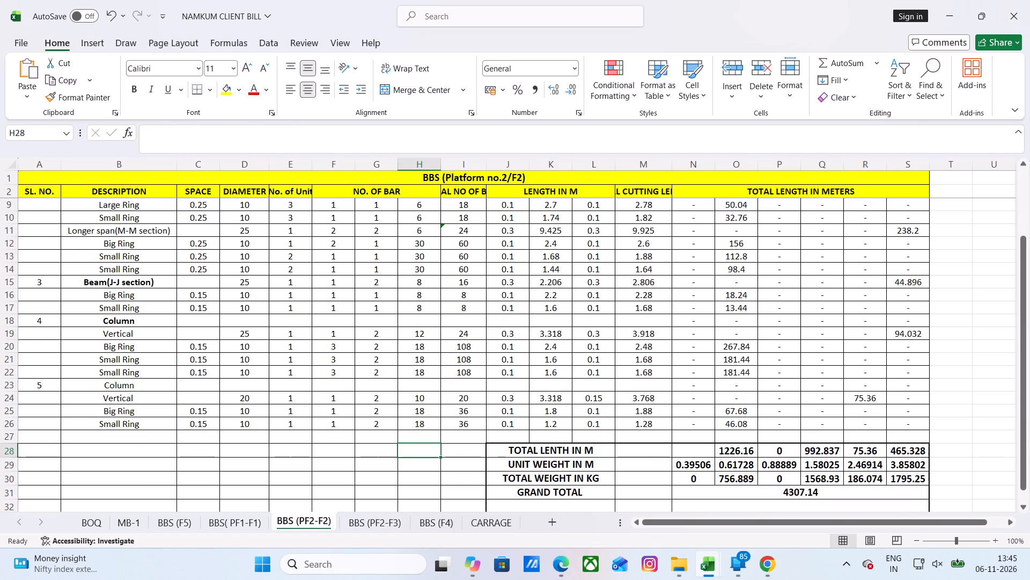
# Save the NAMKUM CLIENT BILL workbook.
pyautogui.press('Escape')
pyautogui.press('Escape')
pyautogui.hotkey('ctrl', 's')
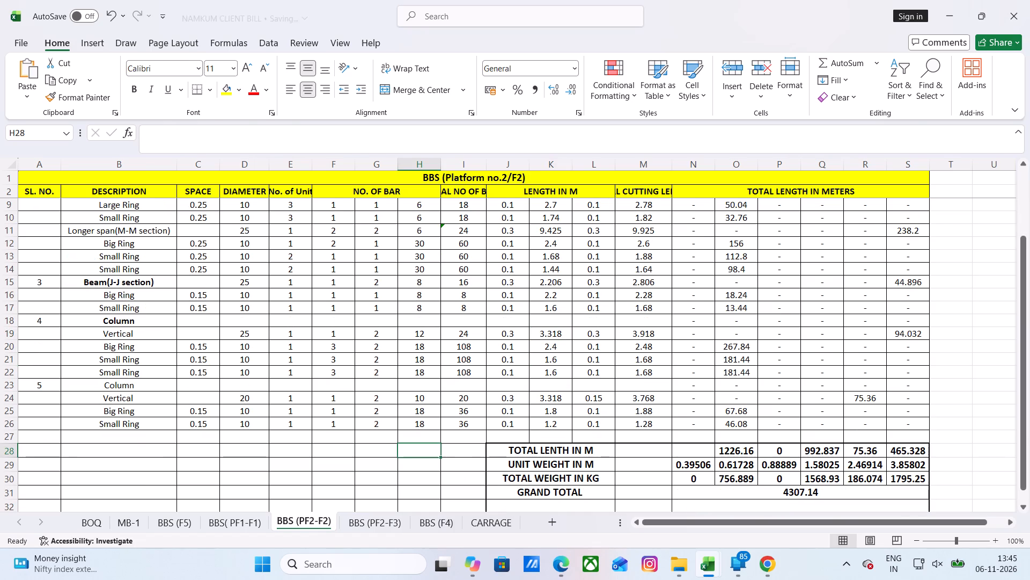
# Look through the BBS (PF2-F3), CARRAGE and BBS (F5) sheets, and review the item quantities on MB-1.
pyautogui.click(378, 518)
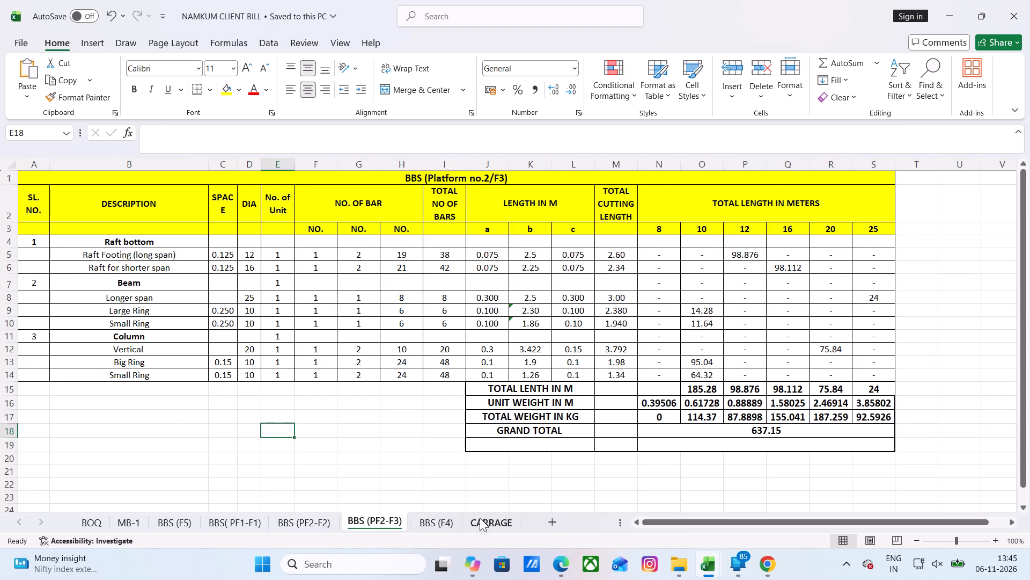
pyautogui.click(480, 518)
pyautogui.click(160, 521)
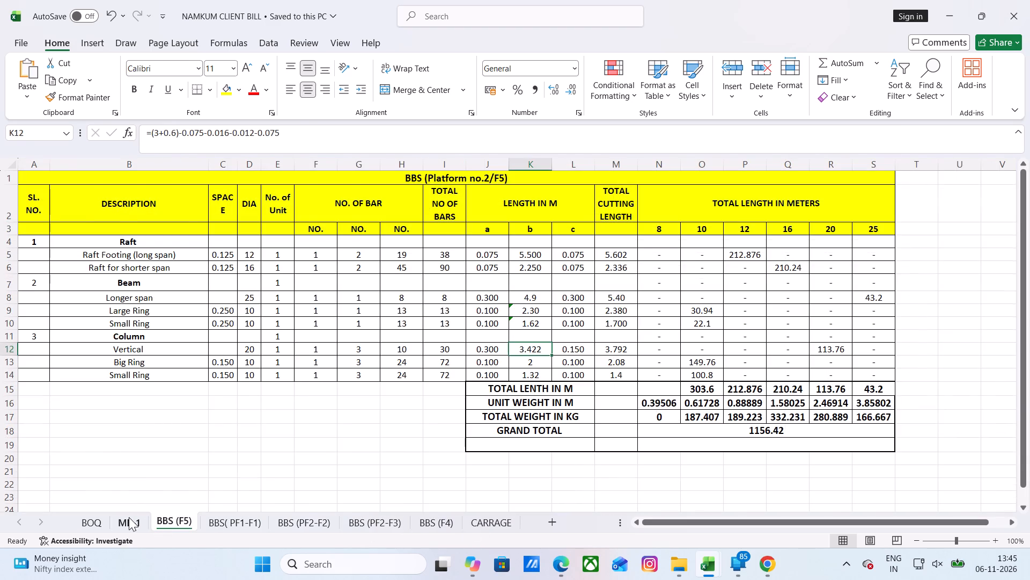
pyautogui.click(129, 517)
pyautogui.scroll(-4, 454, 407)
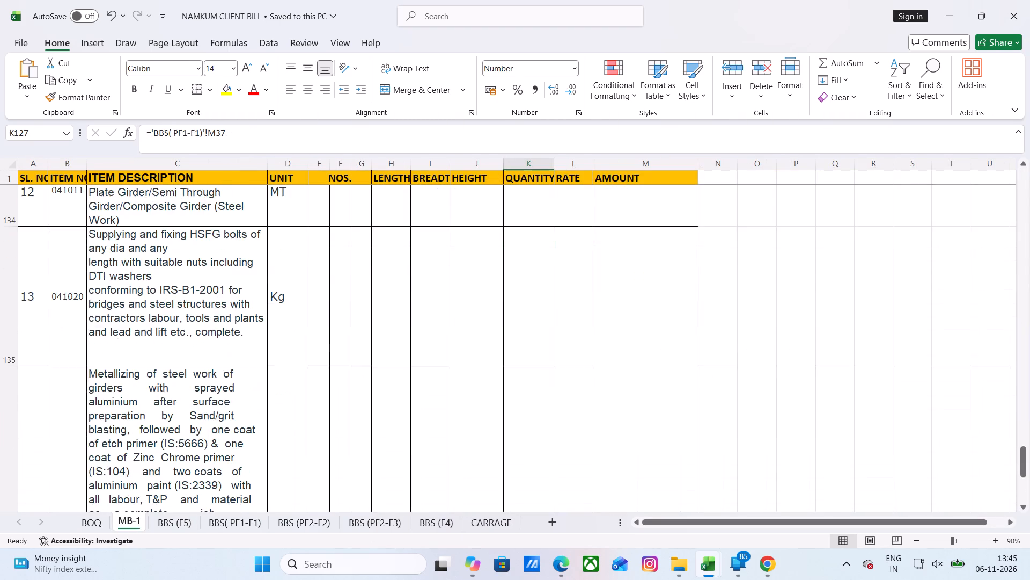
pyautogui.scroll(-11, 457, 405)
pyautogui.scroll(5, 461, 401)
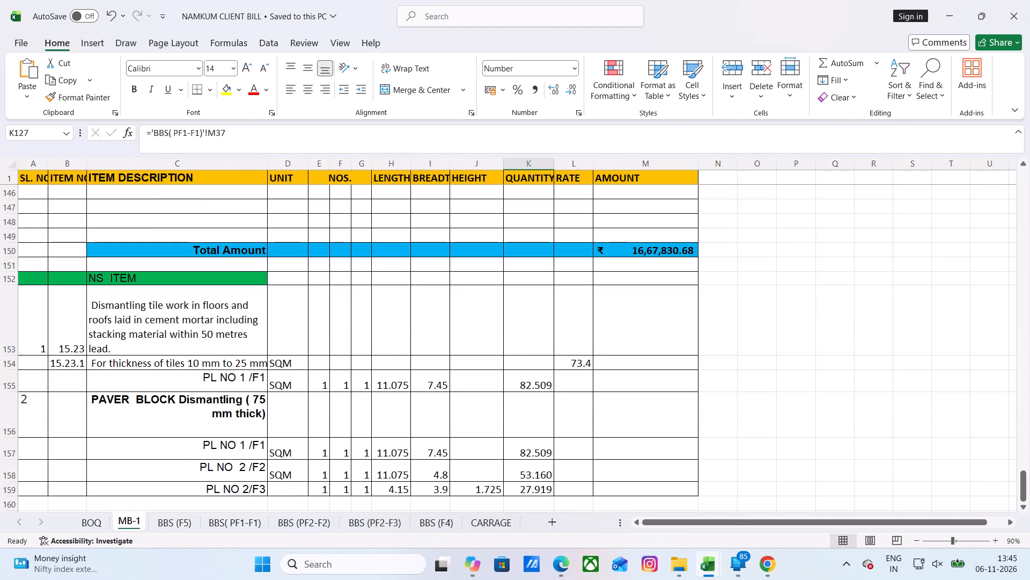
pyautogui.scroll(14, 461, 388)
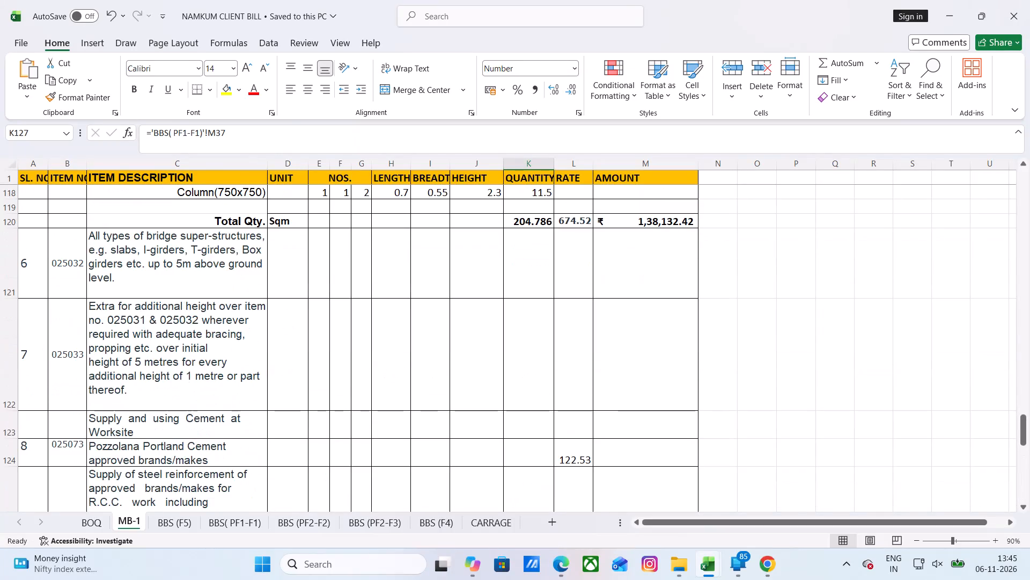
pyautogui.scroll(6, 461, 388)
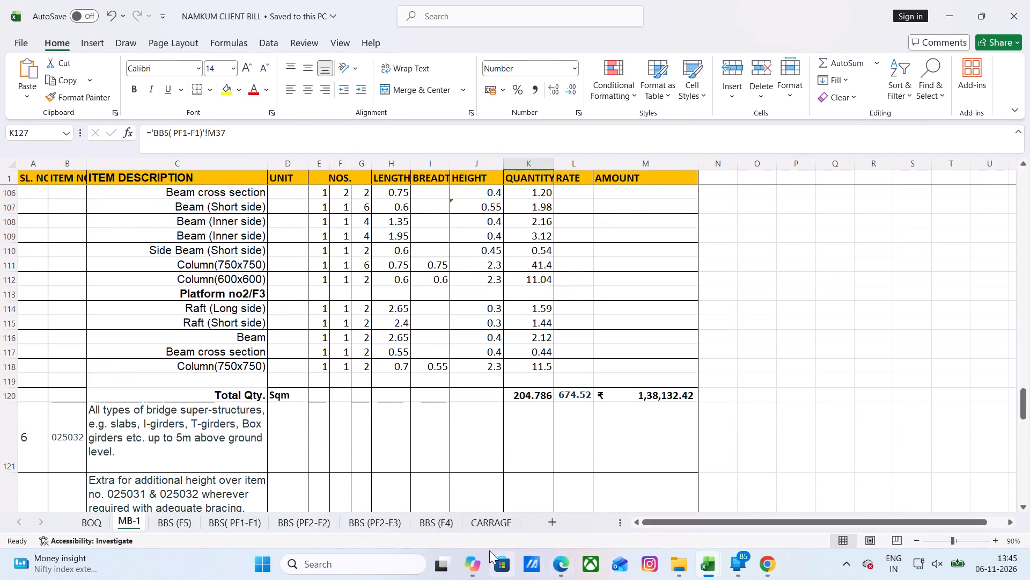
# On the BBS( PF1-F1) sheet, set the item 4 Column Vertical's first two bar numbers to 1 and 6 in F25 and G25.
pyautogui.click(242, 519)
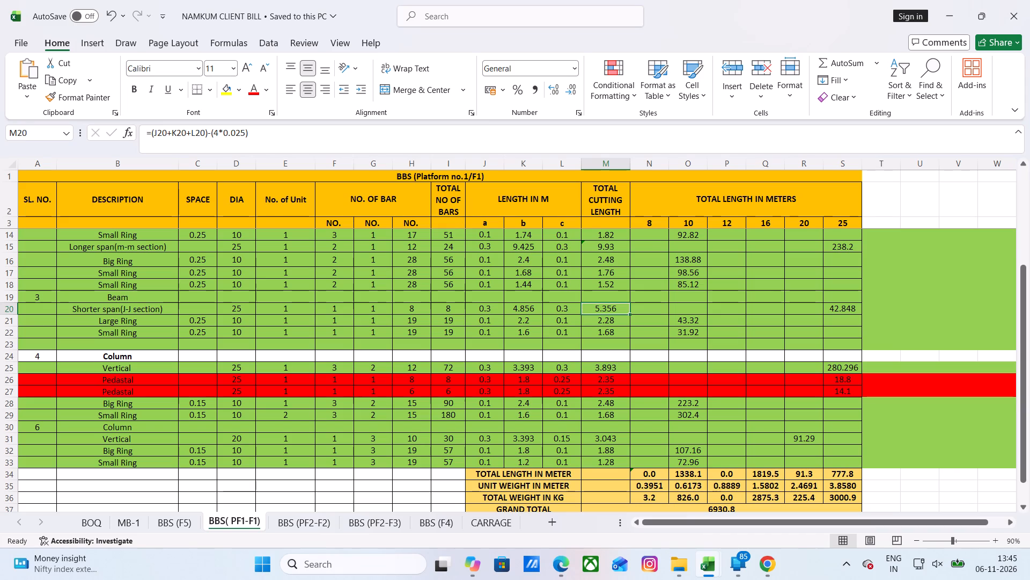
pyautogui.click(411, 370)
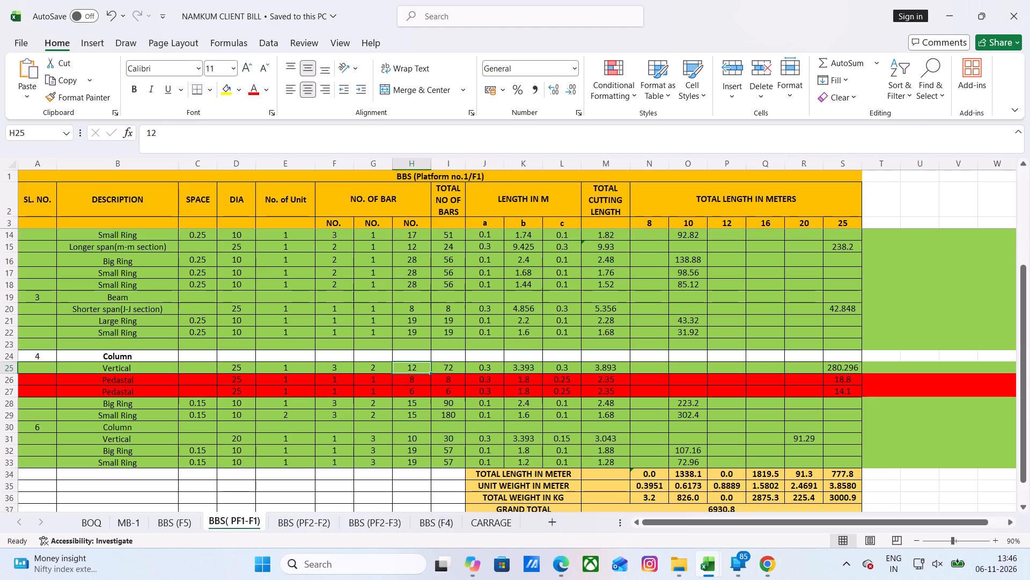
pyautogui.click(372, 369)
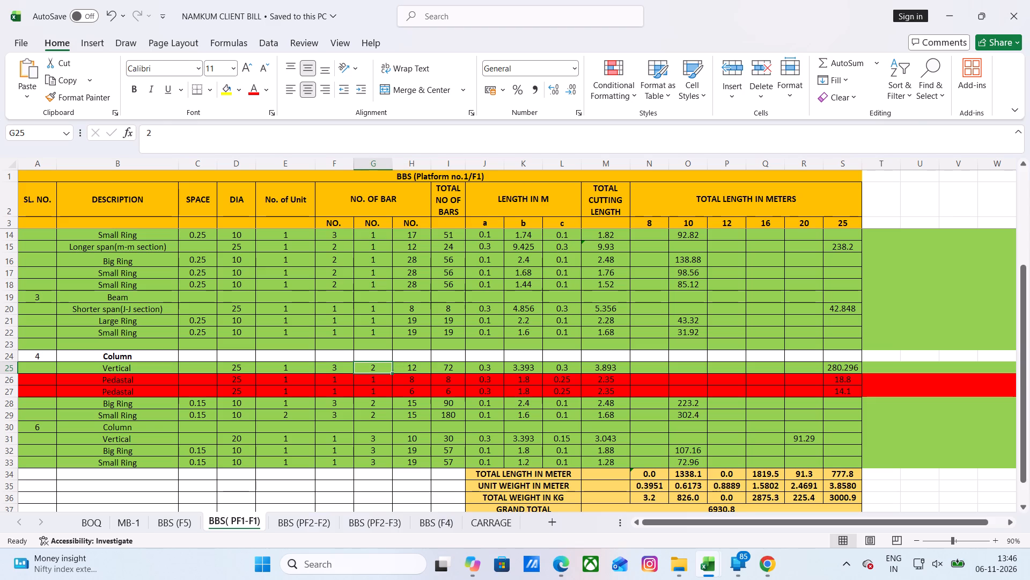
pyautogui.click(341, 371)
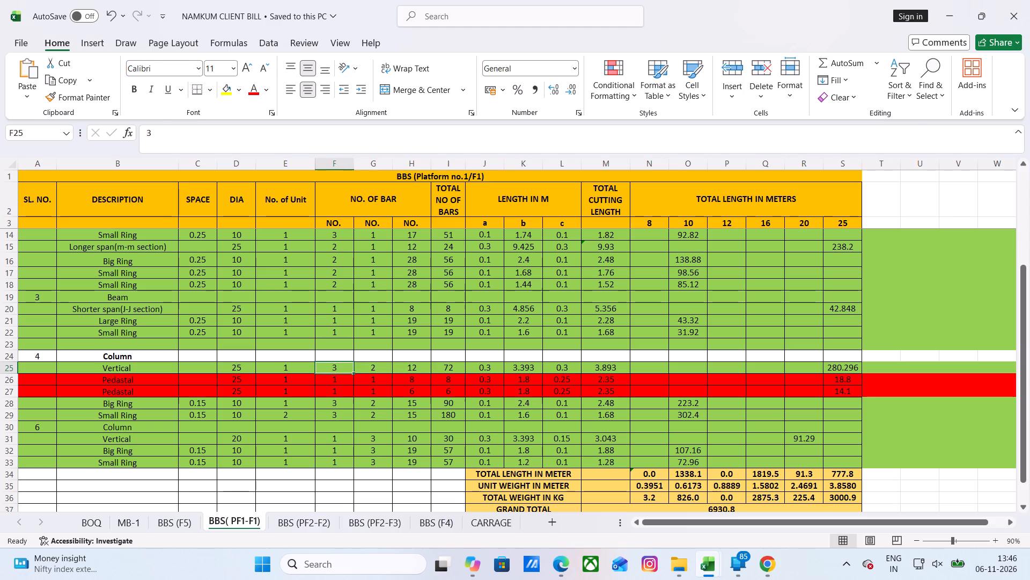
pyautogui.press('1')
pyautogui.press('Right')
pyautogui.press('6')
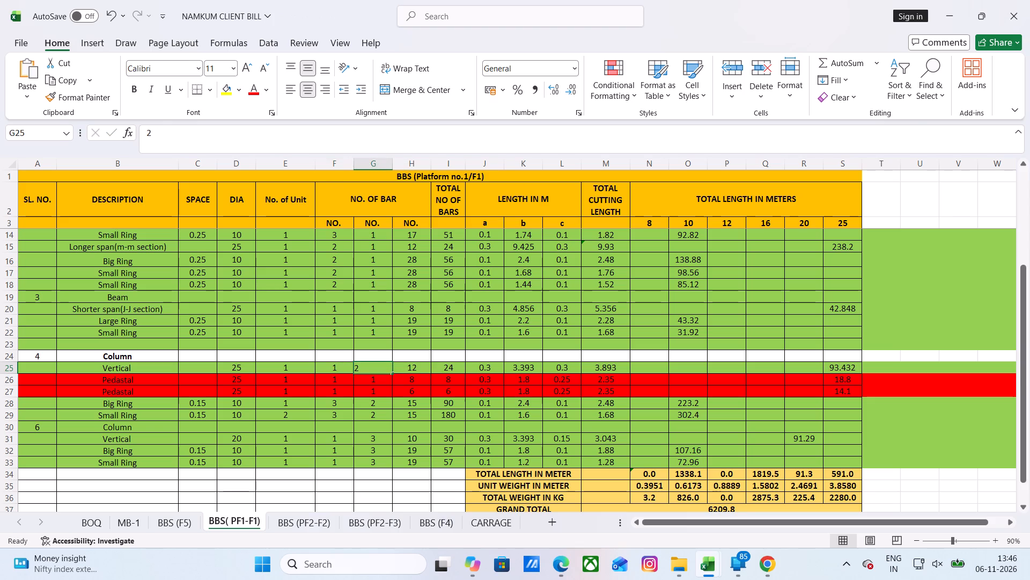
pyautogui.click(369, 431)
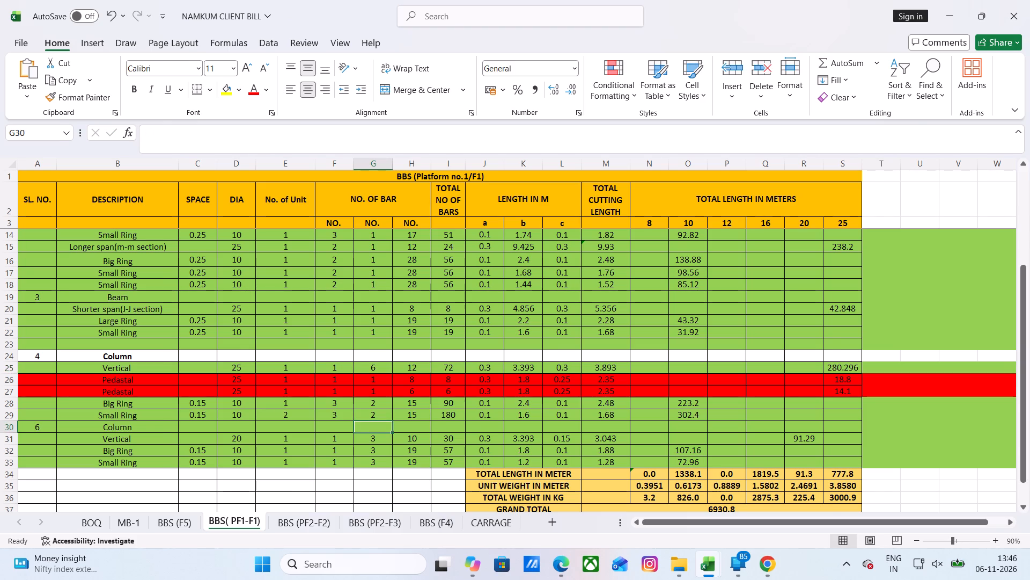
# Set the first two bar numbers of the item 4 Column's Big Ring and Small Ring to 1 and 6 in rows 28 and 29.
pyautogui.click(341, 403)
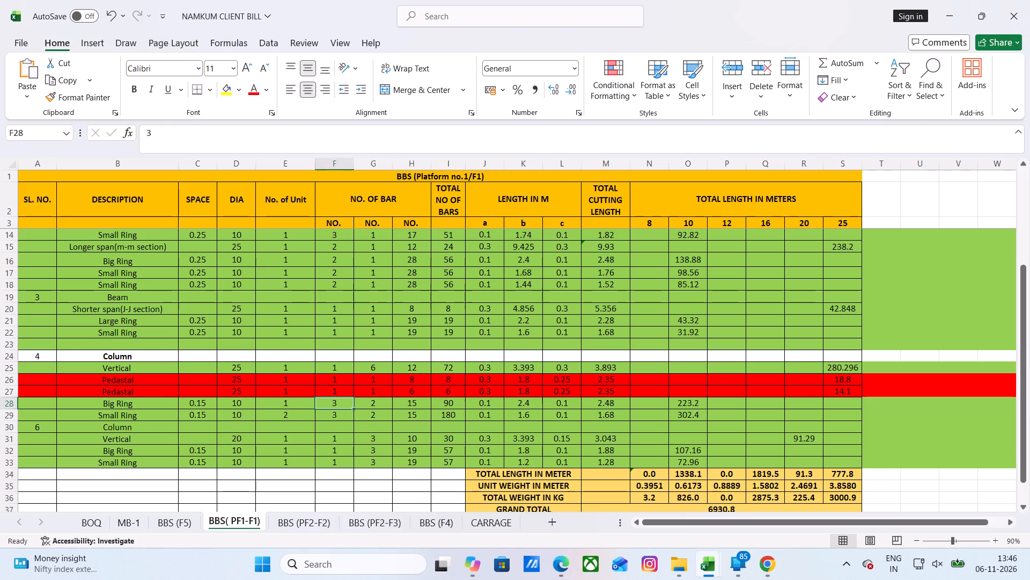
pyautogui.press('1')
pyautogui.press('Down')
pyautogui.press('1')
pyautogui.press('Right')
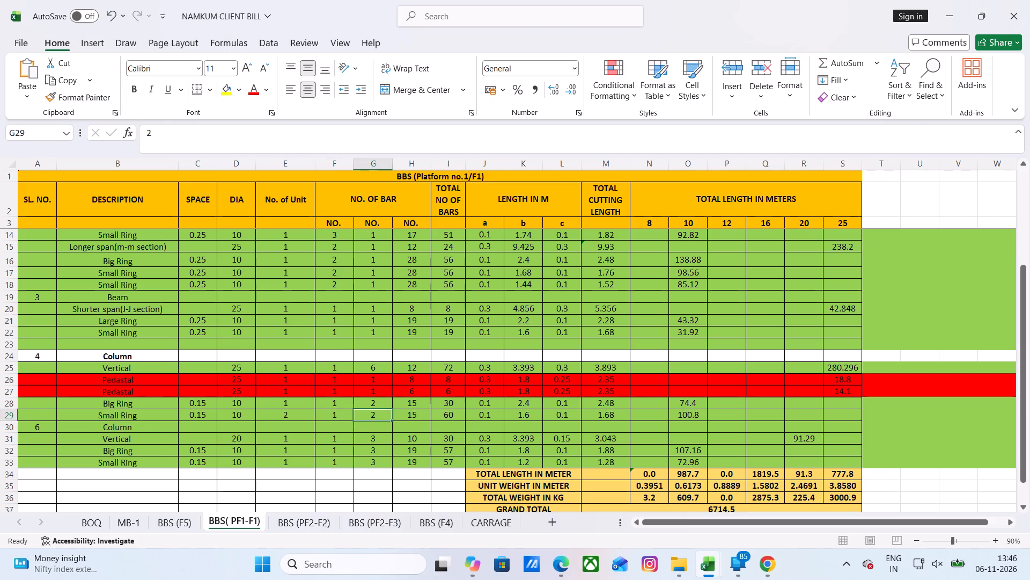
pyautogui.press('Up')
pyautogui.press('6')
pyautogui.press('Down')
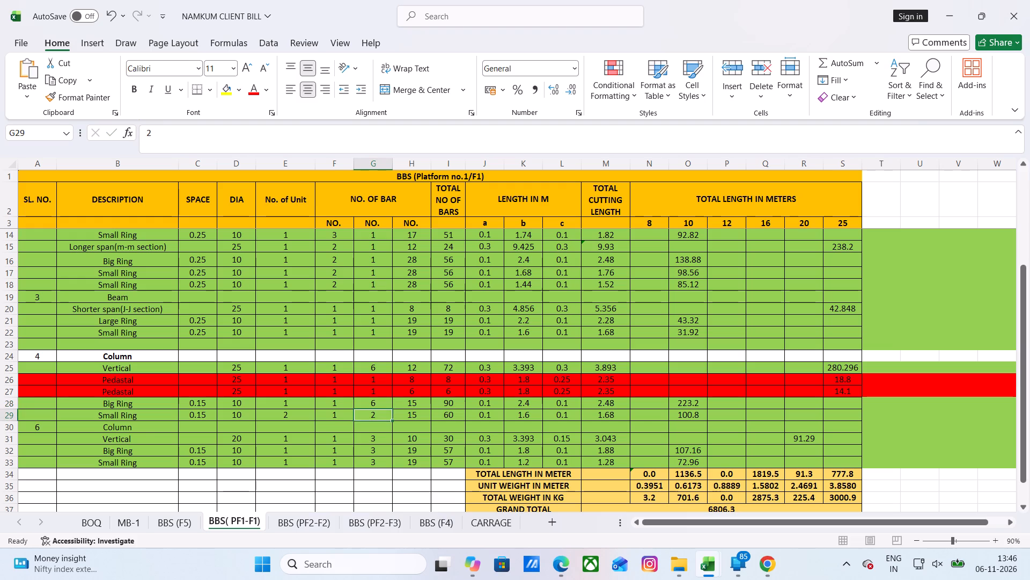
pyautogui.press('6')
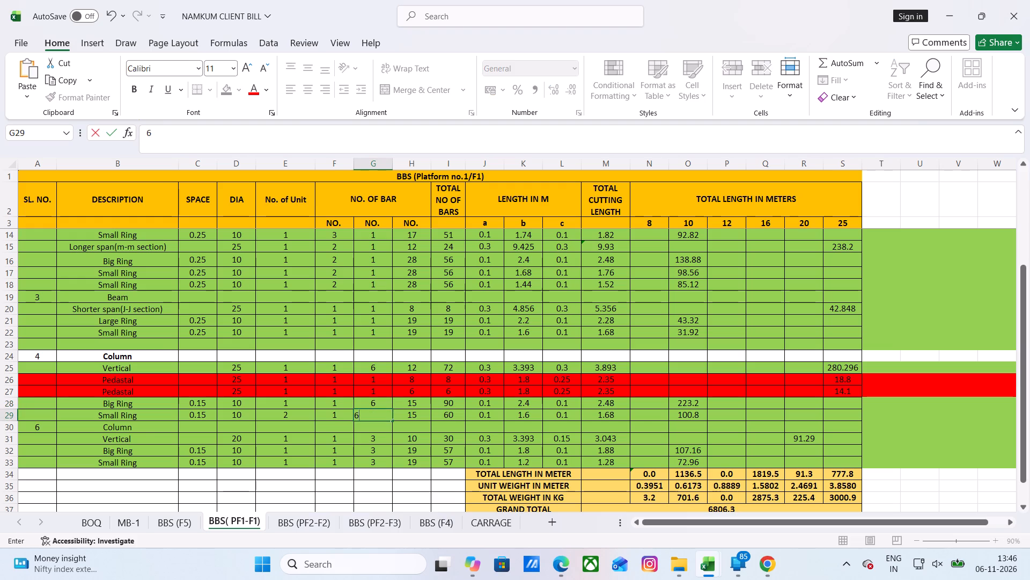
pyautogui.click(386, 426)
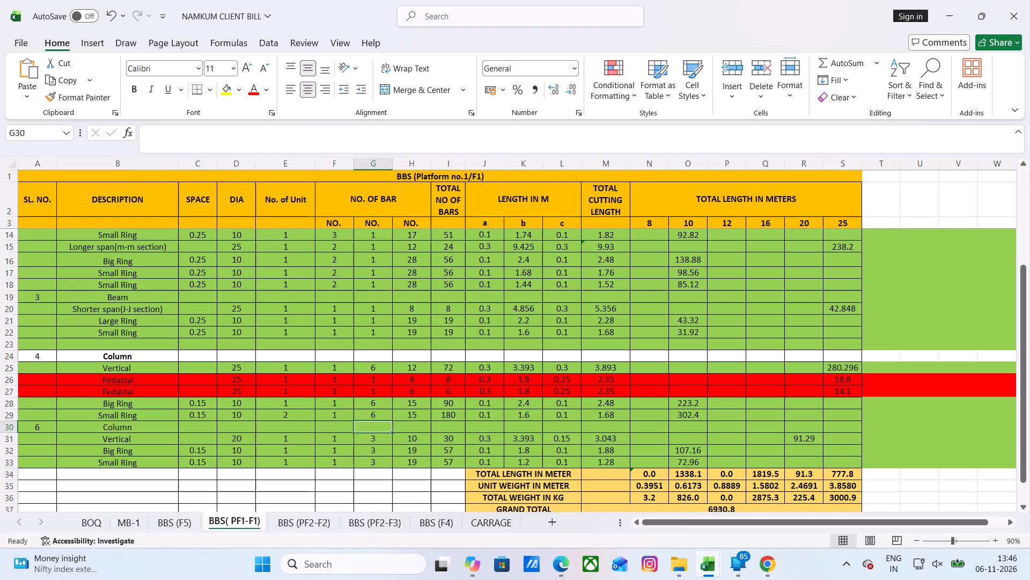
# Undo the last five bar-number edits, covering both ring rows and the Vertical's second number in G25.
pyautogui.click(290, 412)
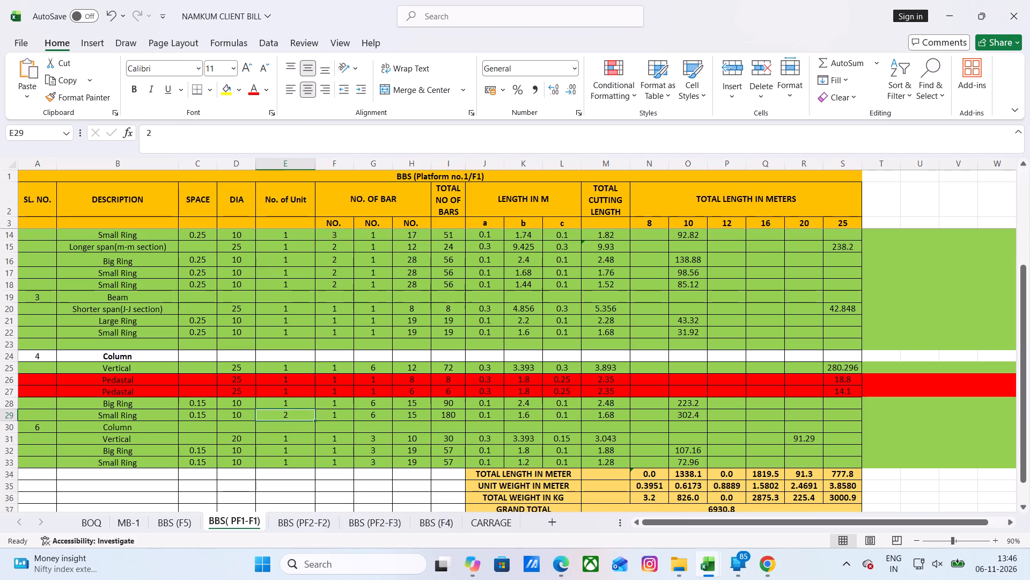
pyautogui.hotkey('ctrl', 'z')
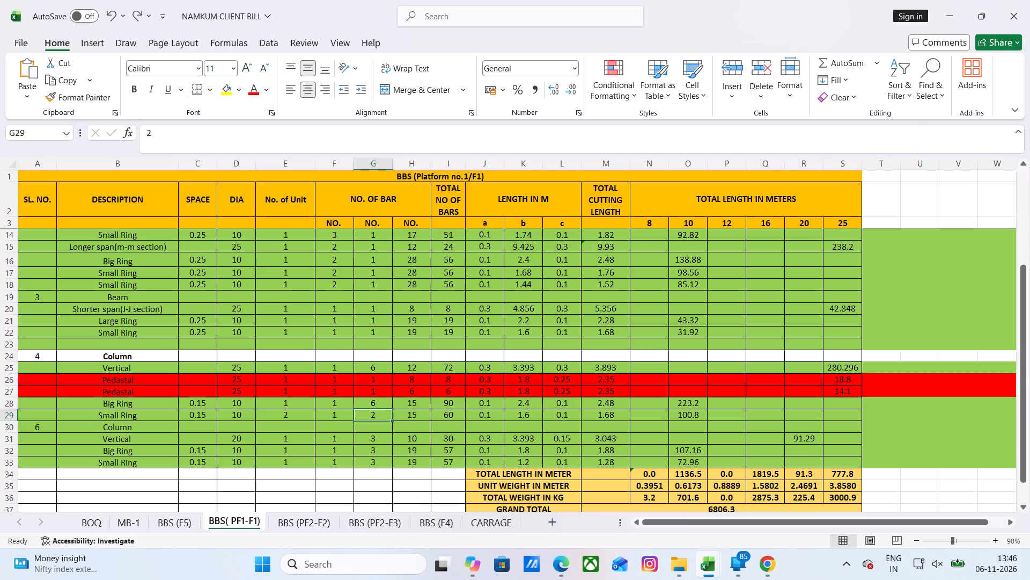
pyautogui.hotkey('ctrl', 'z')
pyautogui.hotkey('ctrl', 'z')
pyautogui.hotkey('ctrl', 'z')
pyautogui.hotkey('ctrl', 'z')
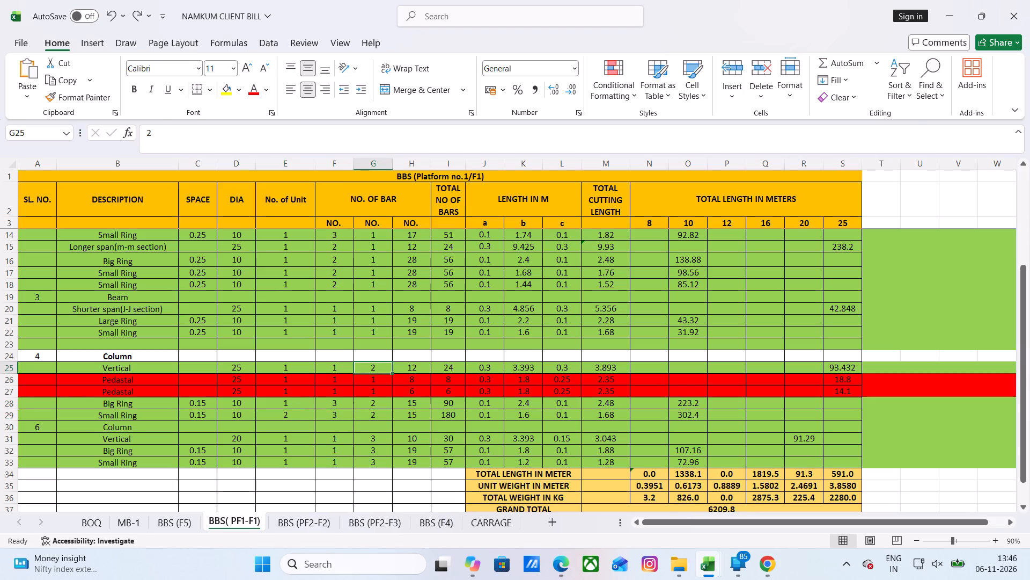
# For item 4 Column, set the second bar number to 6 for Vertical, Big Ring and Small Ring, and both rings' first number to 1.
pyautogui.press('6')
pyautogui.click(348, 427)
pyautogui.click(376, 405)
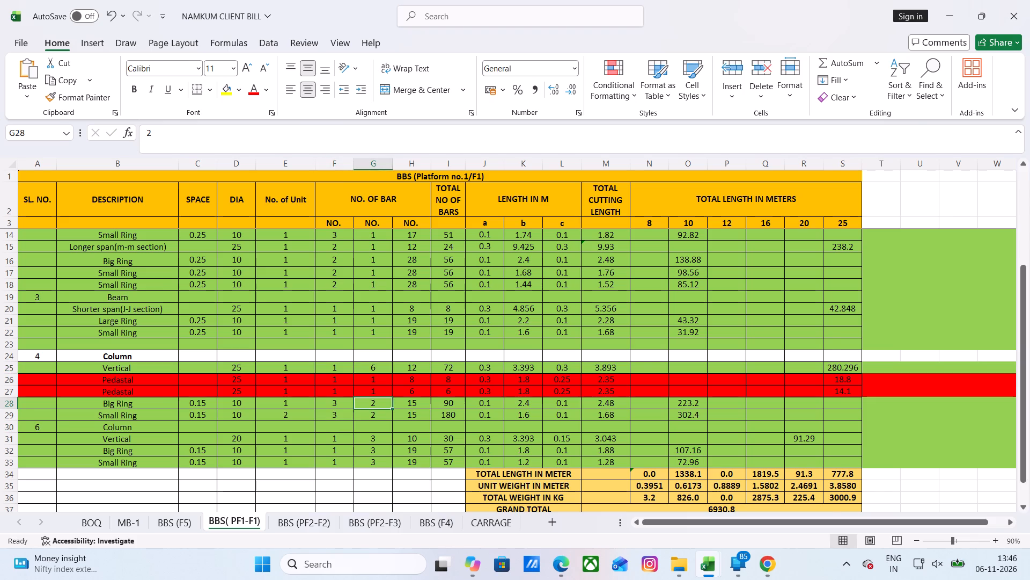
pyautogui.press('6')
pyautogui.press('Down')
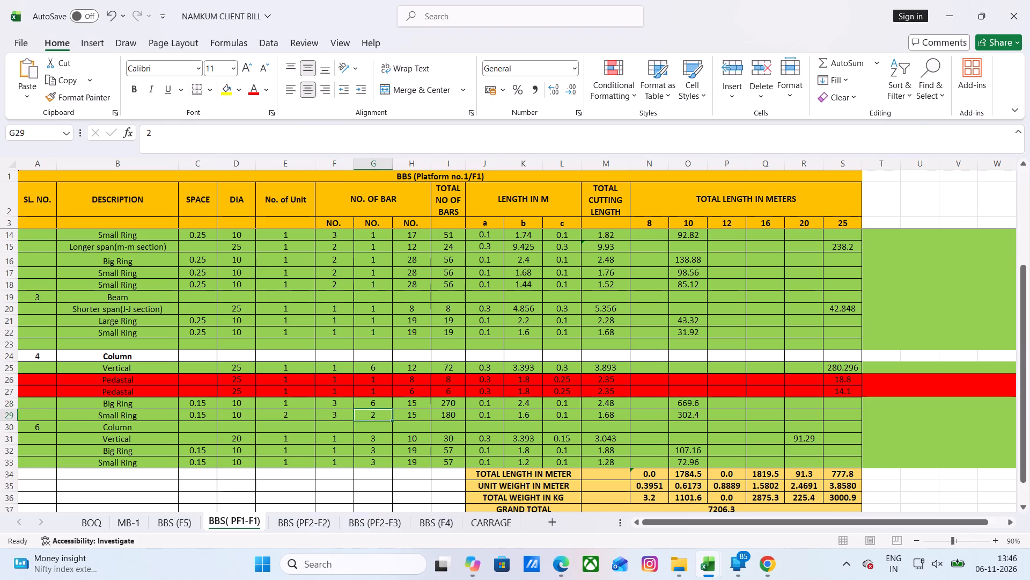
pyautogui.press('6')
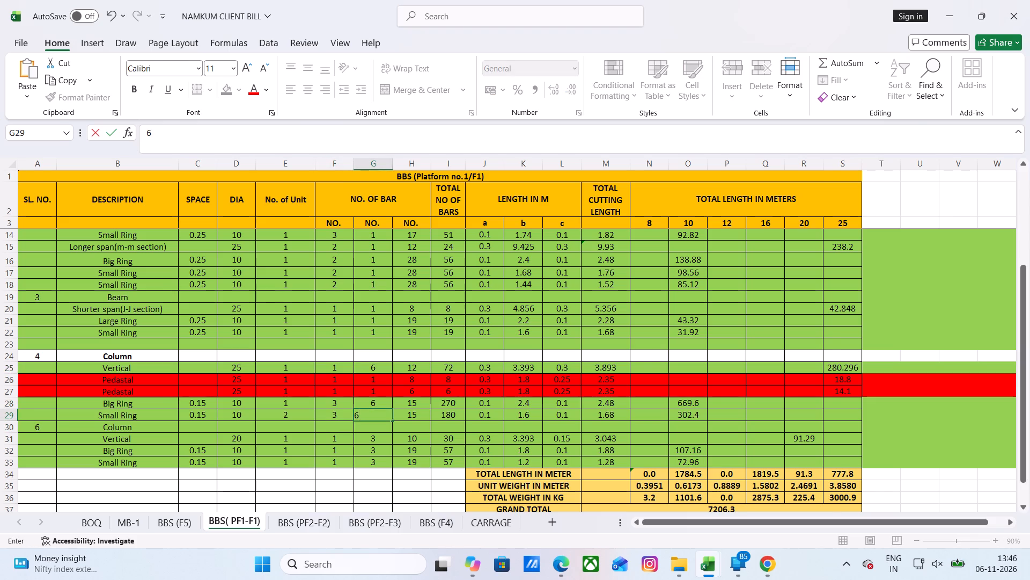
pyautogui.click(343, 404)
pyautogui.press('1')
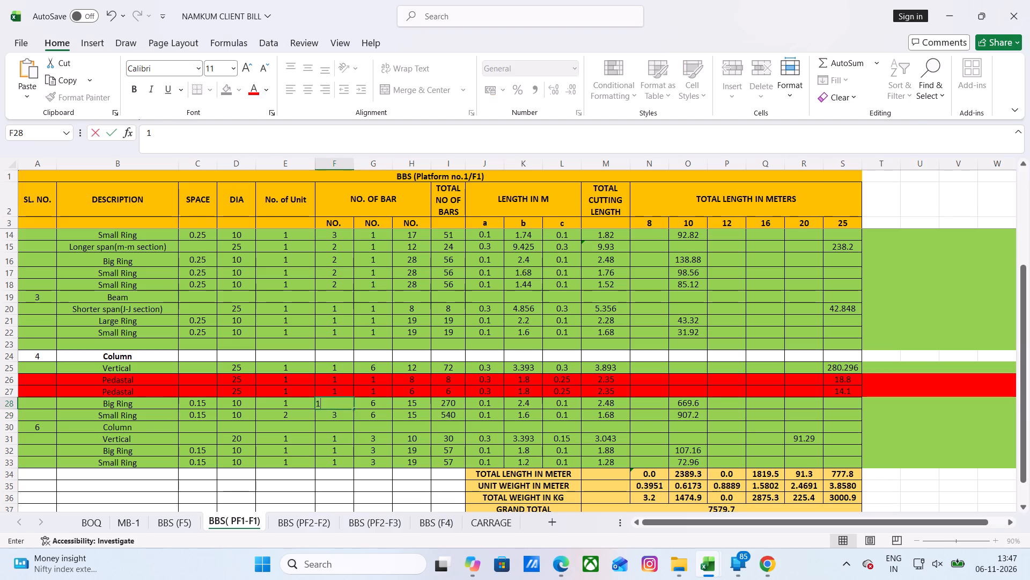
pyautogui.press('Down')
pyautogui.press('1')
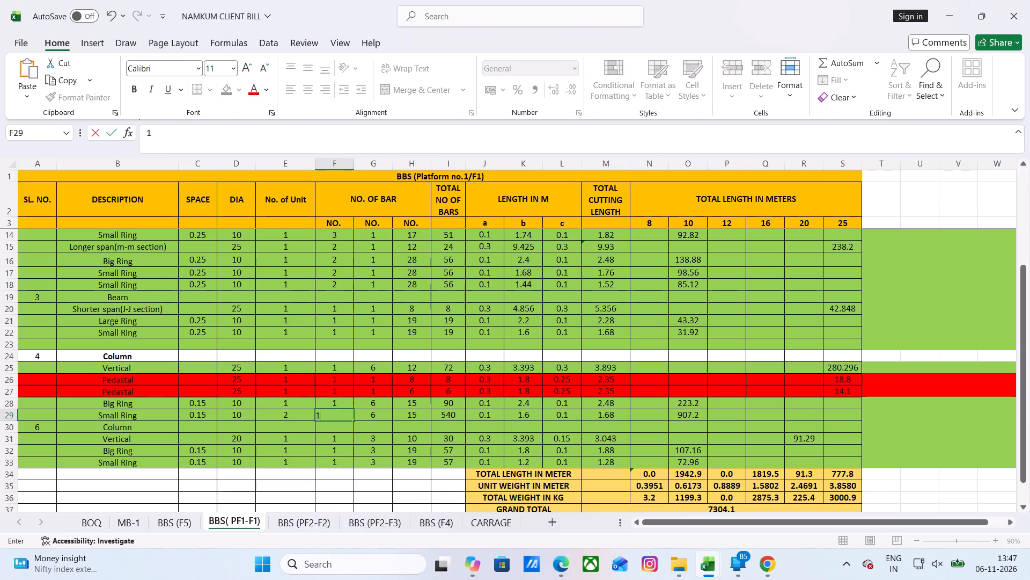
pyautogui.click(305, 426)
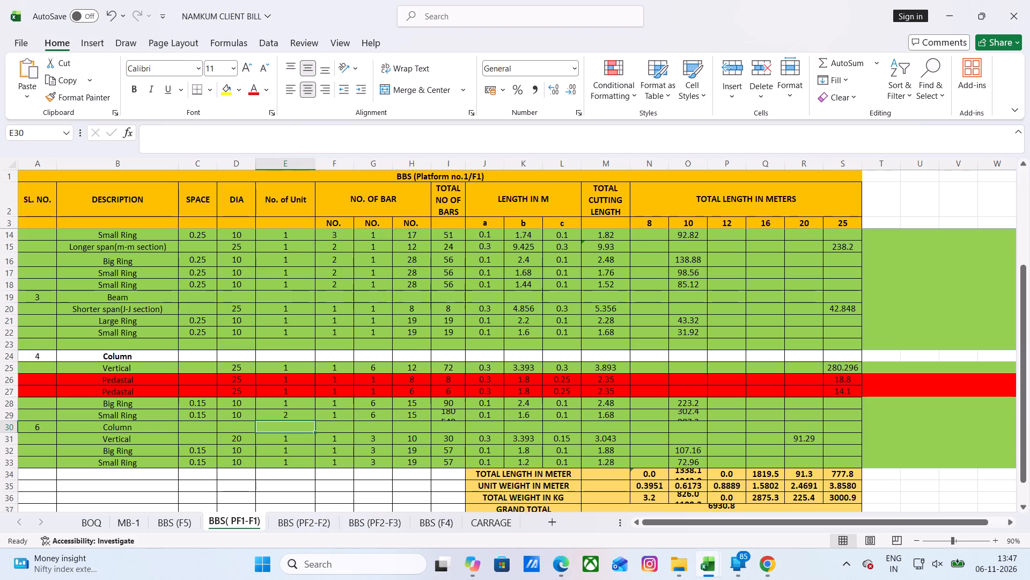
# In the item 6 Column Big Ring's bar-count formula in H32, replace the fixed height with a reference to the Vertical's length in K31.
pyautogui.scroll(-1, 286, 426)
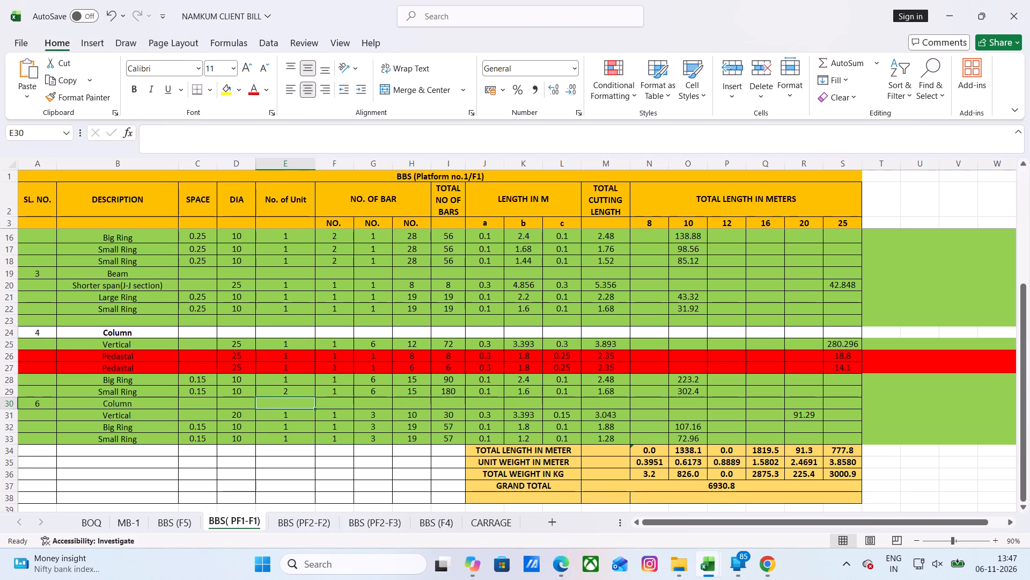
pyautogui.click(295, 390)
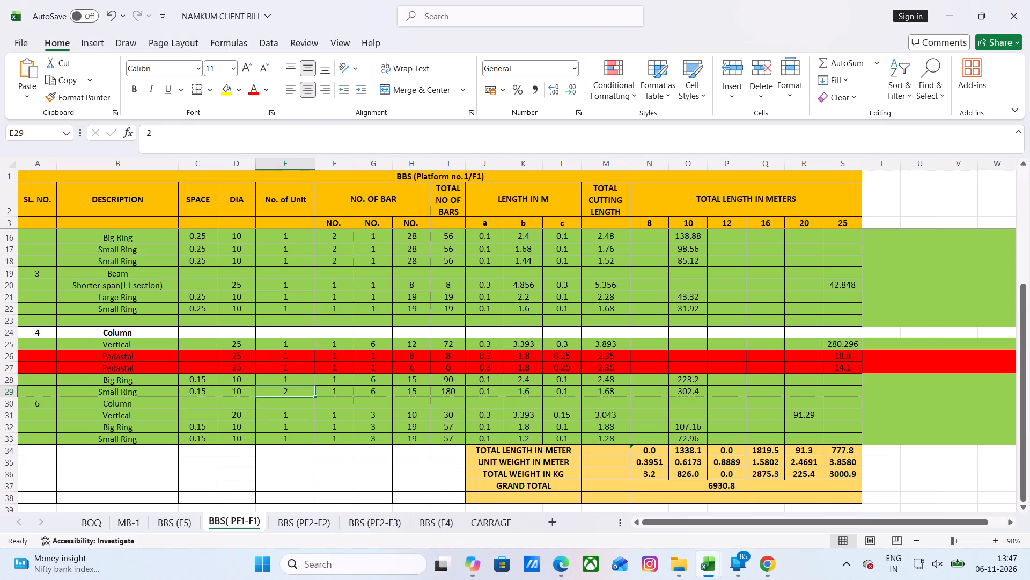
pyautogui.click(128, 404)
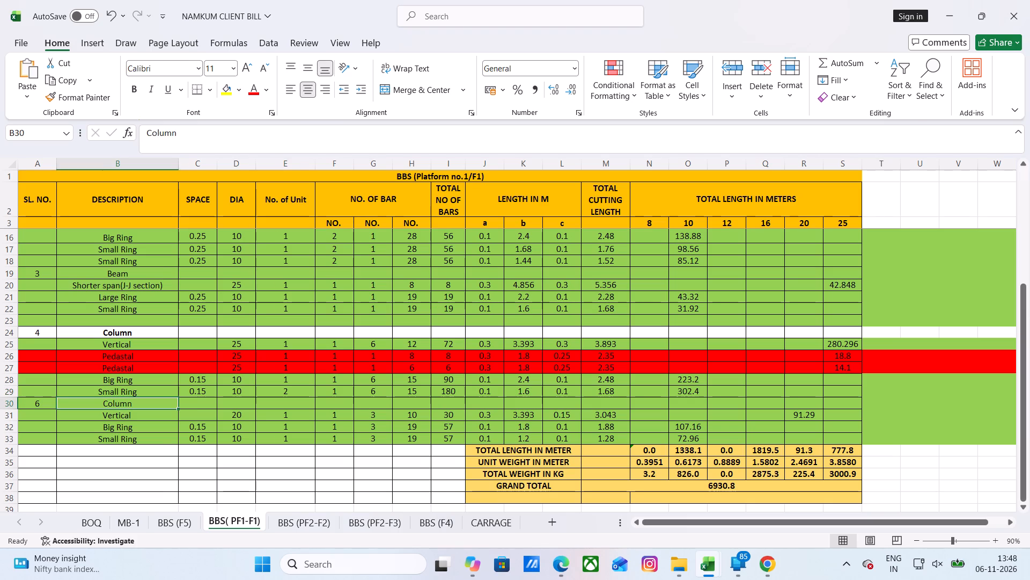
pyautogui.click(130, 424)
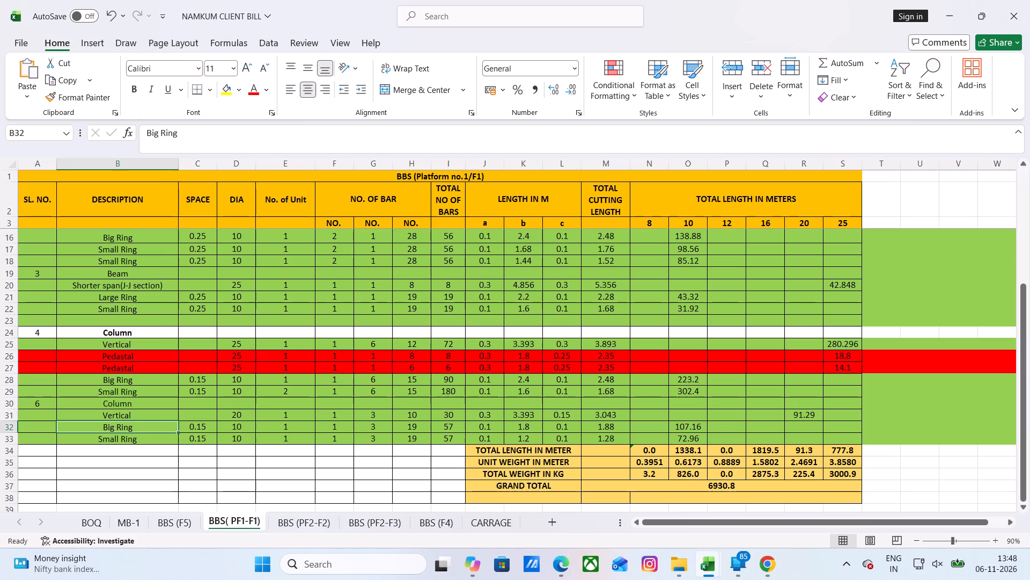
pyautogui.doubleClick(418, 428)
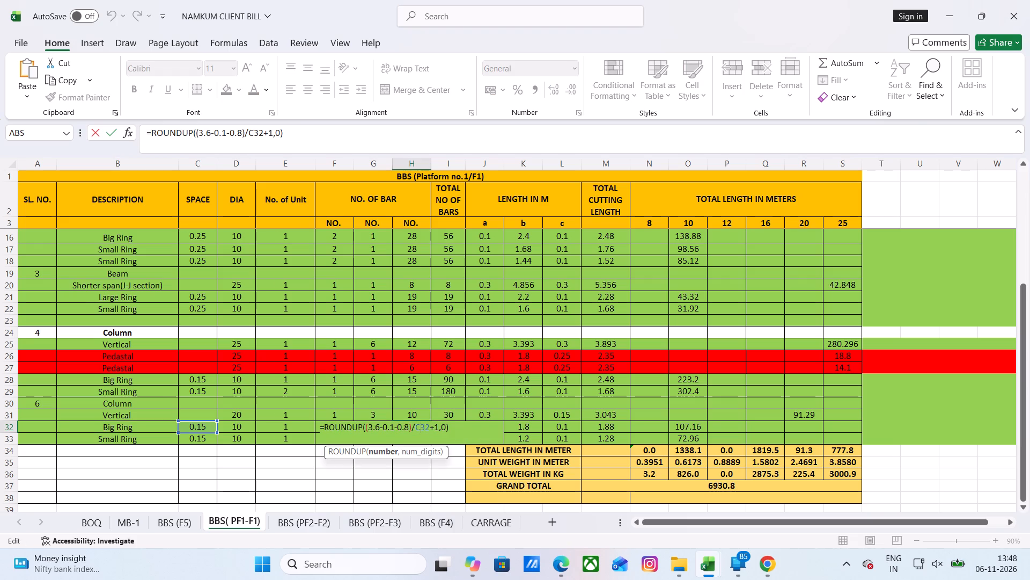
pyautogui.click(380, 426)
pyautogui.press('BackSpace')
pyautogui.press('BackSpace')
pyautogui.press('BackSpace')
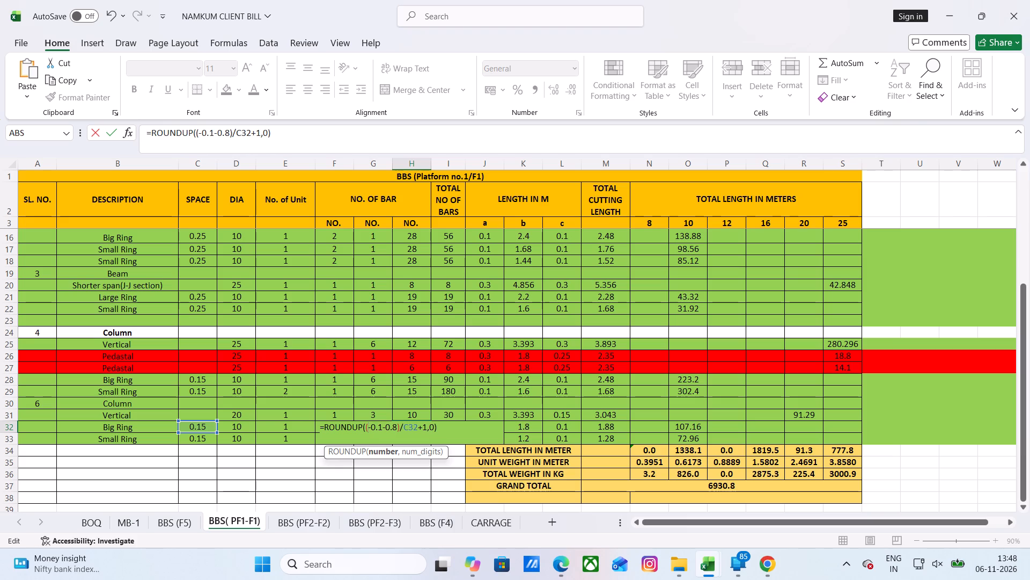
pyautogui.click(526, 417)
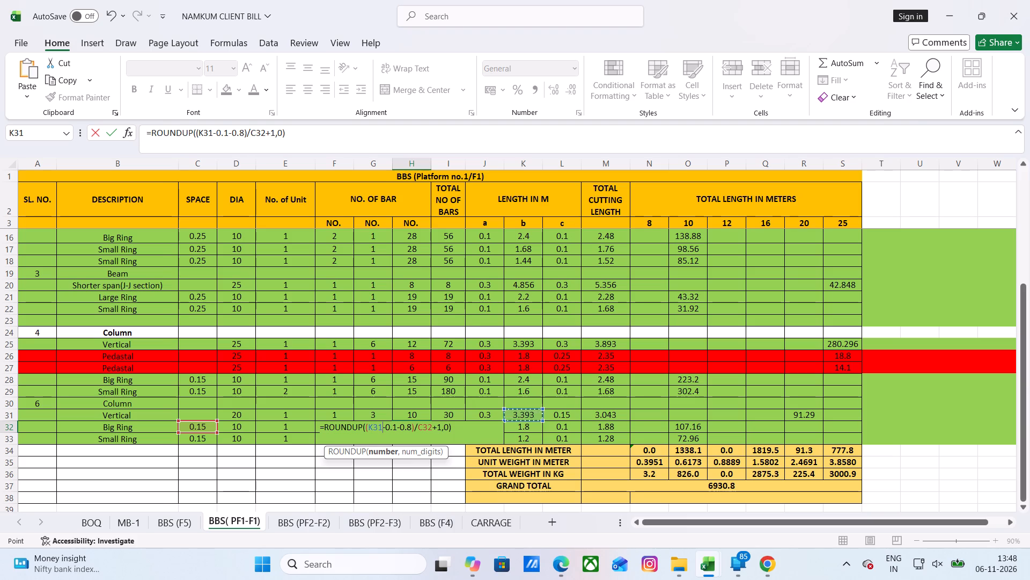
pyautogui.press('Return')
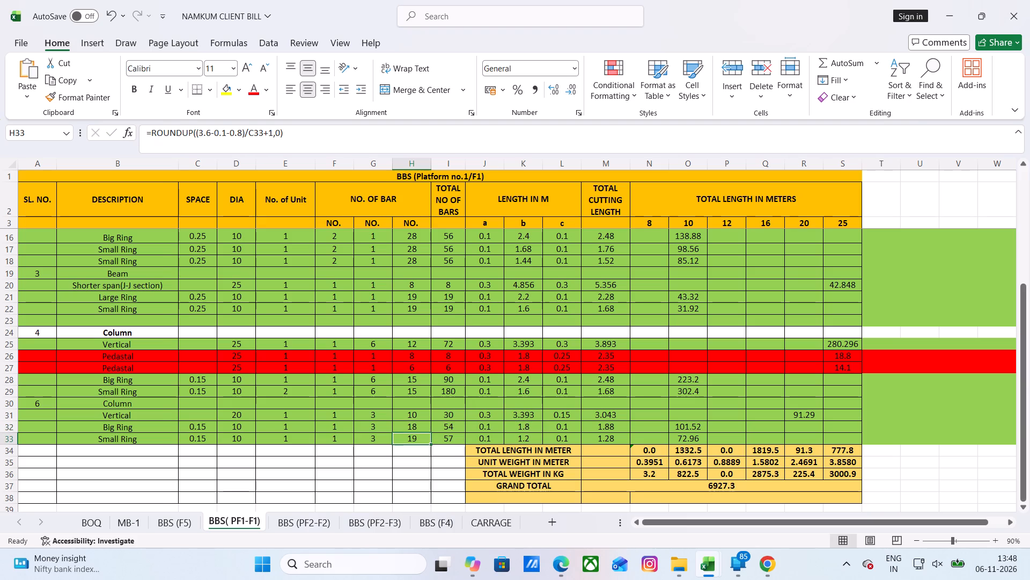
# In the item 6 Column Small Ring's bar-count formula in H33, replace the fixed height with a reference to K31.
pyautogui.doubleClick(418, 438)
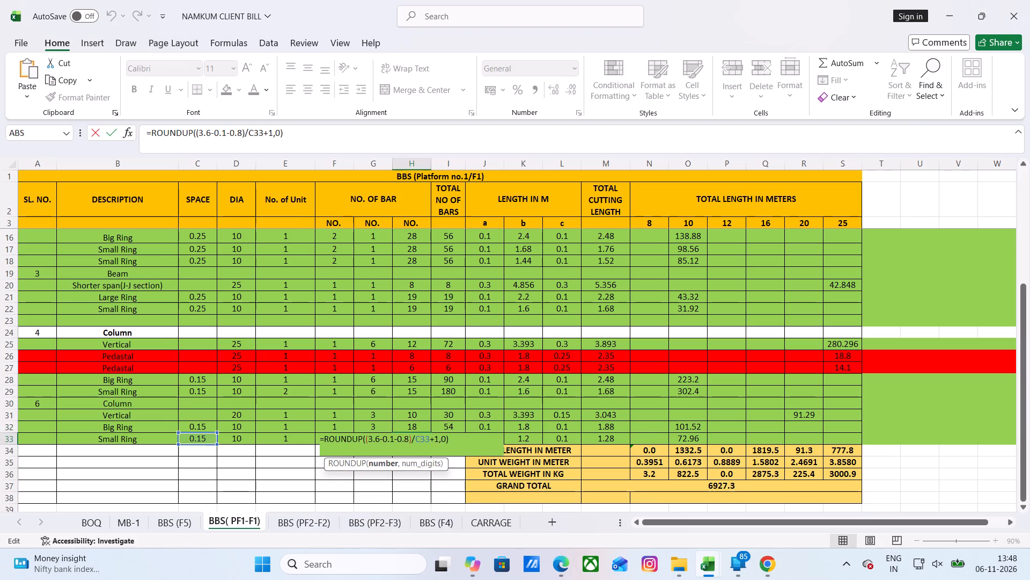
pyautogui.click(380, 440)
pyautogui.press('BackSpace')
pyautogui.press('BackSpace')
pyautogui.press('BackSpace')
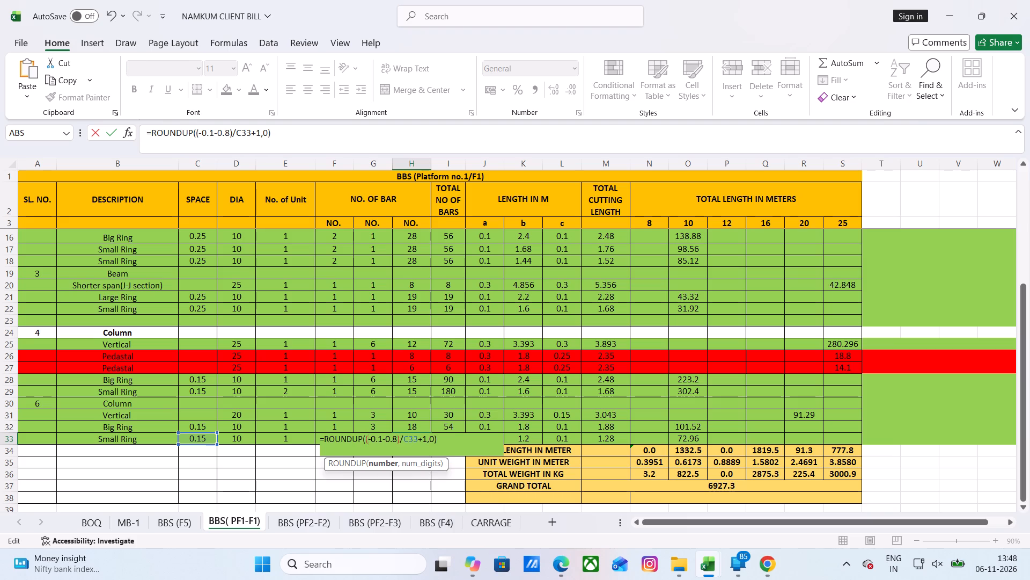
pyautogui.click(524, 414)
pyautogui.press('Return')
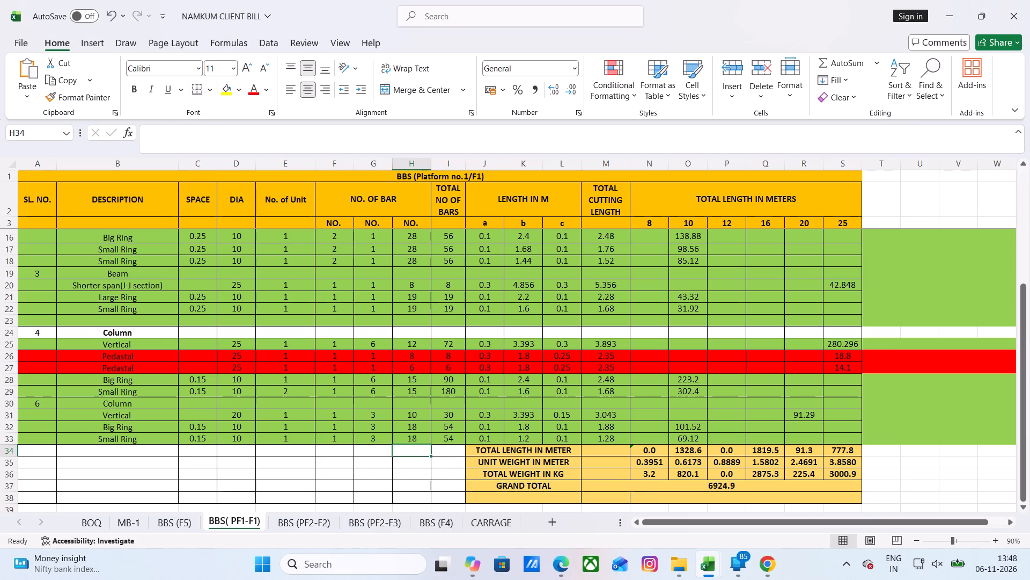
pyautogui.click(420, 422)
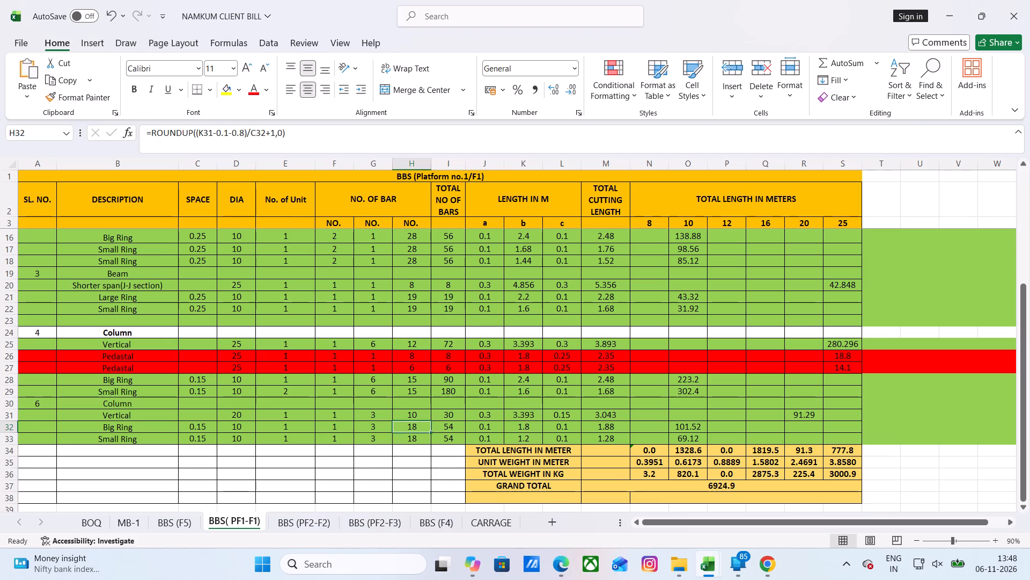
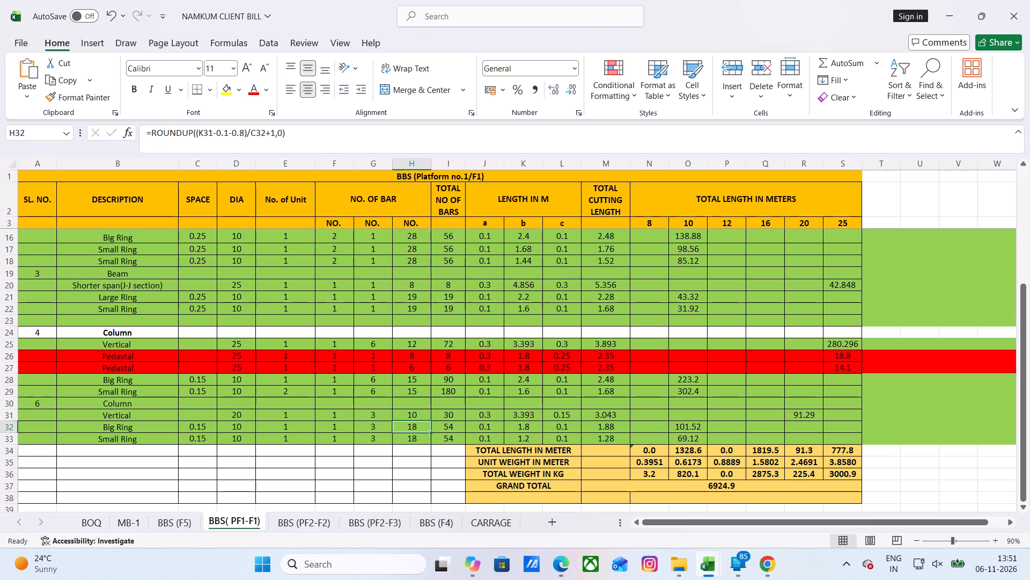
# Recheck the item 6 Column Big Ring's bar-count formula in H32 and save the workbook.
pyautogui.press('Escape')
pyautogui.click(394, 490)
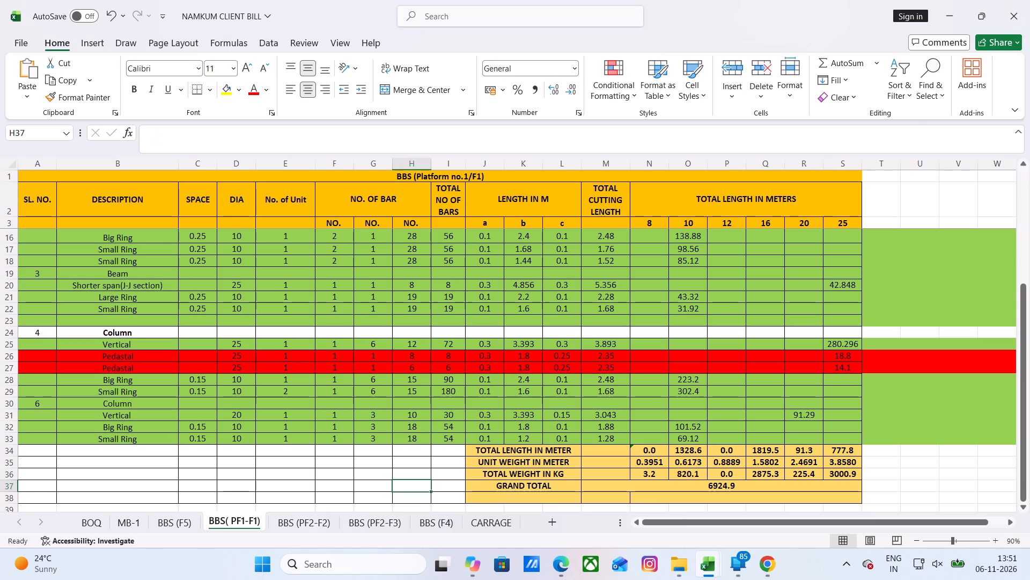
pyautogui.doubleClick(413, 428)
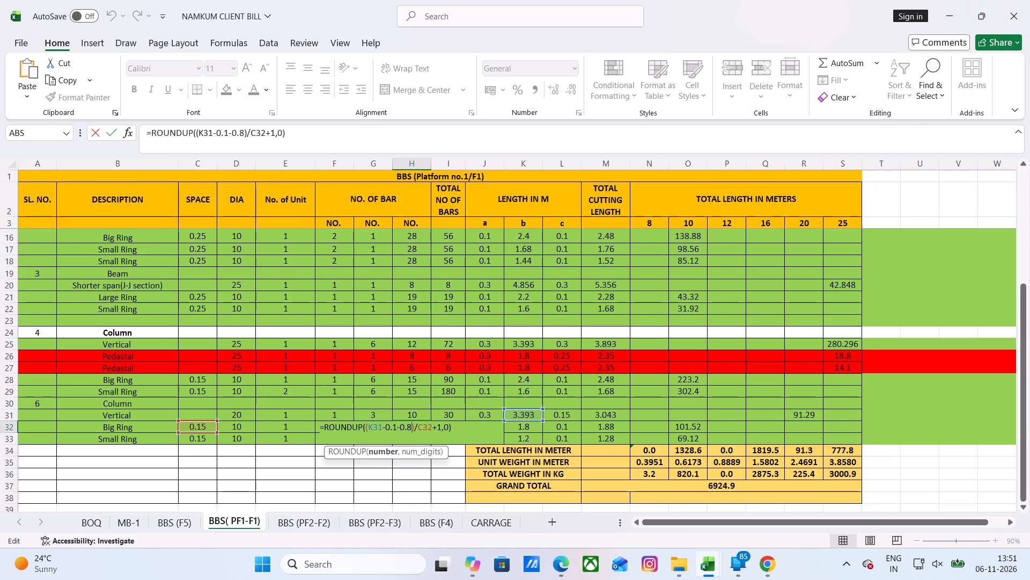
pyautogui.press('Escape')
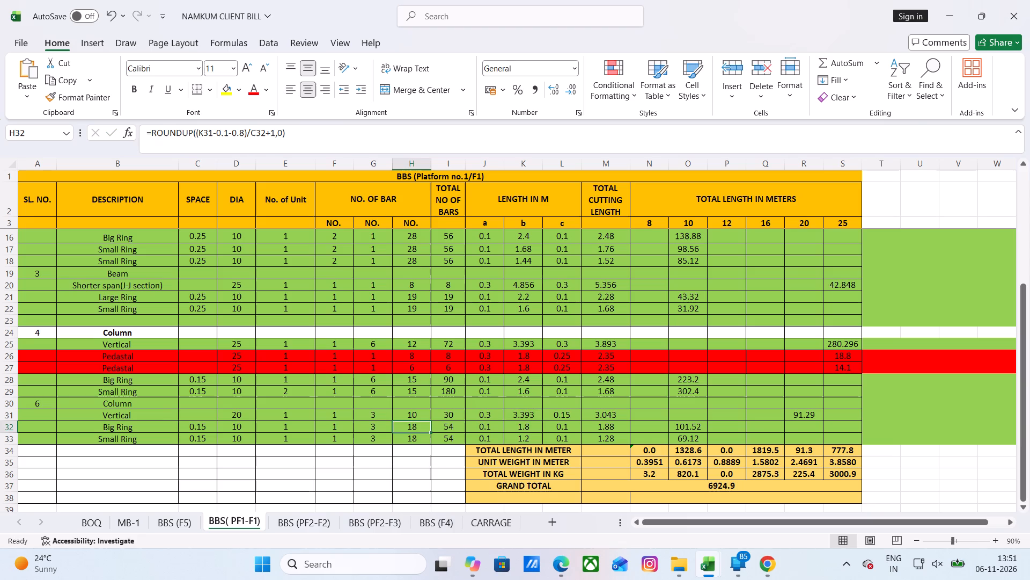
pyautogui.hotkey('ctrl', 's')
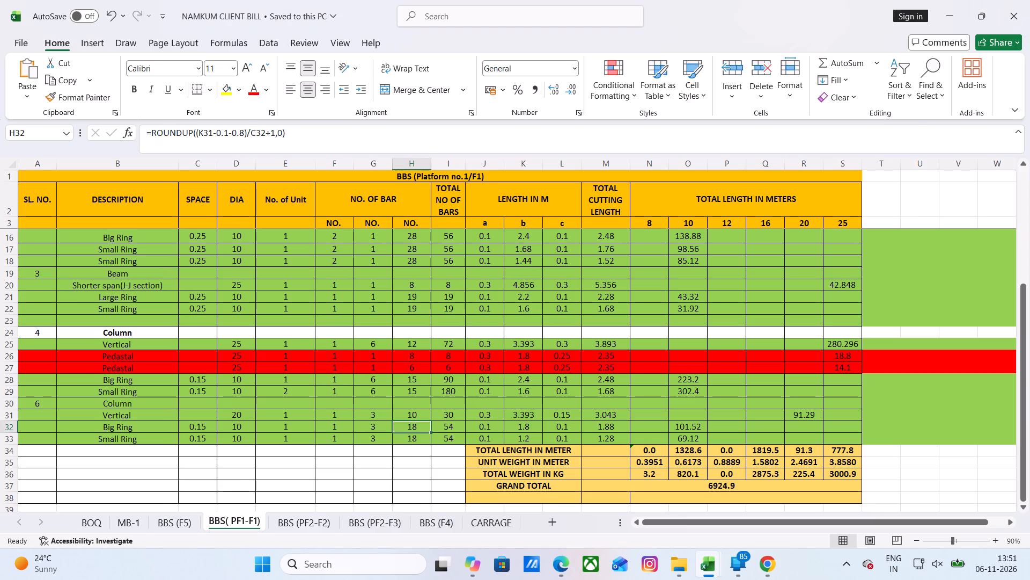
pyautogui.hotkey('ctrl', 's')
# Review the Platform no.1/F1 reinforcement rows from the raft footing through the columns, along with the length and weight totals.
pyautogui.scroll(15, 616, 383)
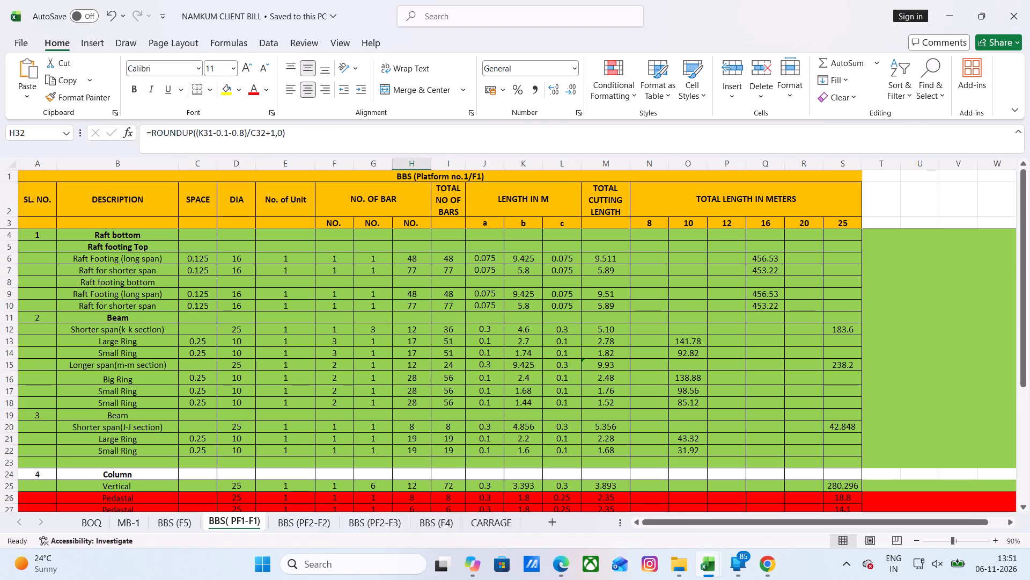
pyautogui.scroll(-2, 644, 412)
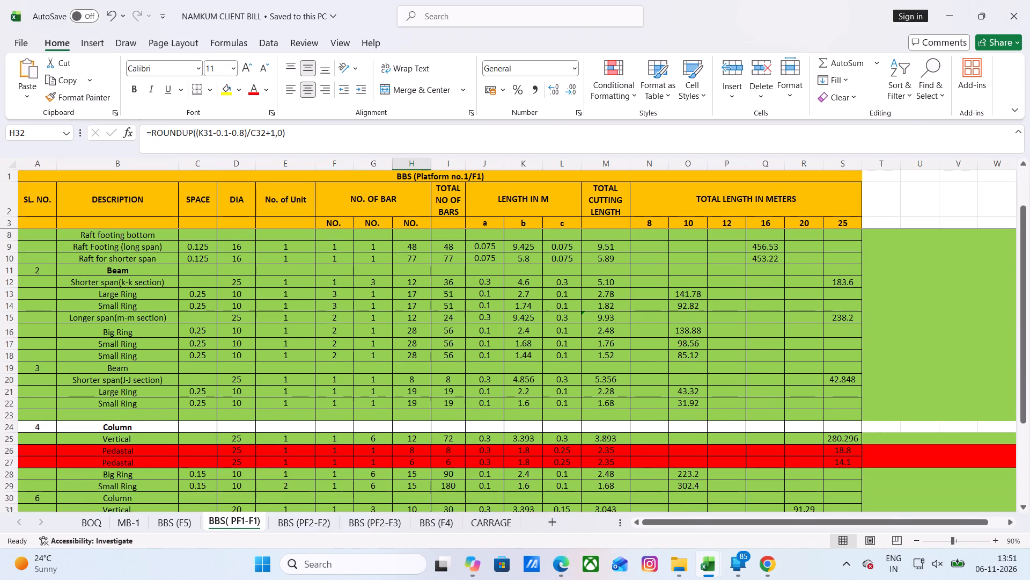
pyautogui.scroll(-5, 644, 412)
pyautogui.click(932, 415)
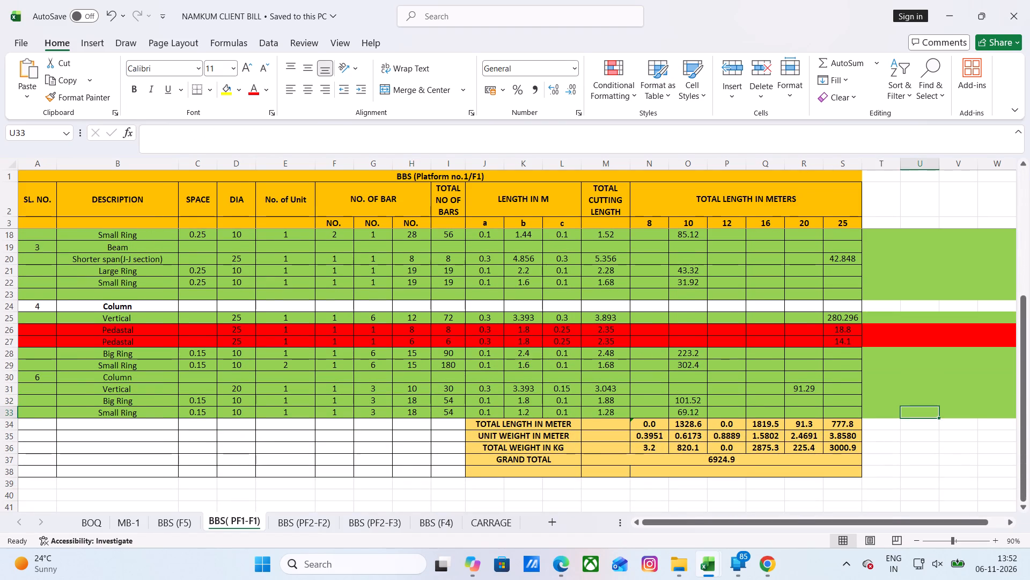
pyautogui.scroll(-2, 736, 497)
pyautogui.scroll(-1, 643, 475)
pyautogui.scroll(3, 643, 475)
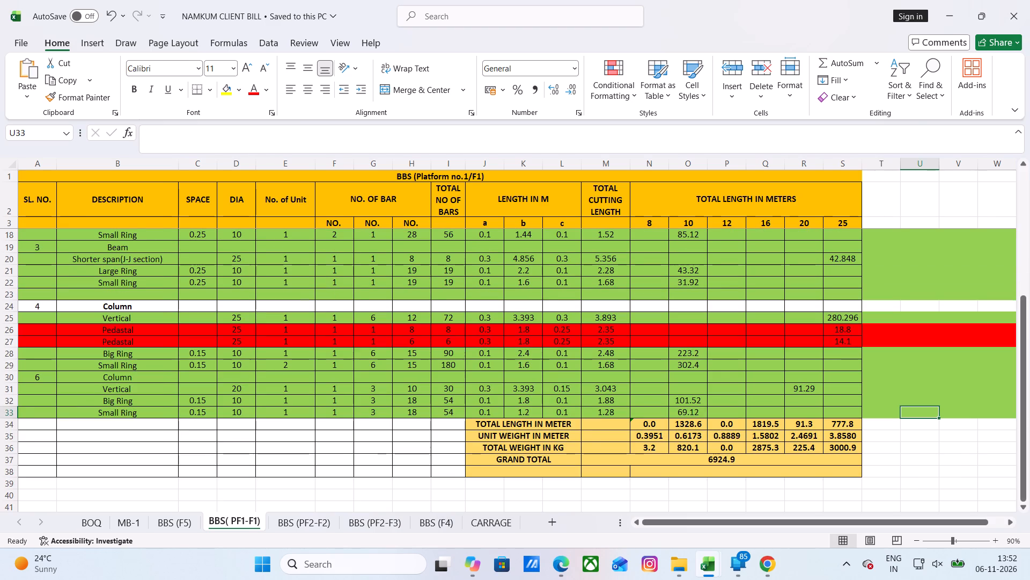
pyautogui.click(577, 450)
pyautogui.click(253, 432)
pyautogui.scroll(-1, 385, 433)
pyautogui.scroll(1, 386, 433)
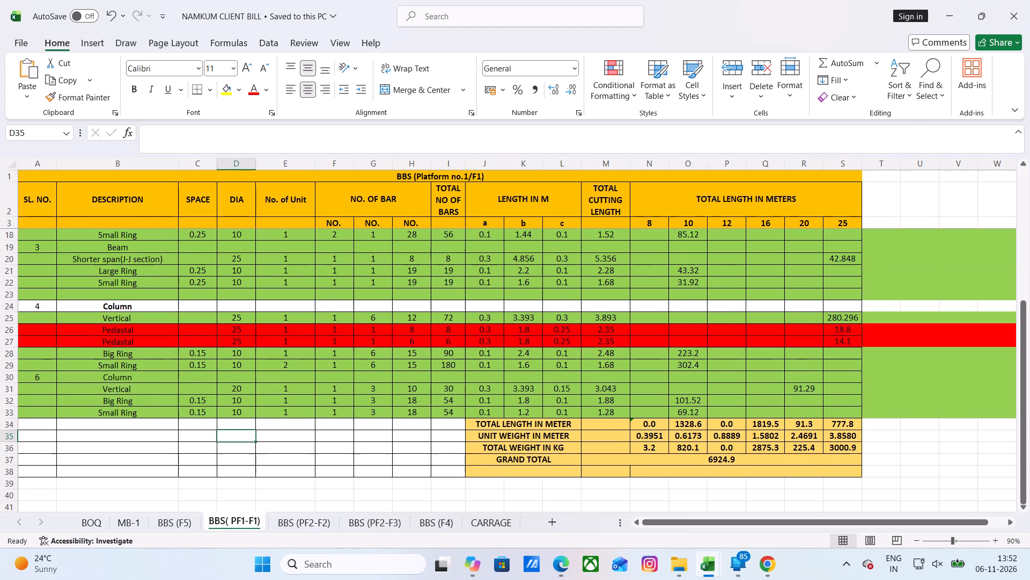
pyautogui.scroll(2, 386, 433)
pyautogui.scroll(-4, 386, 433)
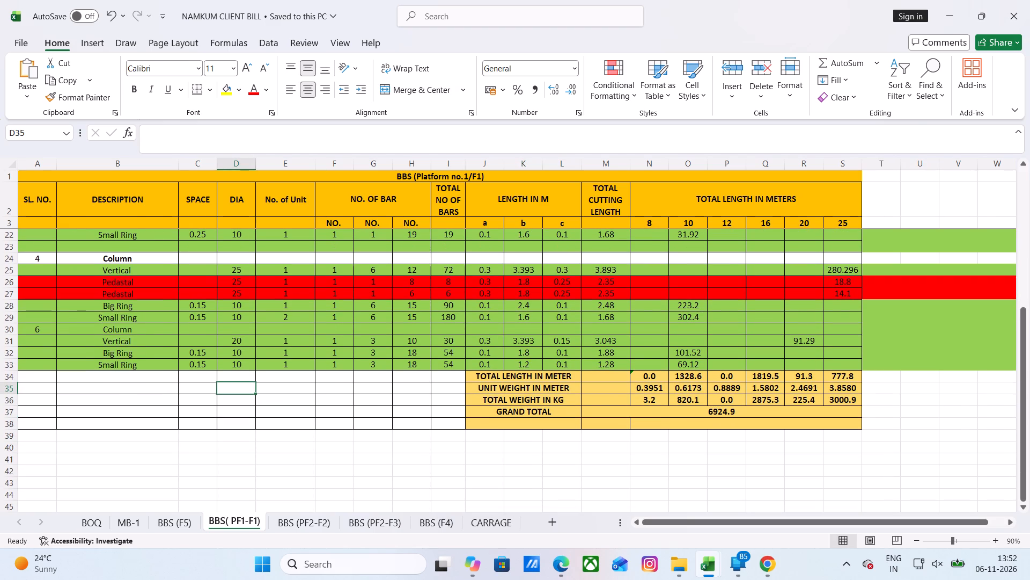
pyautogui.scroll(11, 386, 433)
pyautogui.scroll(-4, 386, 433)
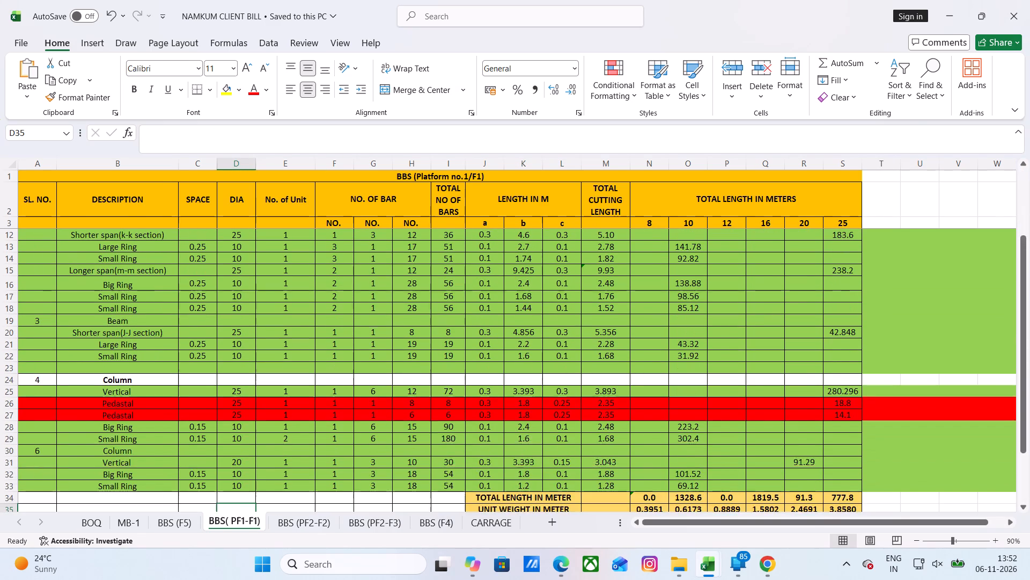
pyautogui.scroll(-4, 386, 433)
pyautogui.click(373, 426)
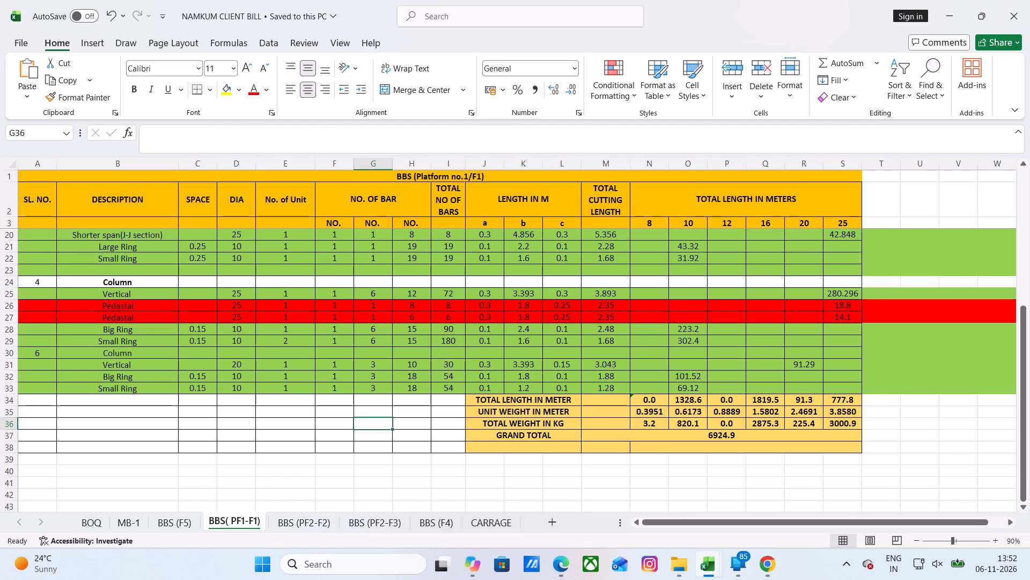
pyautogui.click(439, 433)
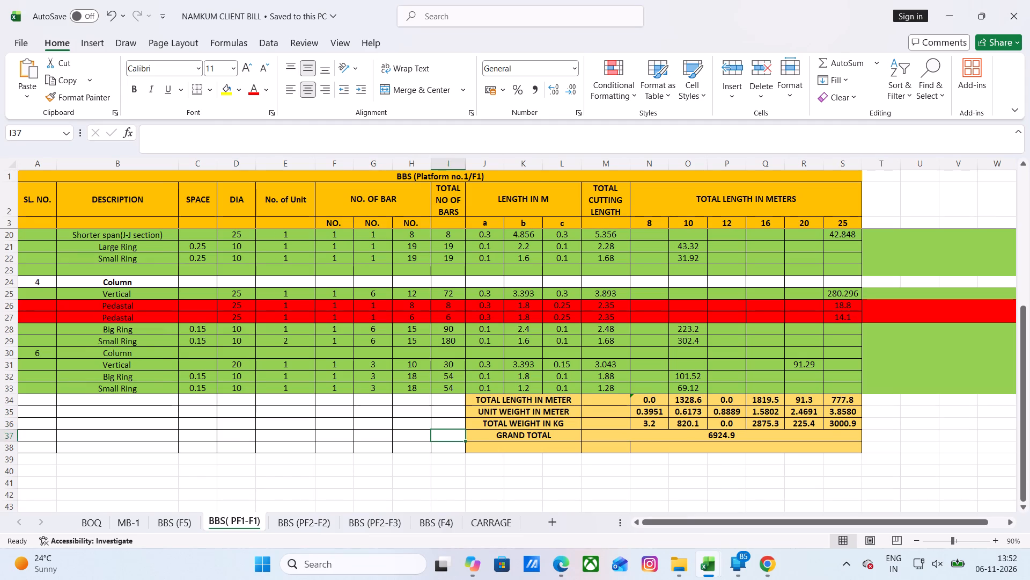
# Save the workbook.
pyautogui.hotkey('ctrl', 's')
# On the MB-1 sheet, examine the Total Amount row, the NS items below it and the bill items above it.
pyautogui.click(135, 528)
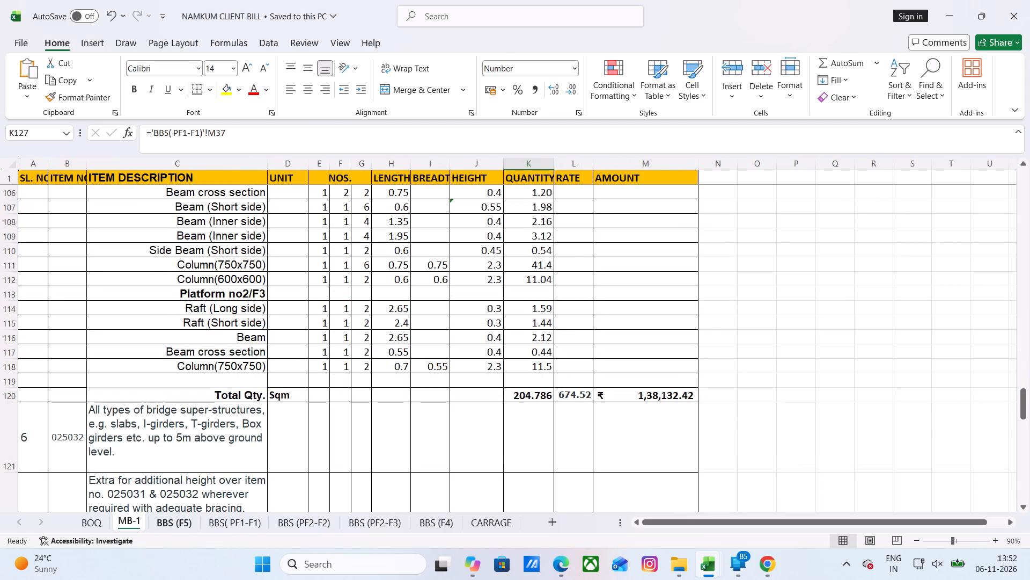
pyautogui.scroll(-20, 477, 400)
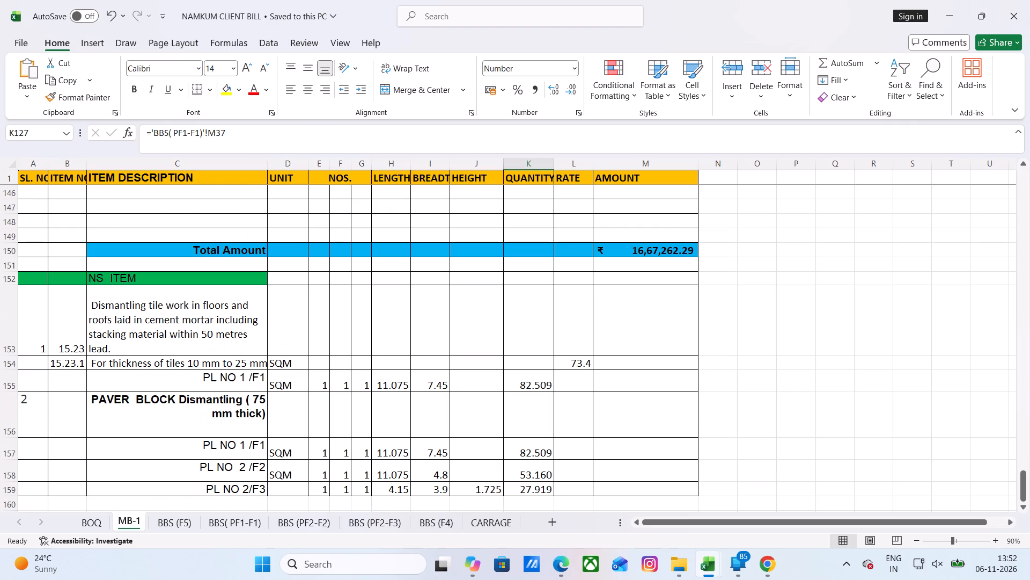
pyautogui.scroll(3, 422, 353)
pyautogui.scroll(-4, 431, 355)
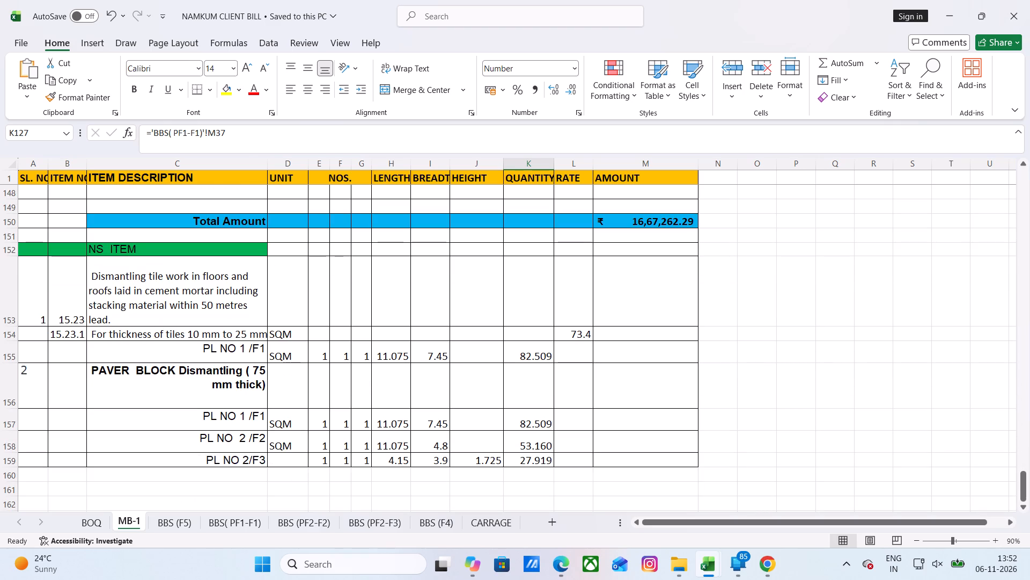
pyautogui.doubleClick(640, 227)
pyautogui.scroll(5, 639, 230)
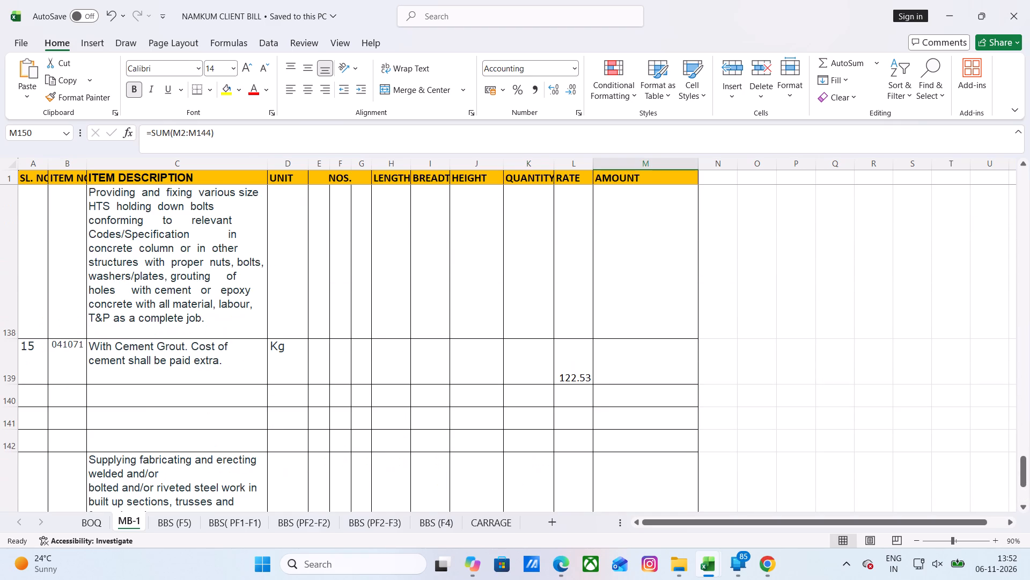
pyautogui.scroll(-3, 639, 230)
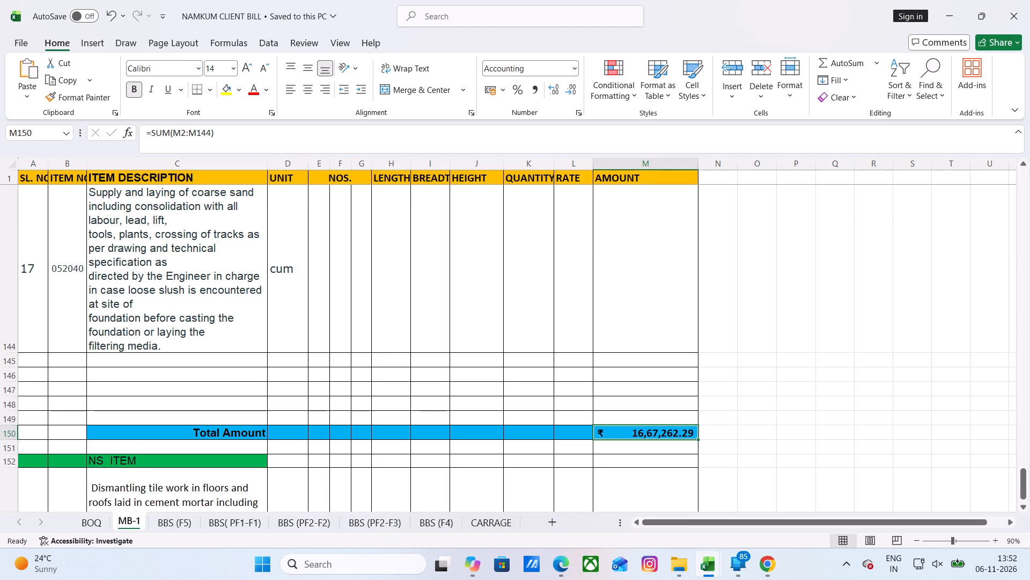
# Check which amounts the Total Amount SUM formula in M150 covers, tracing its range along the whole AMOUNT column.
pyautogui.doubleClick(666, 434)
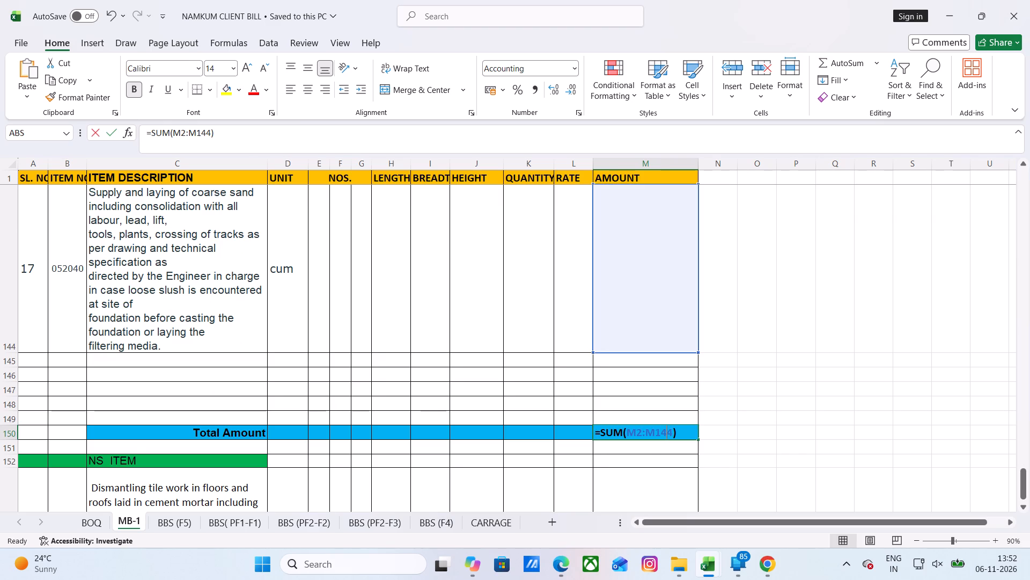
pyautogui.scroll(5, 652, 389)
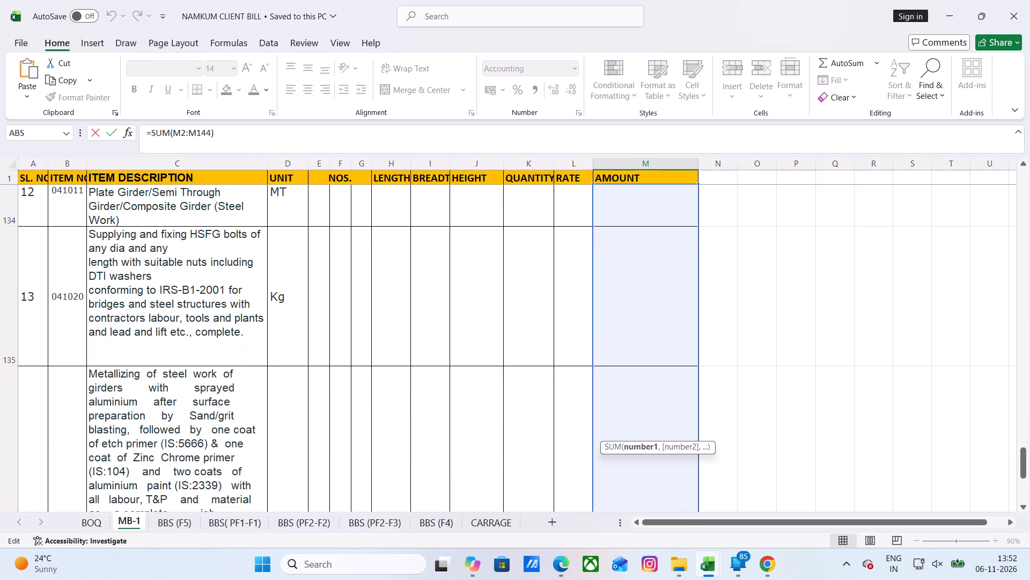
pyautogui.scroll(20, 652, 389)
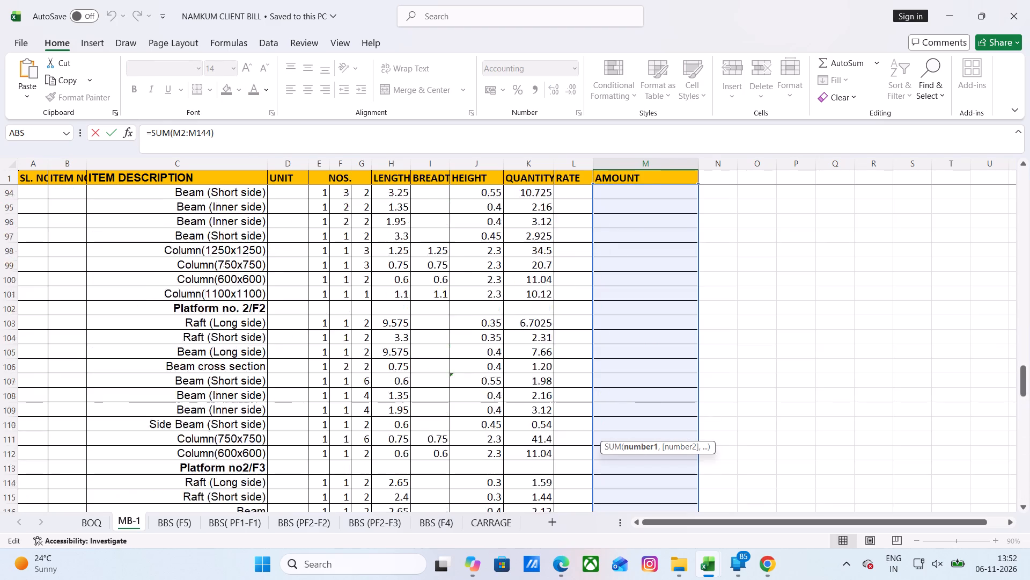
pyautogui.scroll(17, 652, 389)
pyautogui.scroll(6, 652, 389)
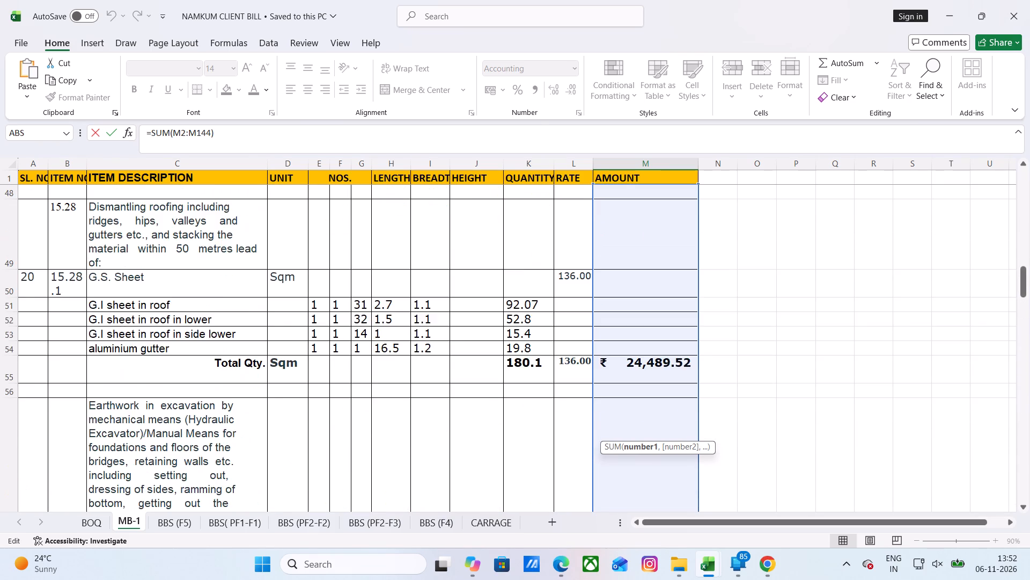
pyautogui.scroll(6, 652, 389)
pyautogui.scroll(20, 652, 389)
pyautogui.scroll(2, 652, 389)
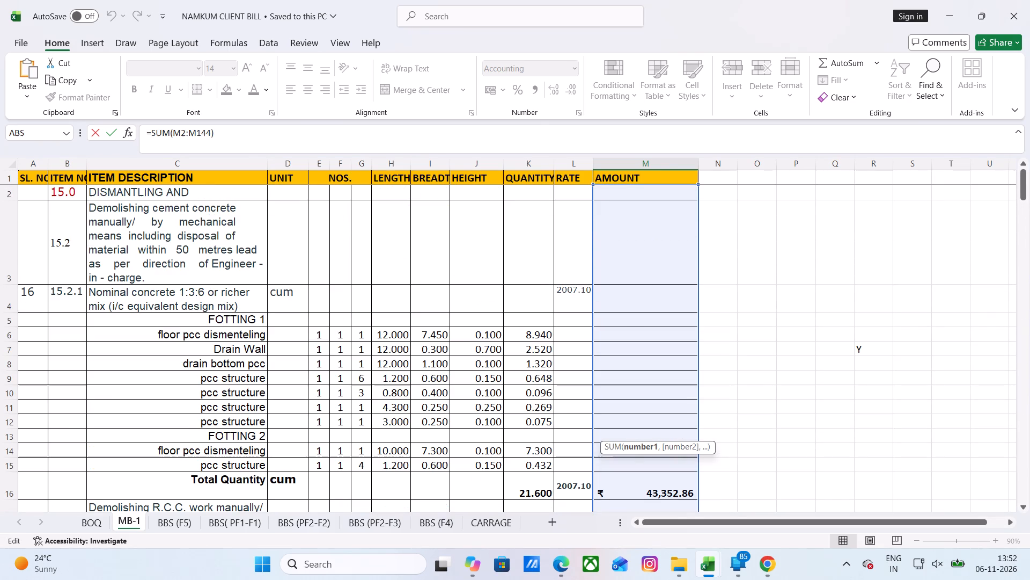
pyautogui.scroll(6, 652, 389)
pyautogui.scroll(-8, 652, 389)
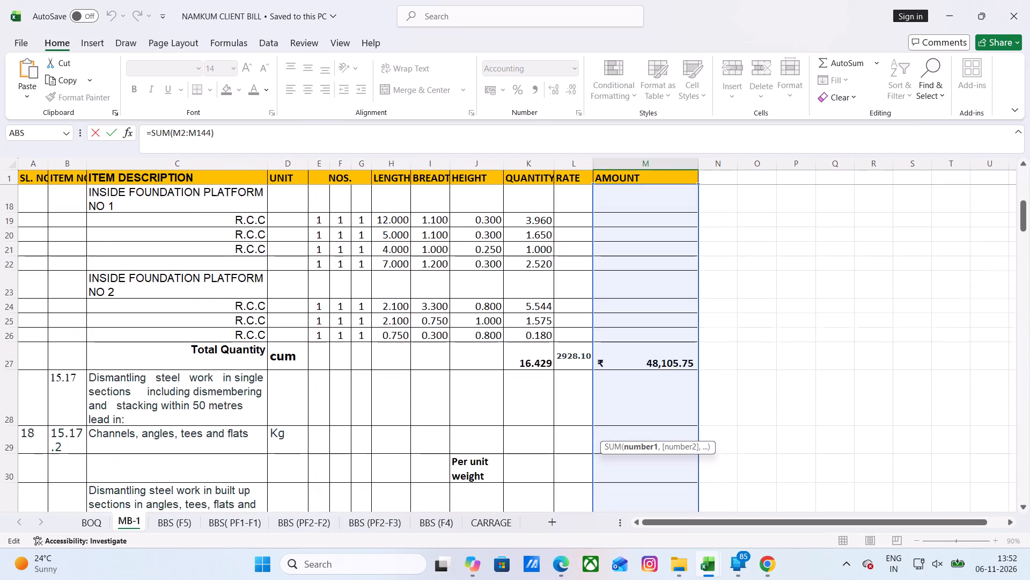
pyautogui.scroll(-7, 652, 389)
pyautogui.scroll(-20, 652, 389)
pyautogui.scroll(-6, 652, 389)
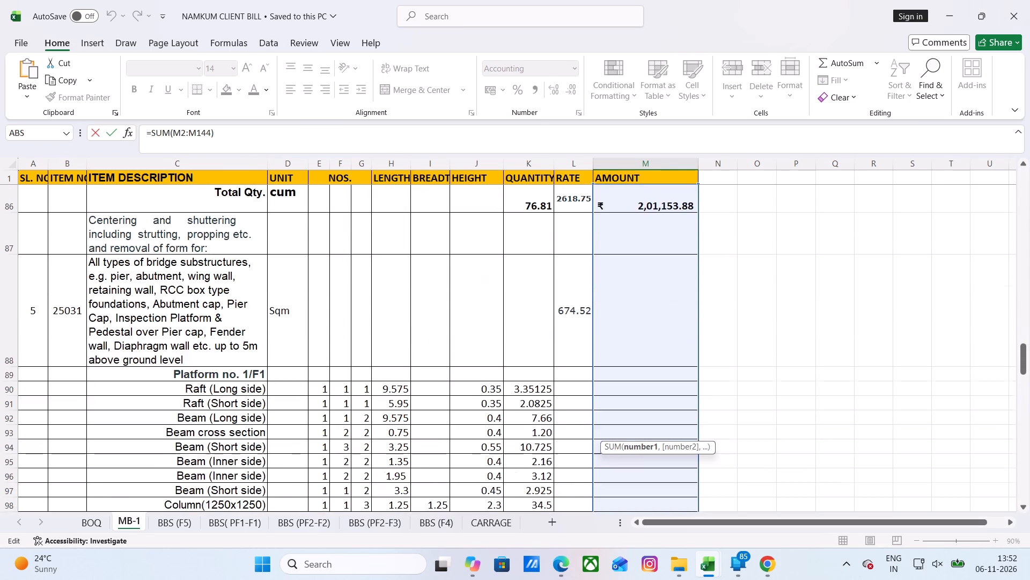
pyautogui.scroll(-18, 652, 389)
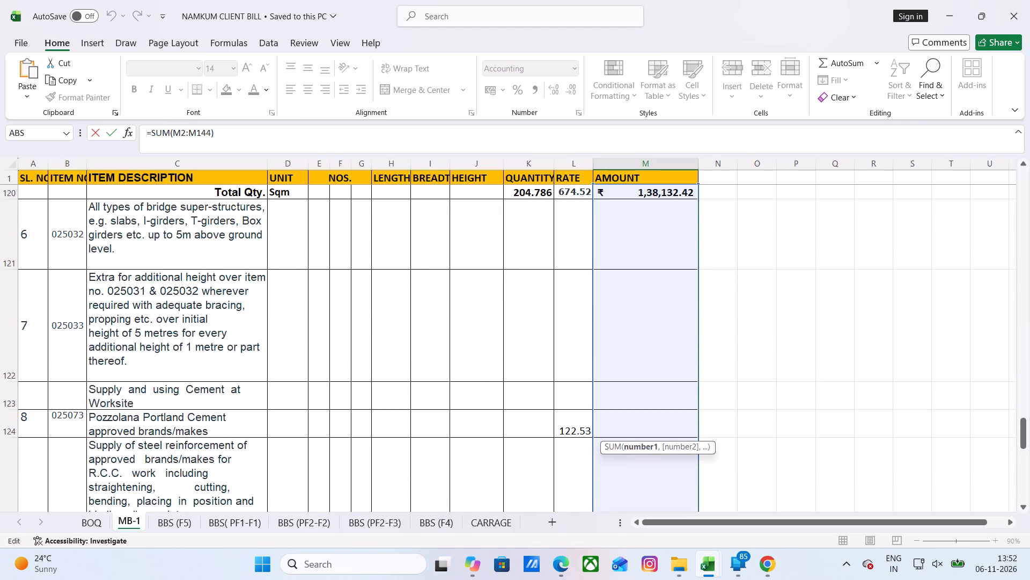
pyautogui.scroll(-13, 652, 389)
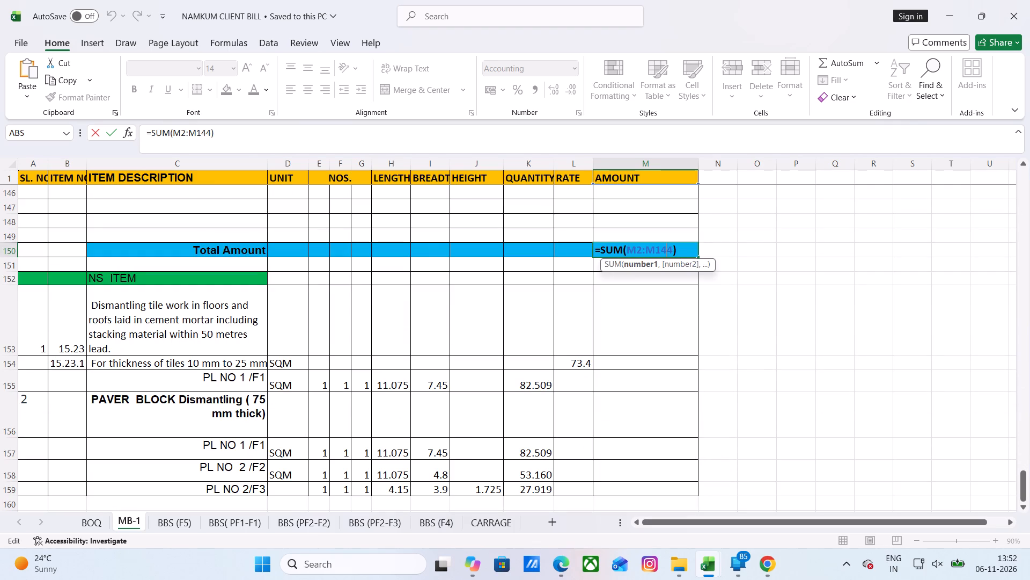
pyautogui.press('Return')
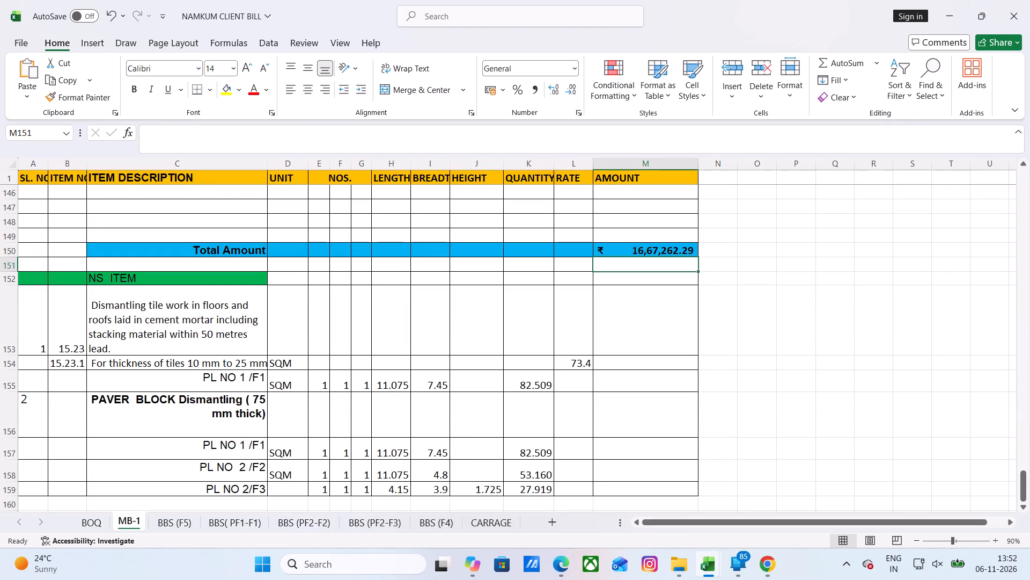
pyautogui.scroll(-1, 640, 363)
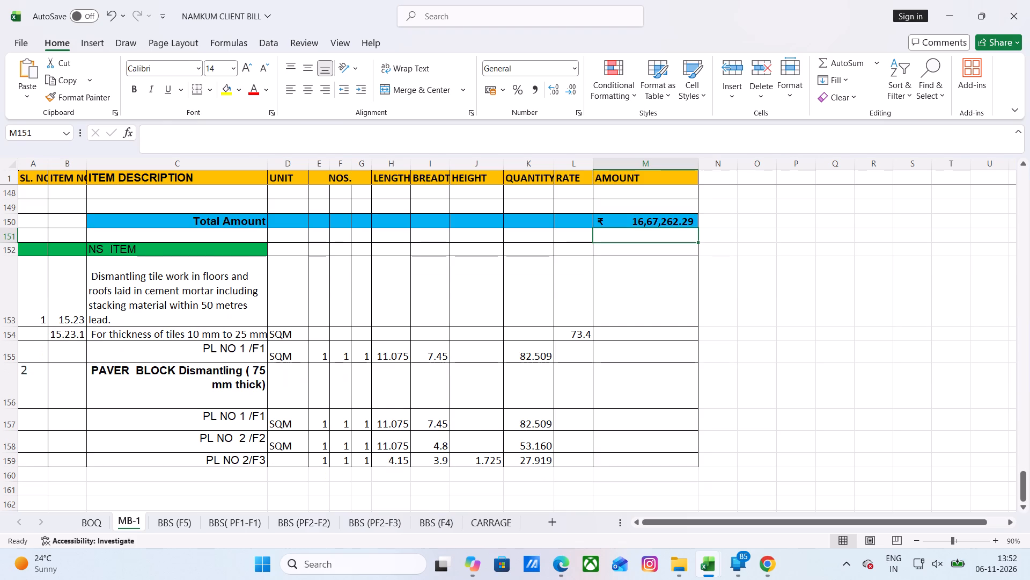
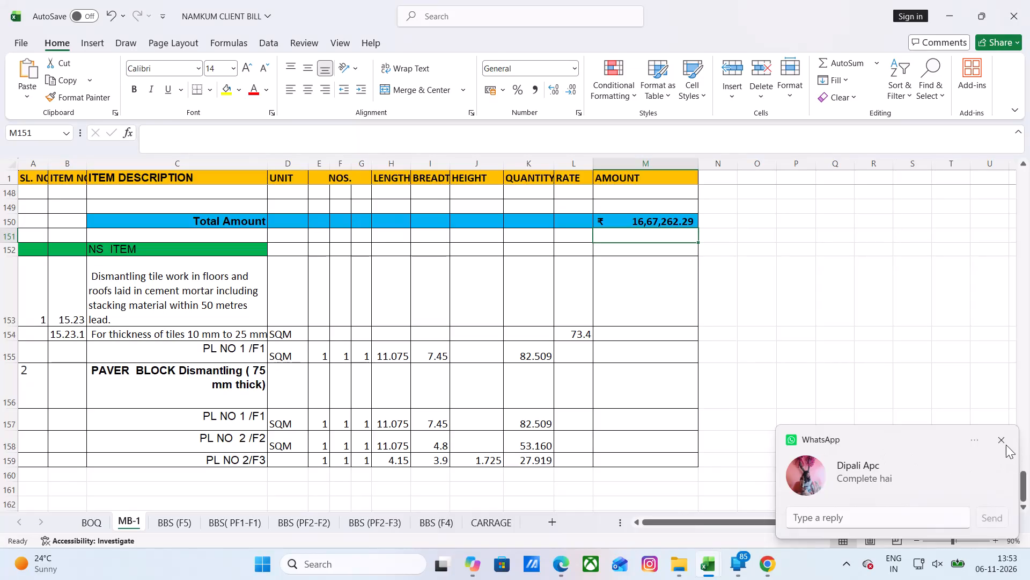
# Dismiss the WhatsApp message notification covering part of the MB-1 sheet.
pyautogui.click(1006, 445)
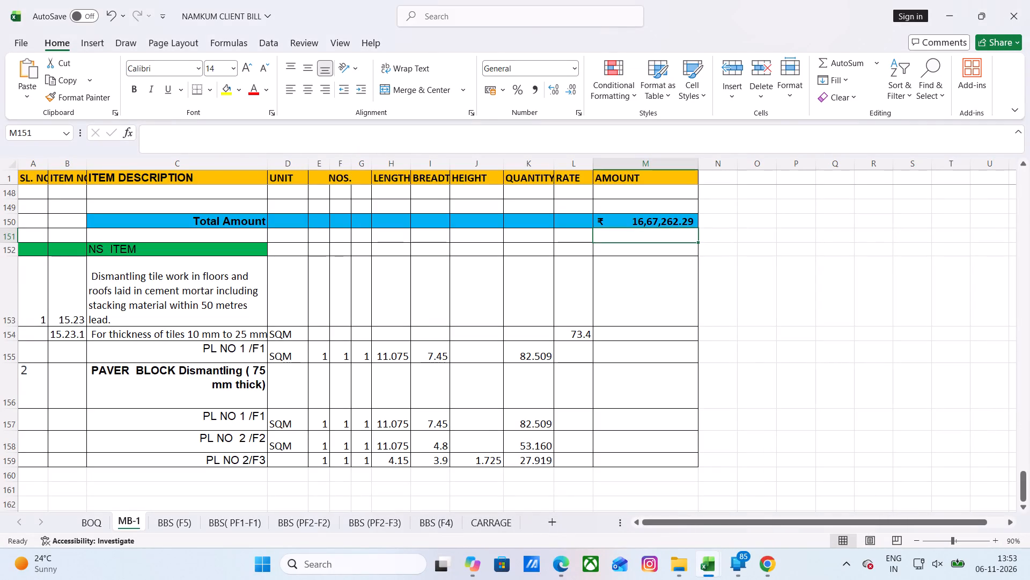